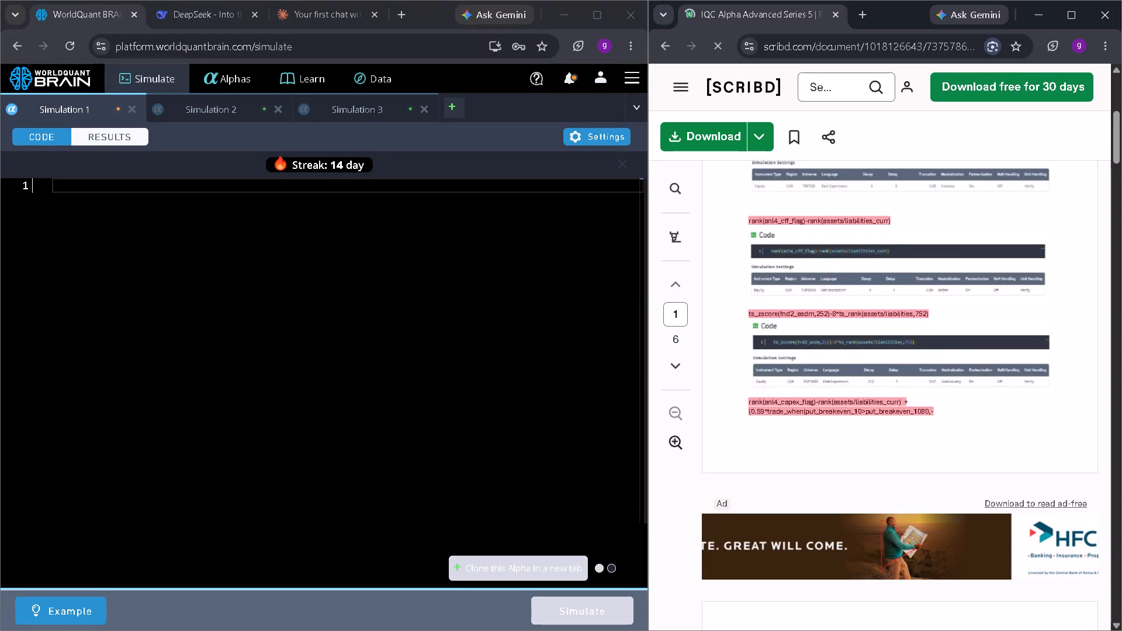
Enter the first term of the Simulation 1 alpha expression as ts_zscore(fnd2_asdm, 252).
click(490, 293)
key(t)
key(z)
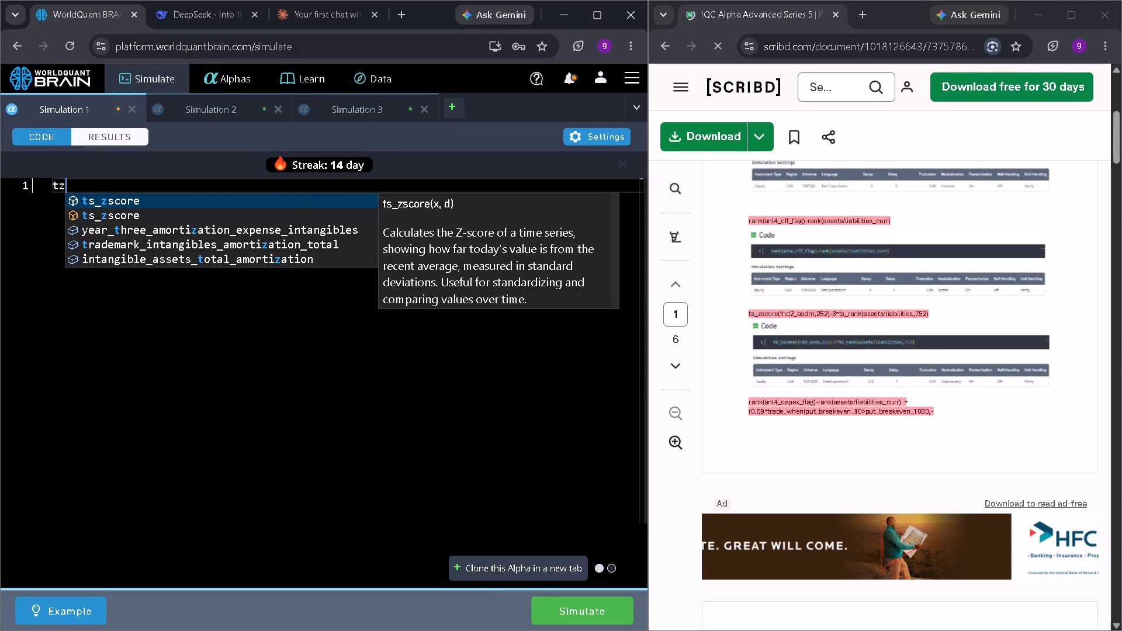
click(250, 200)
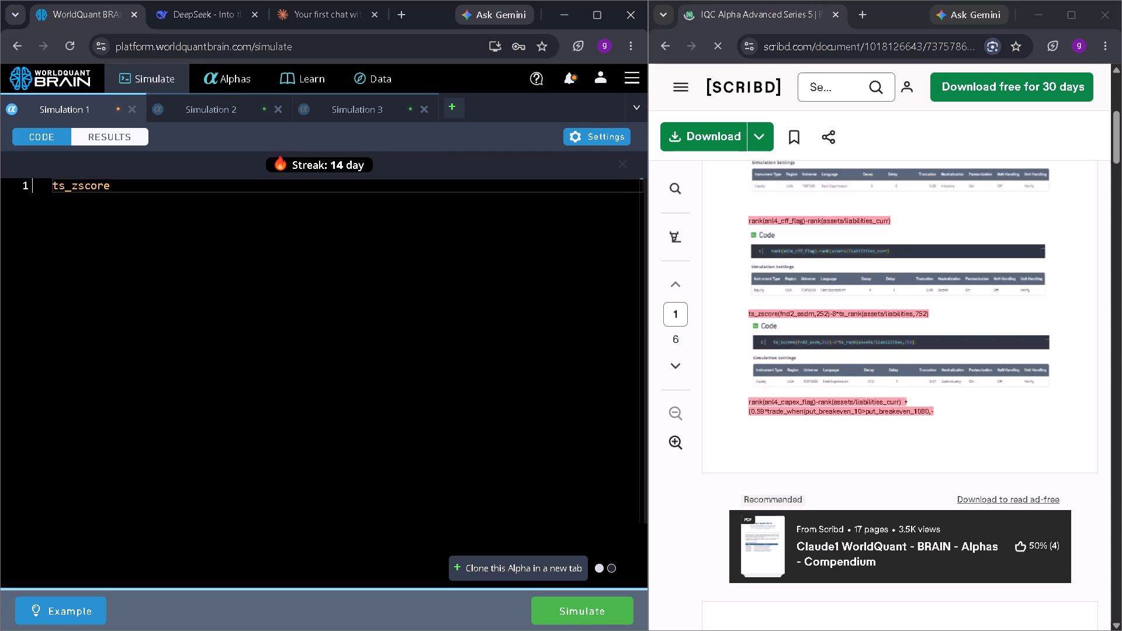
key(shift+parenleft)
text(fn)
key(d)
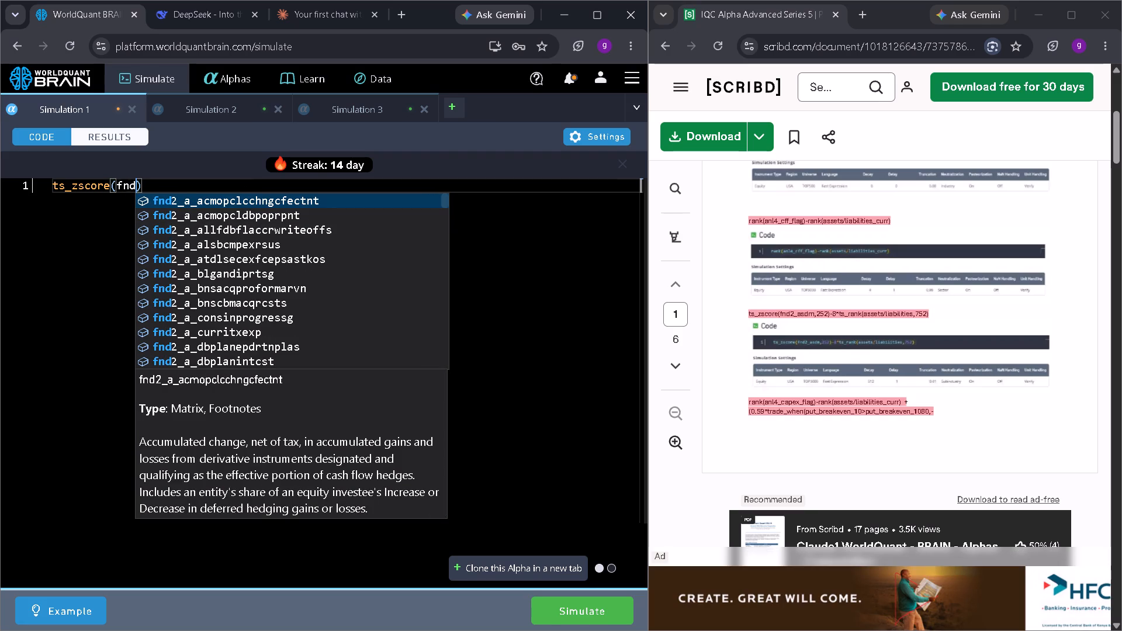
key(2)
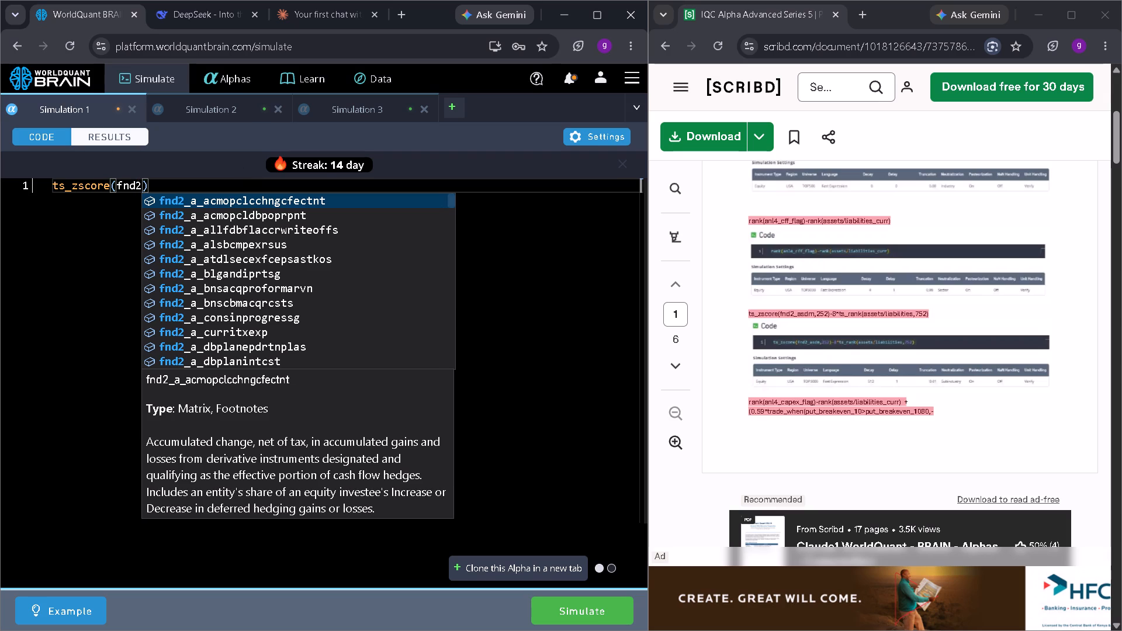
text(_as)
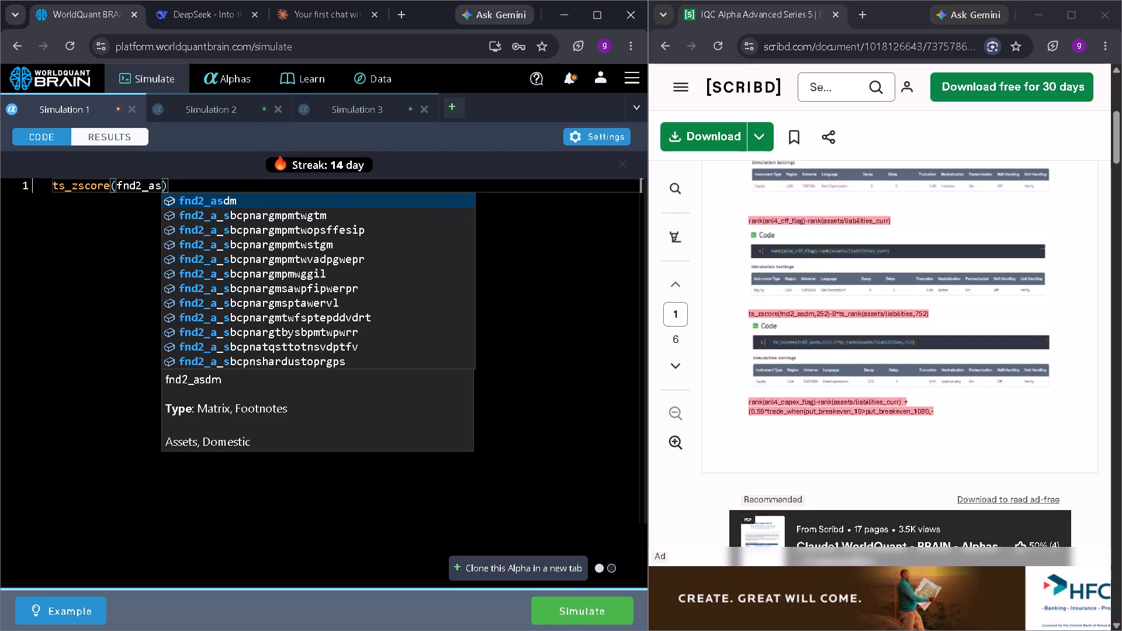
text(dm)
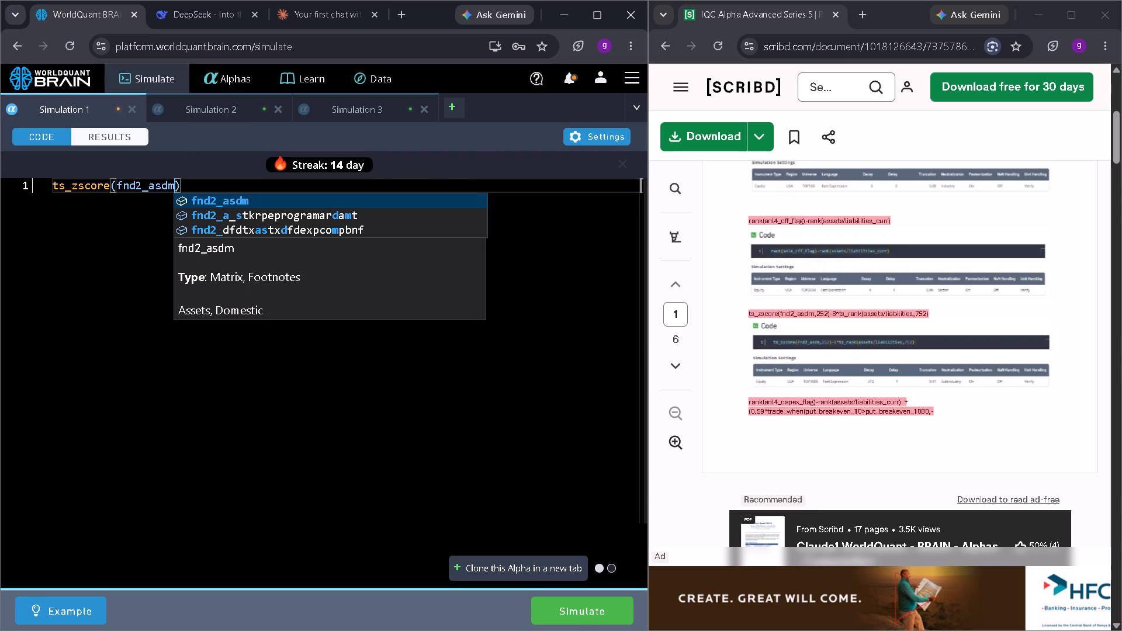
key(comma)
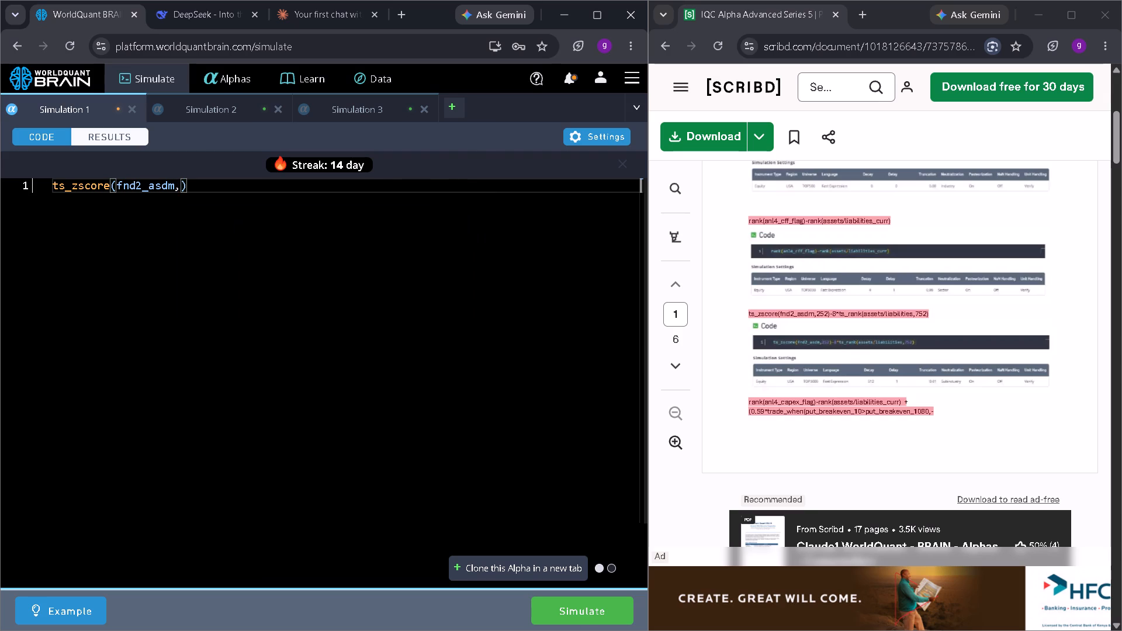
key(space)
text(252)
key(shift+parenright)
Extend the expression with the second term -8*ts_rank(assets/liabilities,752).
text(-8)
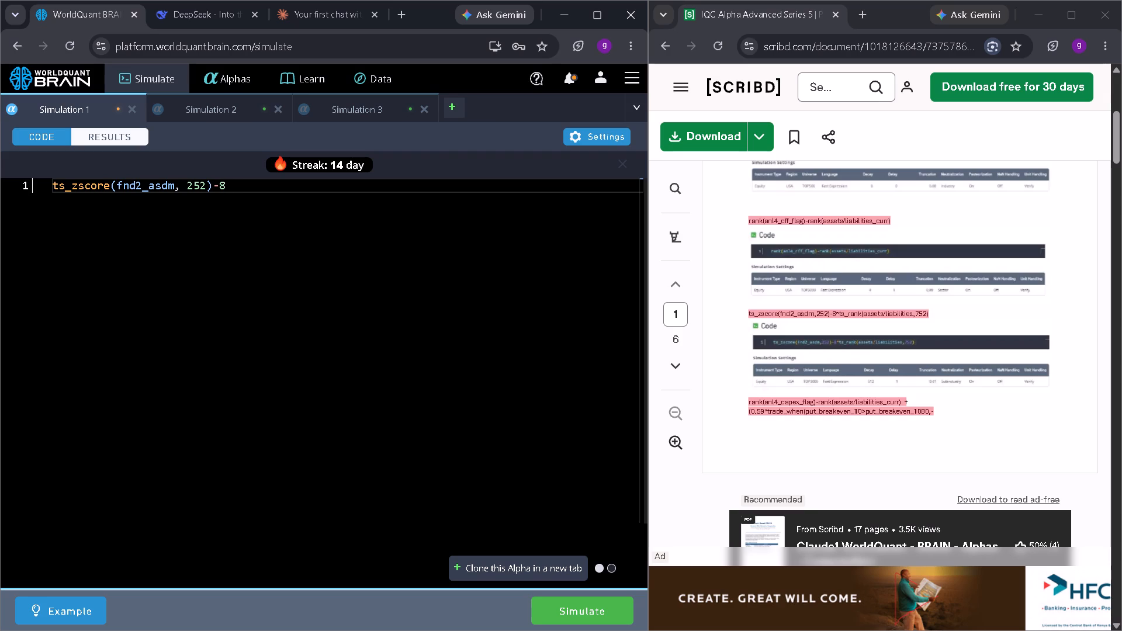
key(shift+asterisk)
text(ts)
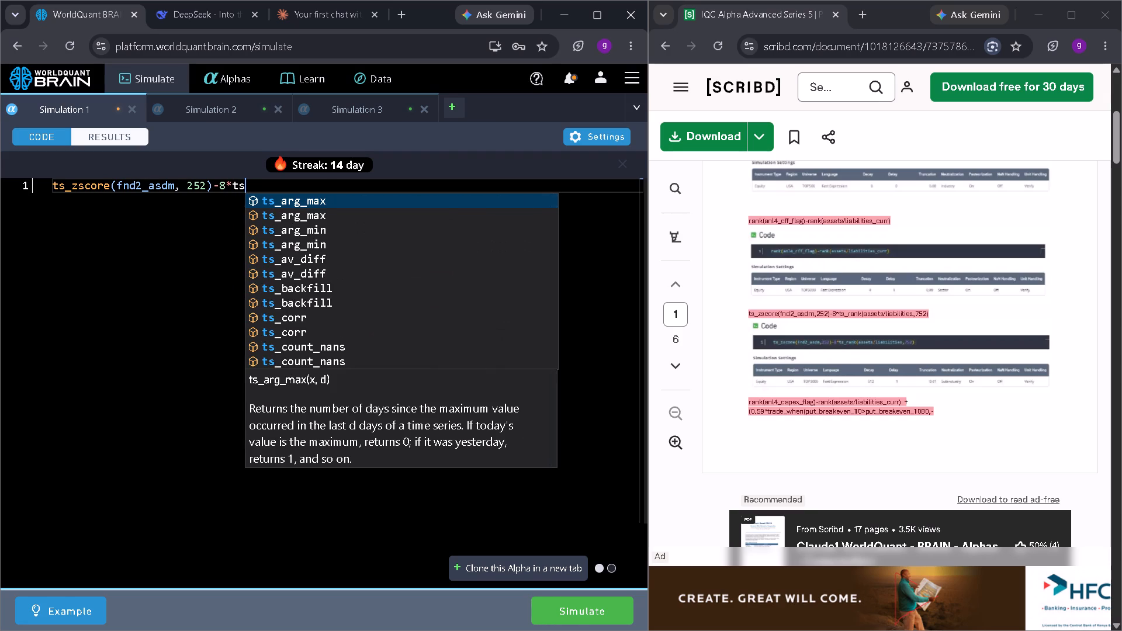
text(_r)
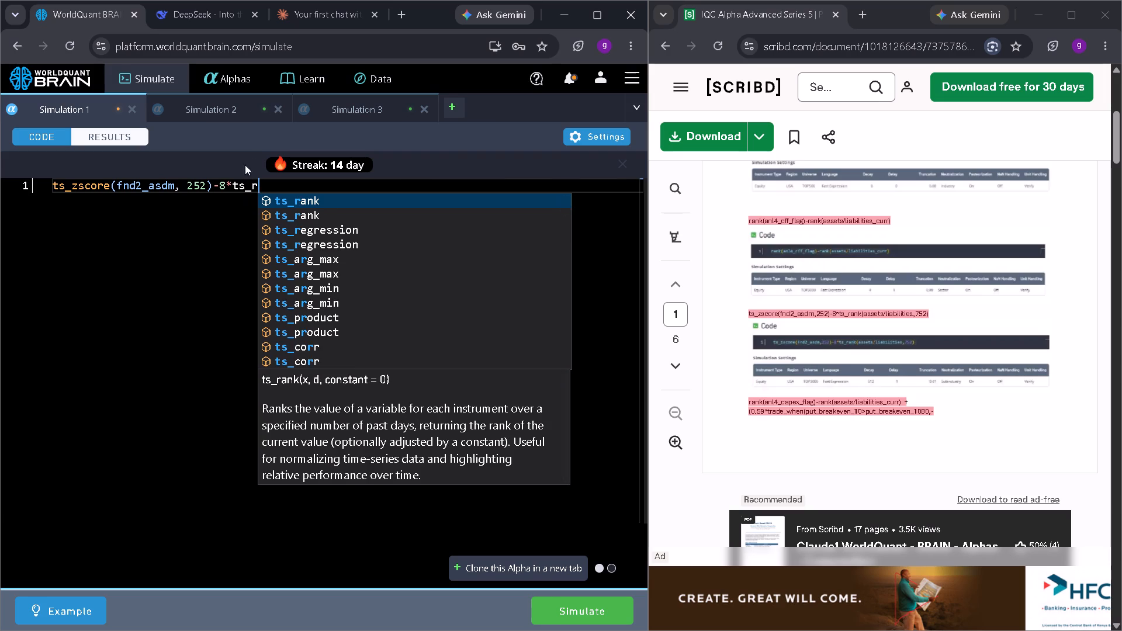
click(375, 195)
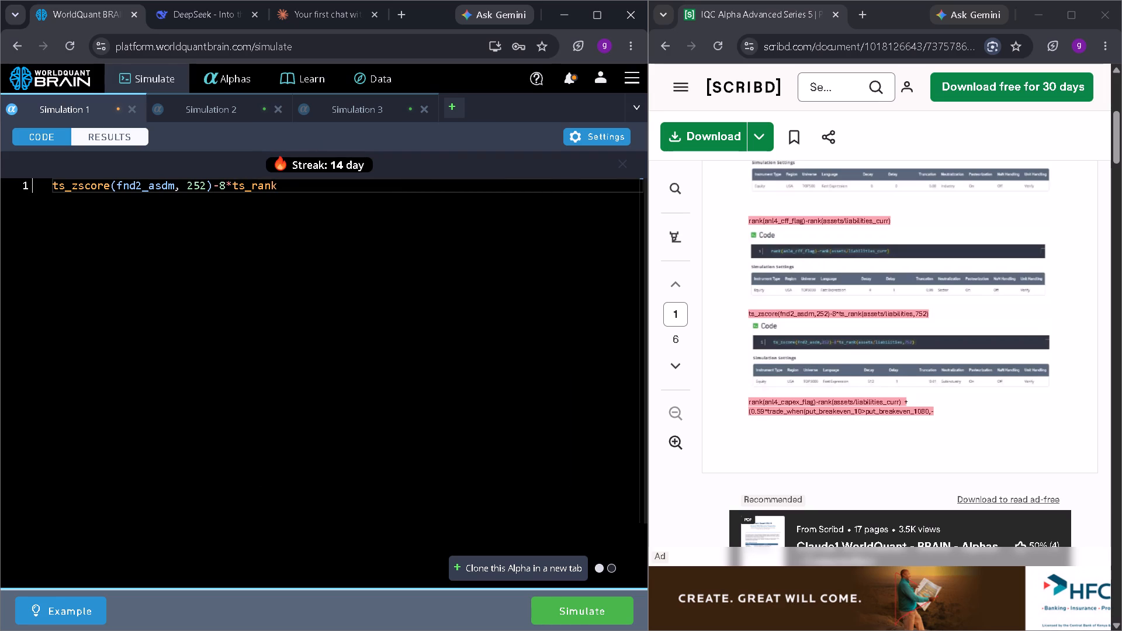
text((asse)
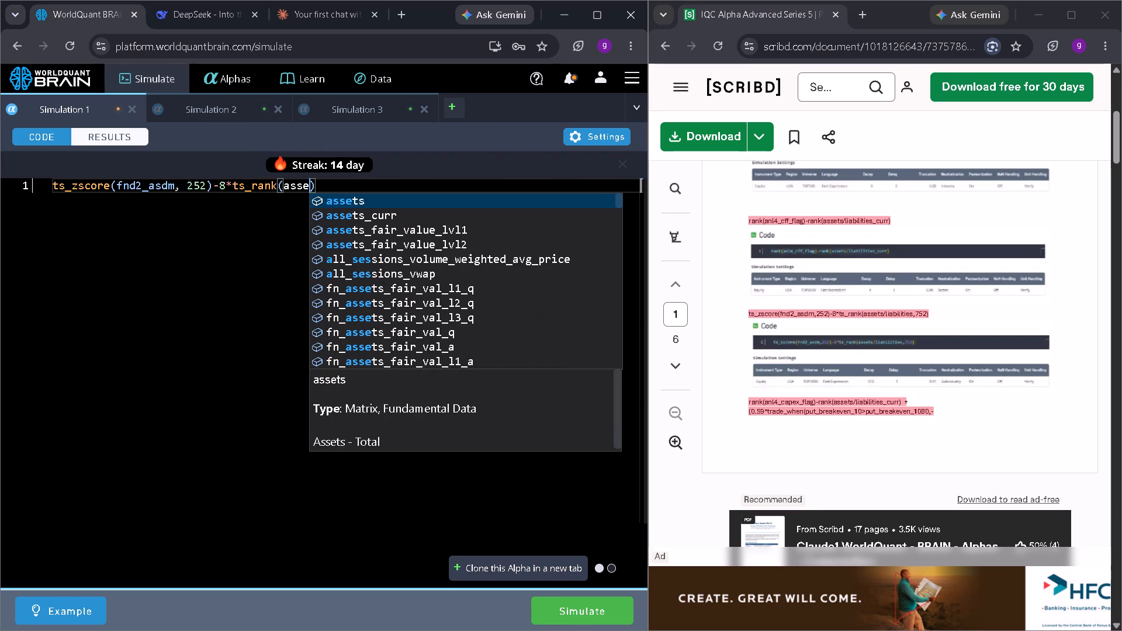
text(ts/)
text(li)
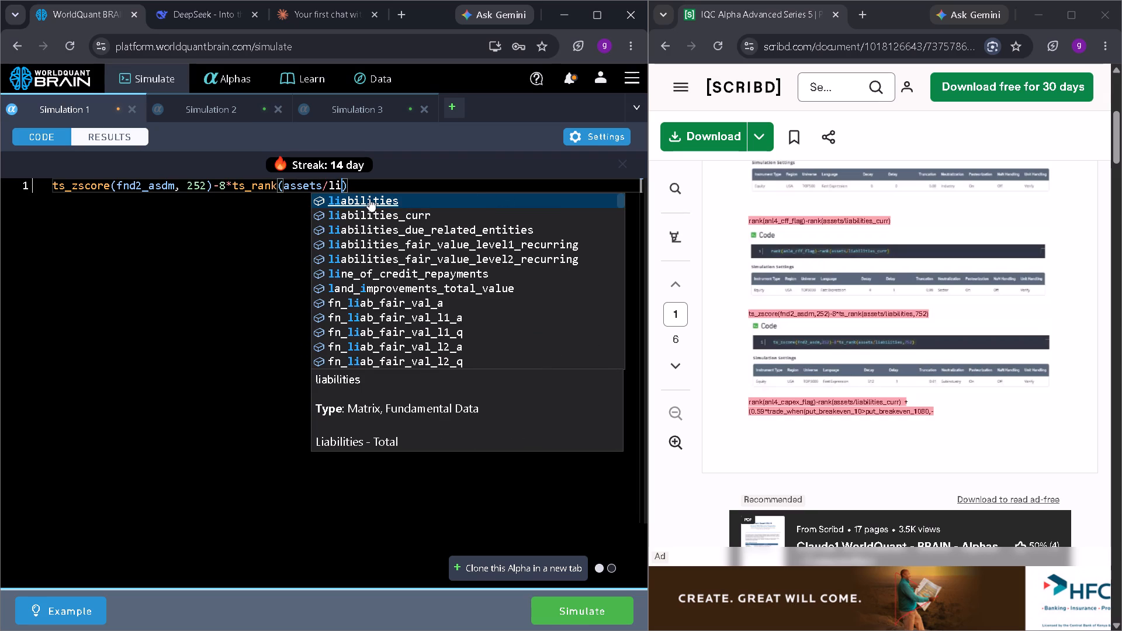
click(369, 199)
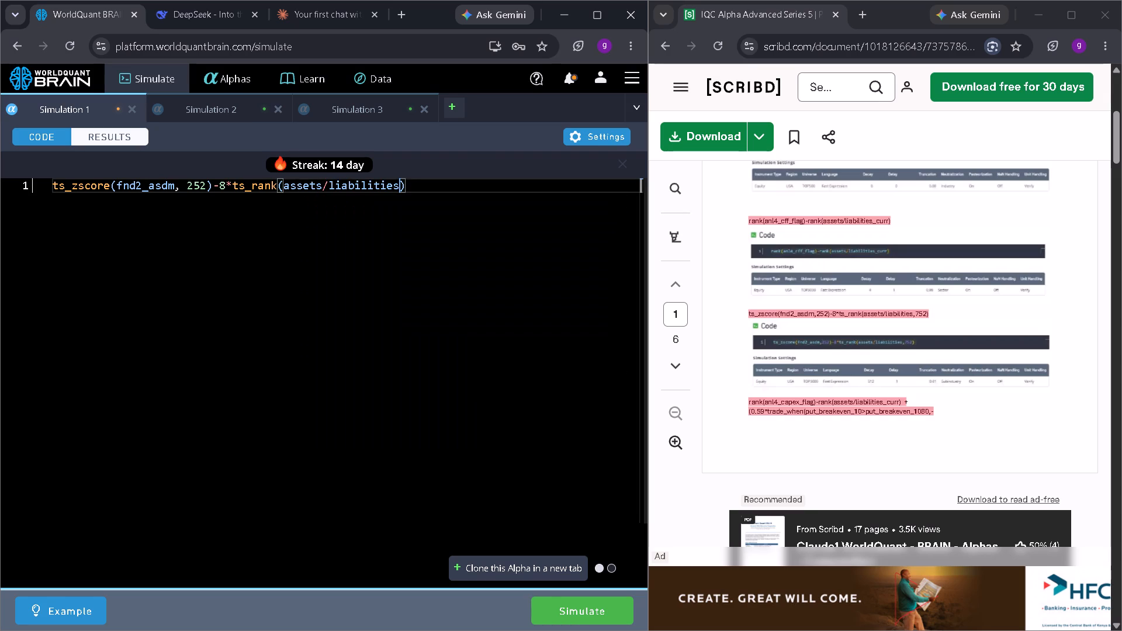
text(,752)
Set the truncation to 0.01 in the Simulation 1 settings.
click(572, 130)
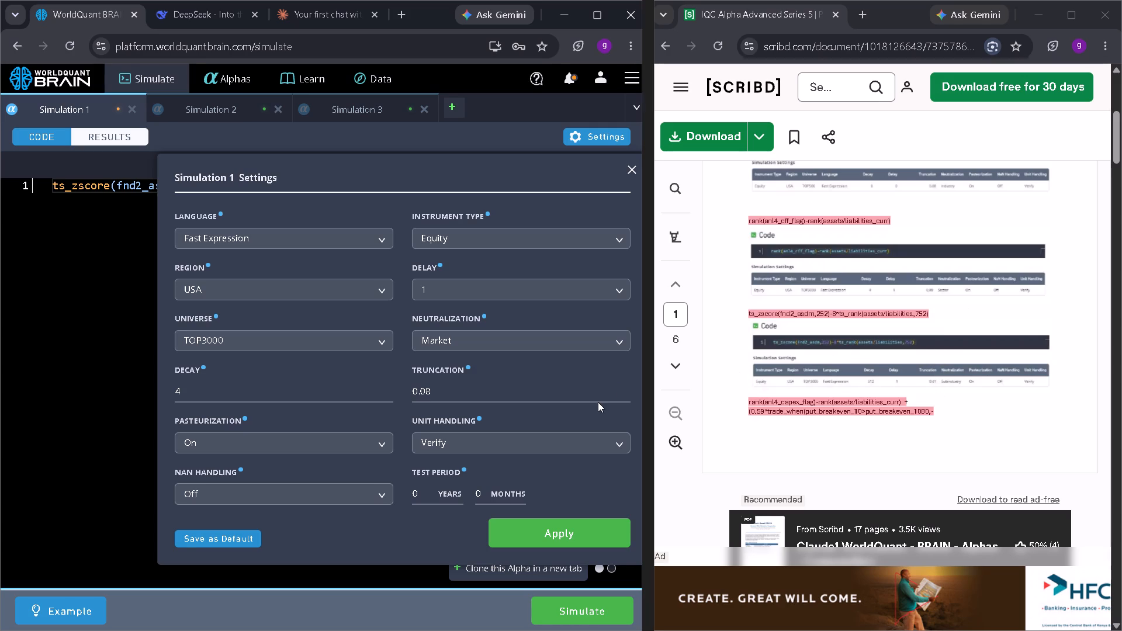
triple_click(627, 393)
click(627, 393)
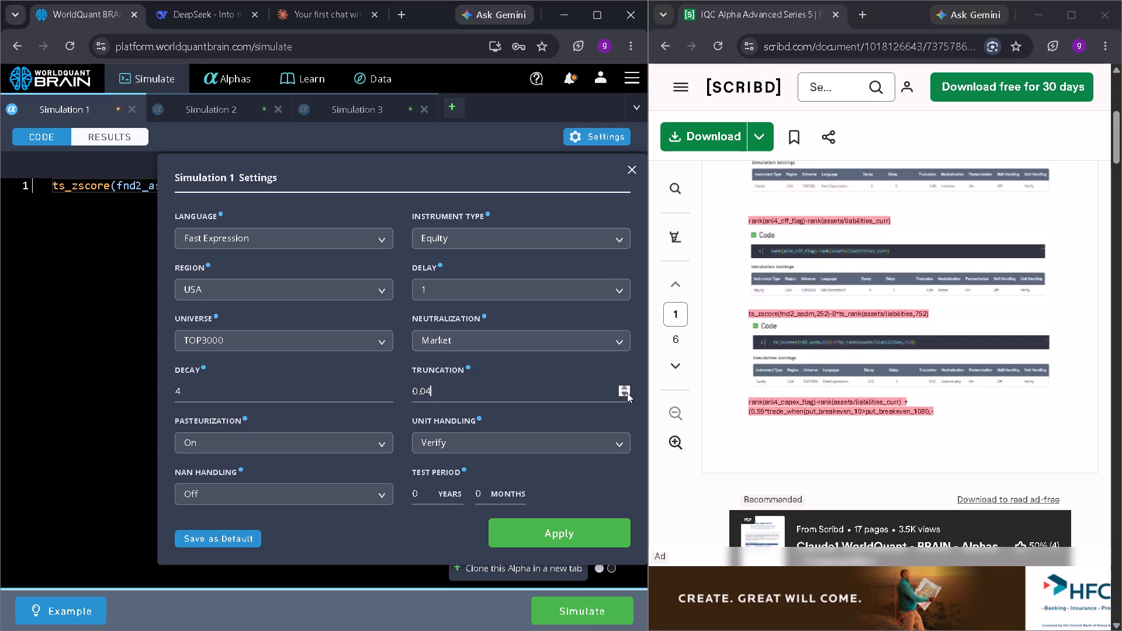
double_click(627, 393)
click(627, 393)
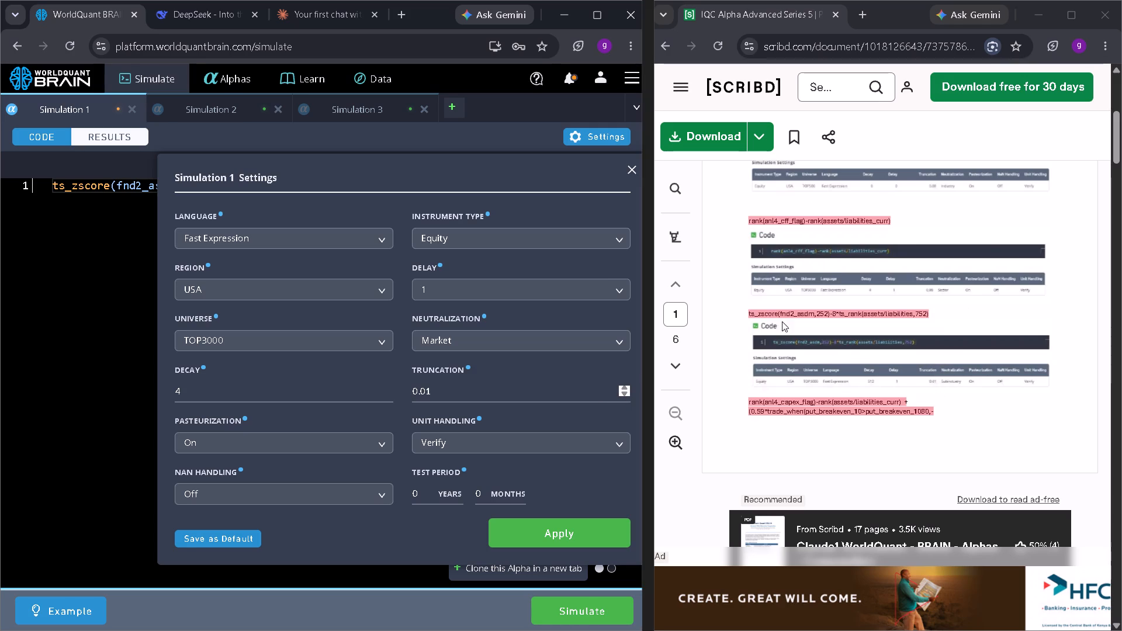
Consult the ts_zscore alpha's simulation settings in the Scribd document and set the Simulation 1 decay to 512.
click(1073, 12)
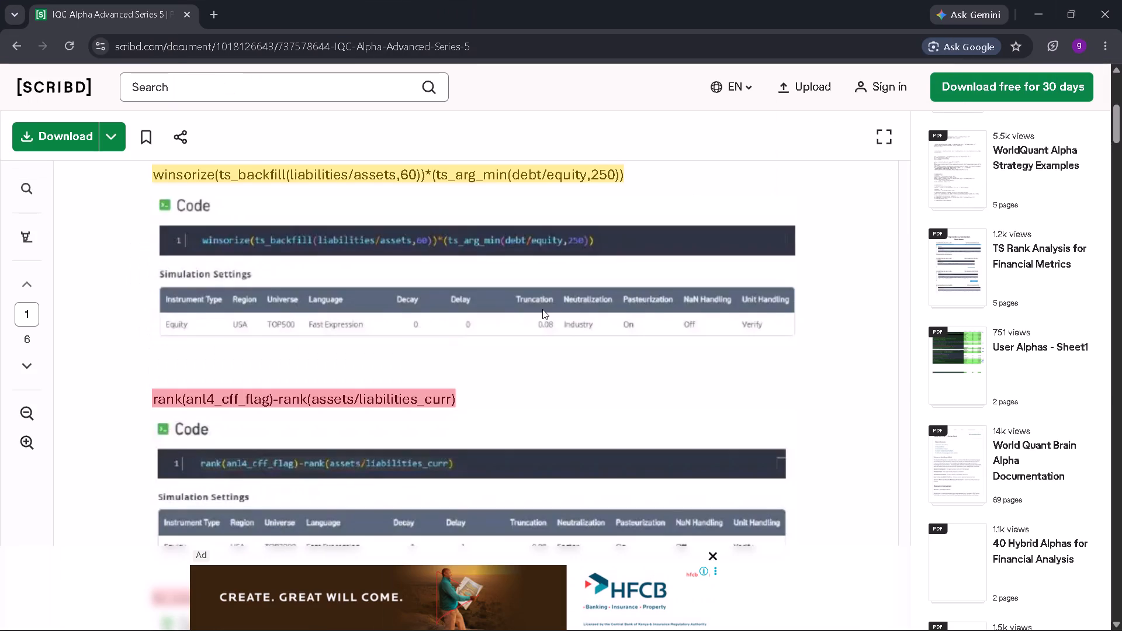
scroll(542, 309, down, 6)
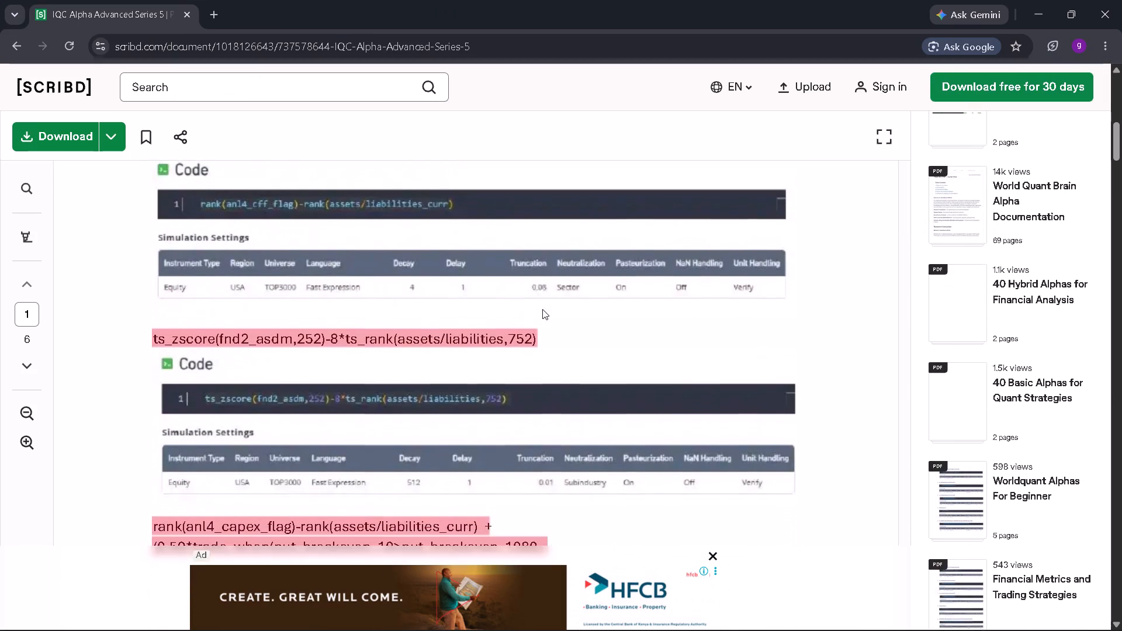
scroll(542, 309, down, 3)
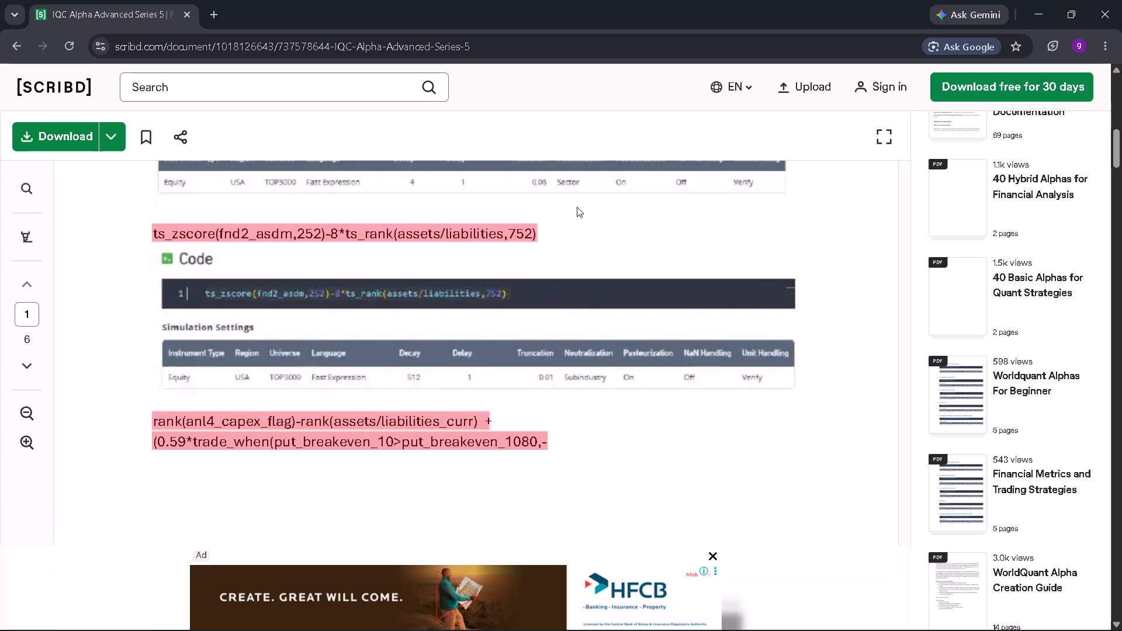
click(1027, 2)
click(586, 12)
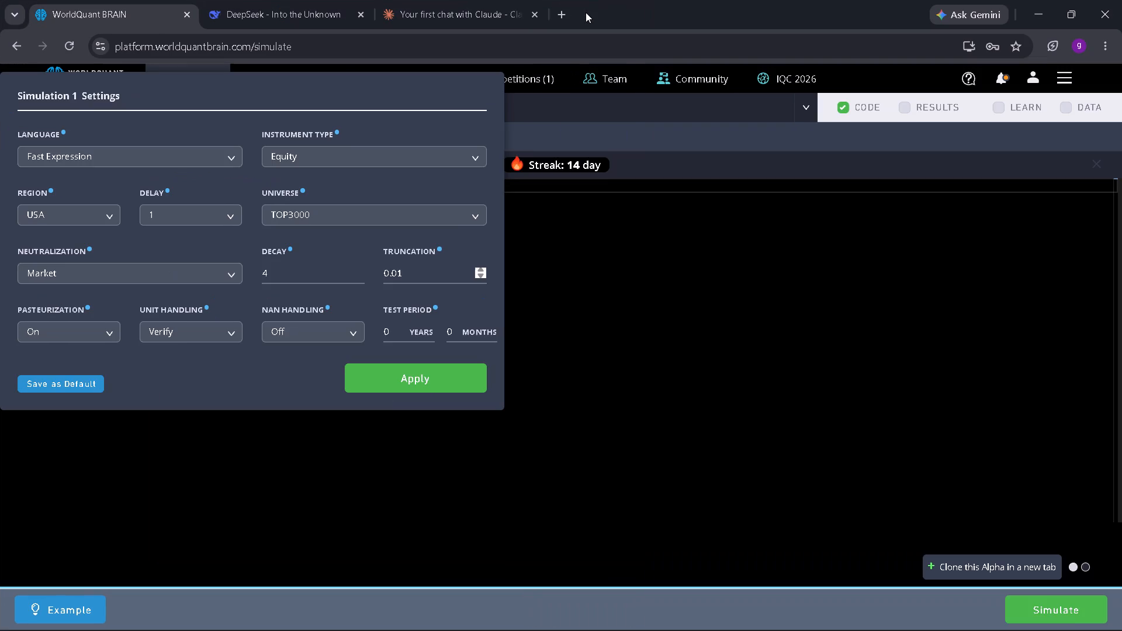
click(294, 271)
key(BackSpace)
text(512)
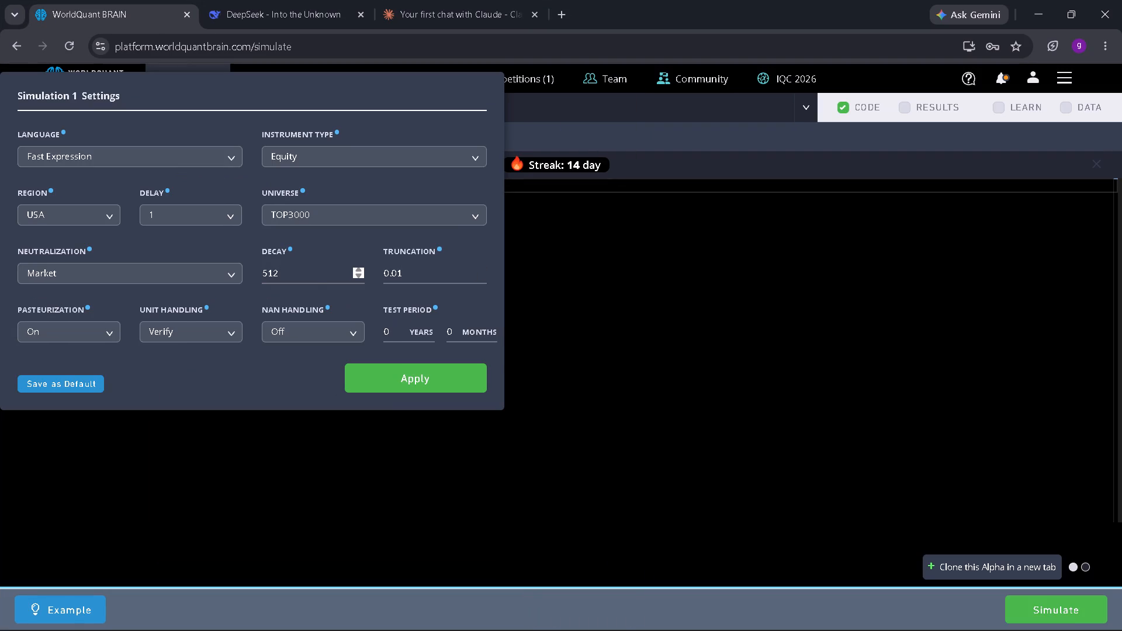
Set the test period to 1 year and the neutralization to Subindustry, and apply the simulation settings.
click(394, 327)
key(BackSpace)
key(1)
click(193, 274)
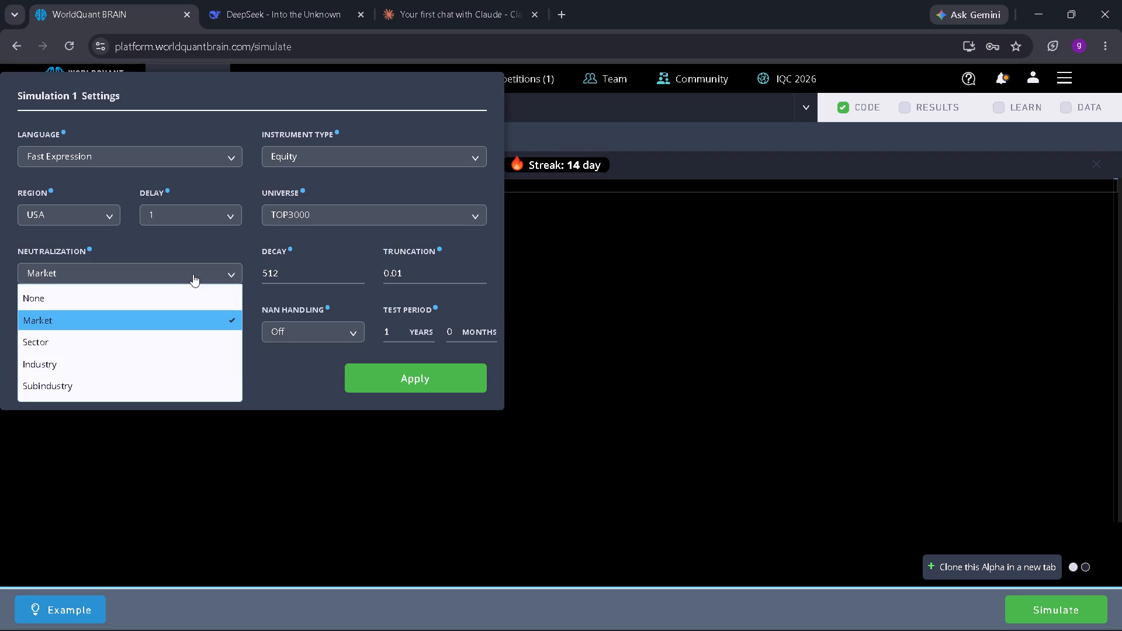
click(126, 382)
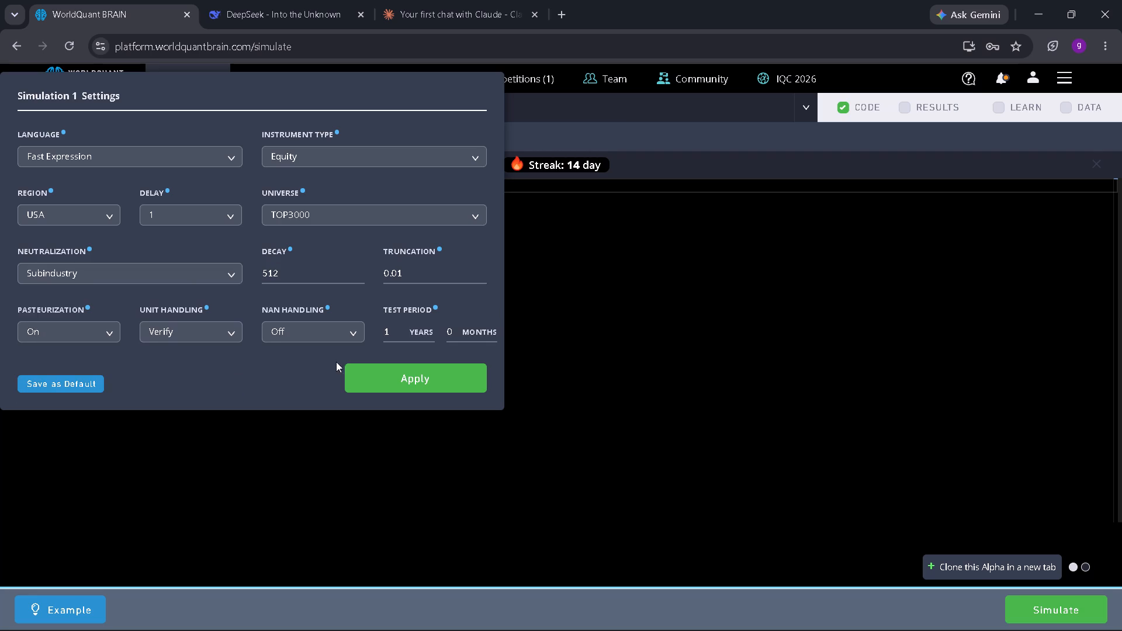
click(376, 374)
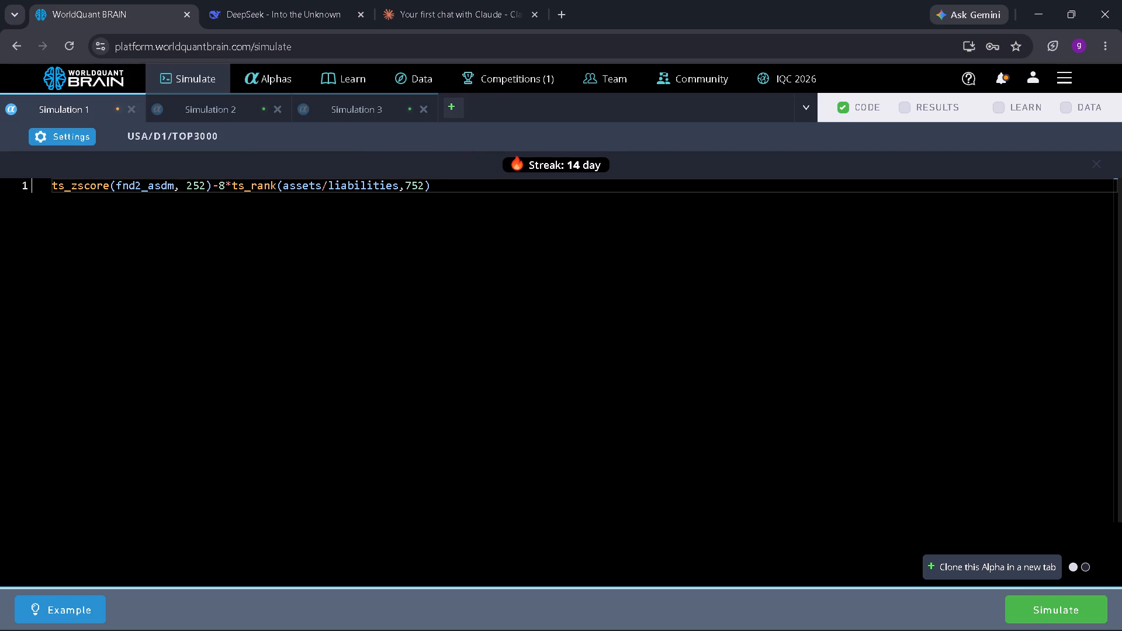
Run the simulation of the Simulation 1 alpha expression.
click(1035, 604)
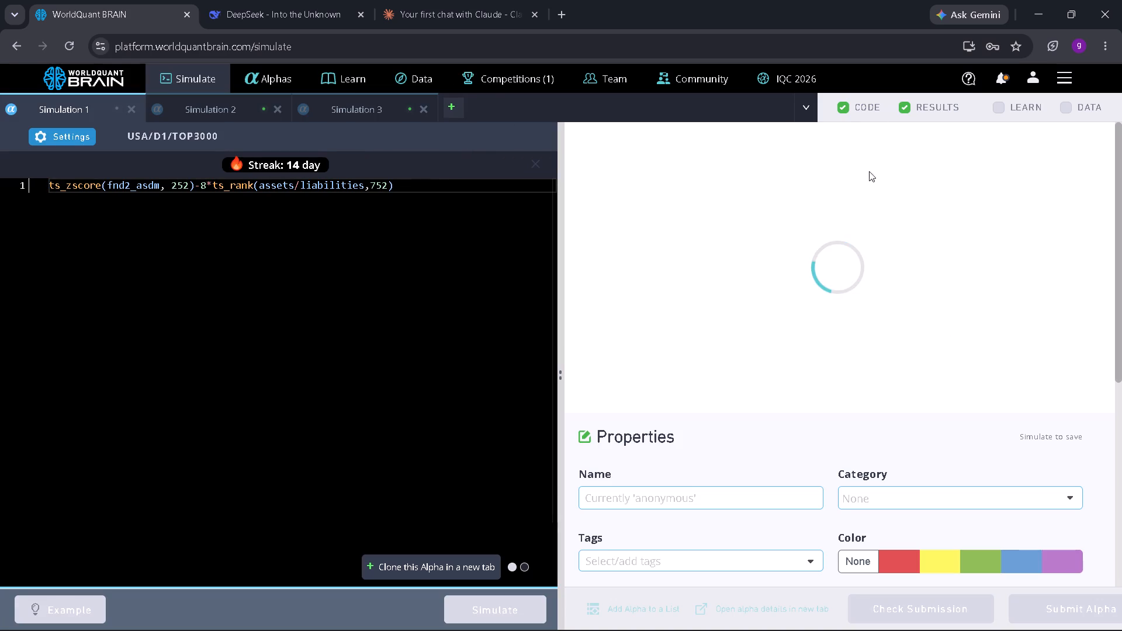
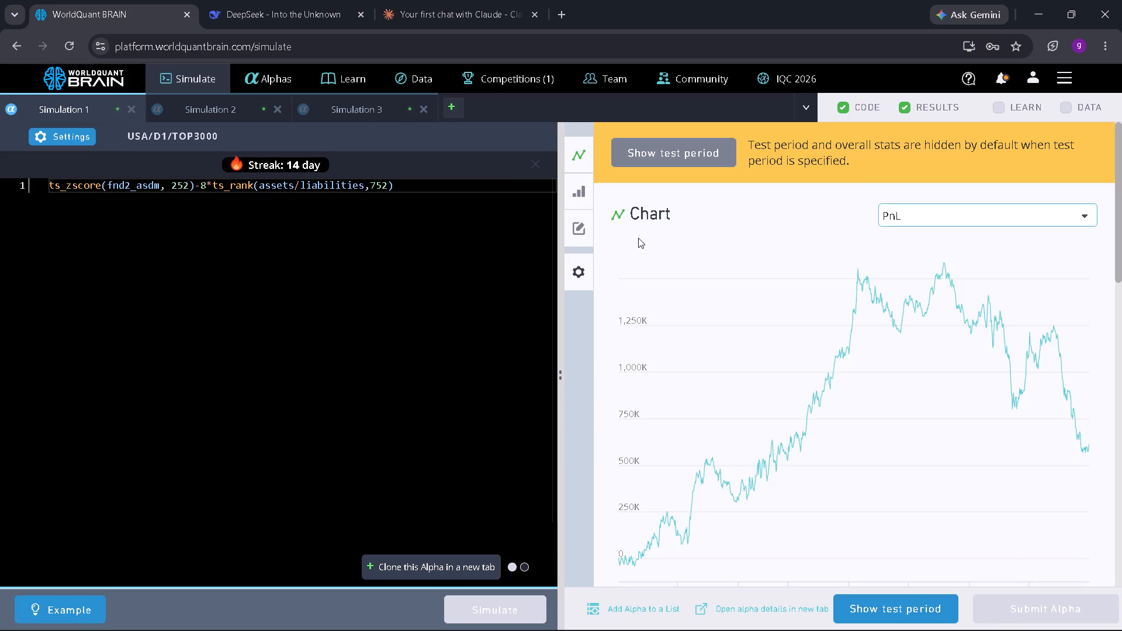
Show the test period for Simulation 1 and examine the IS Summary and the failed IS tests.
click(913, 619)
scroll(967, 443, down, 4)
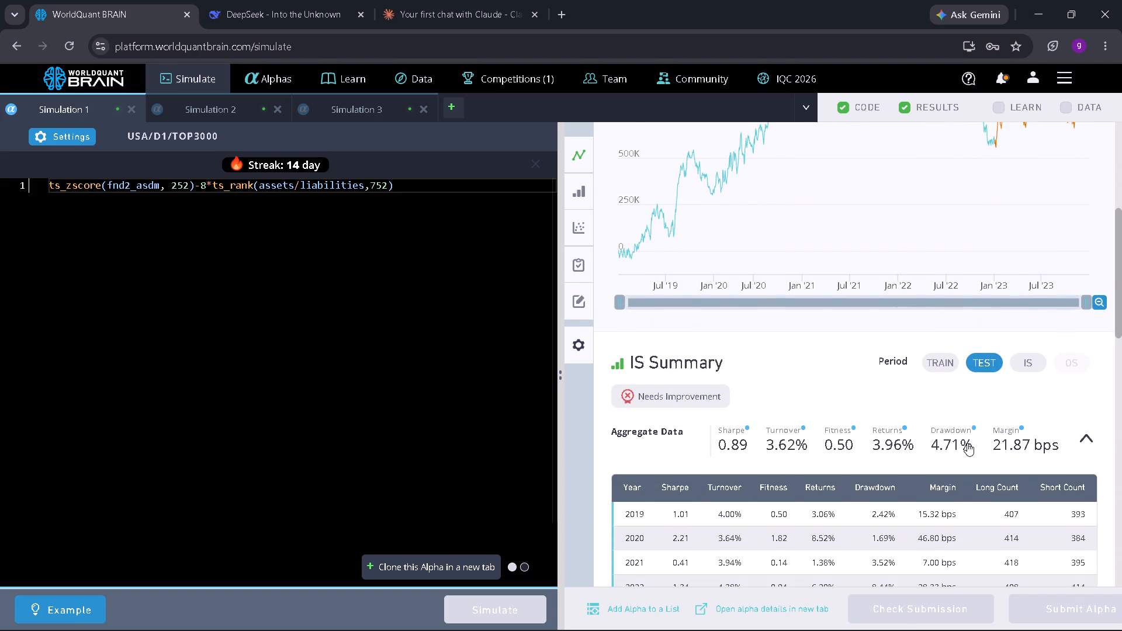
scroll(967, 443, down, 2)
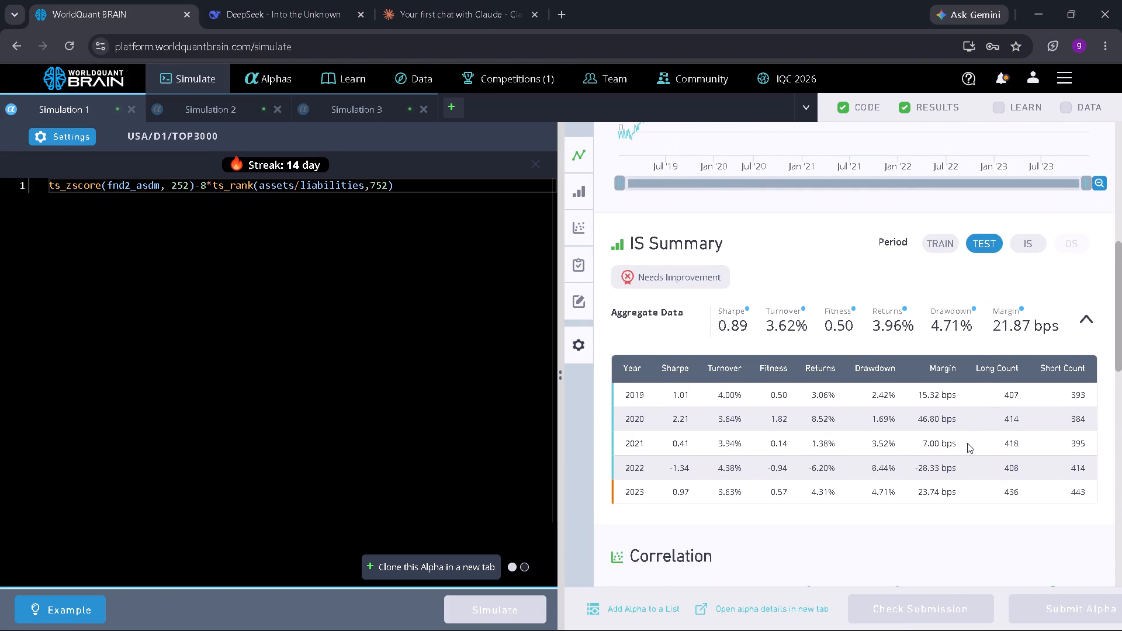
scroll(967, 443, down, 2)
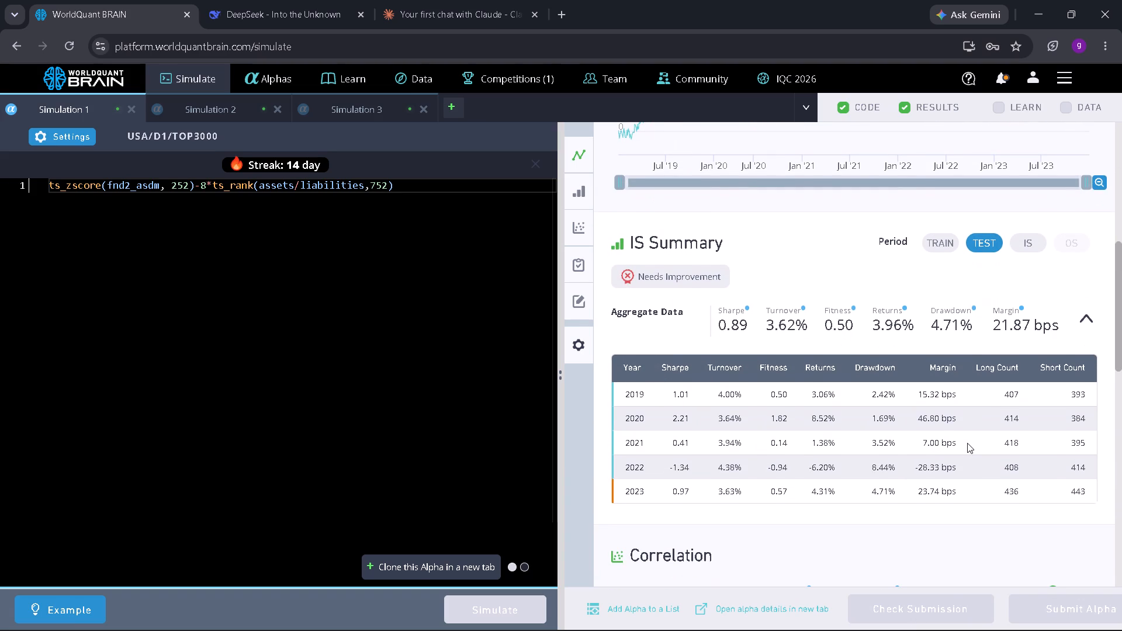
scroll(967, 443, down, 4)
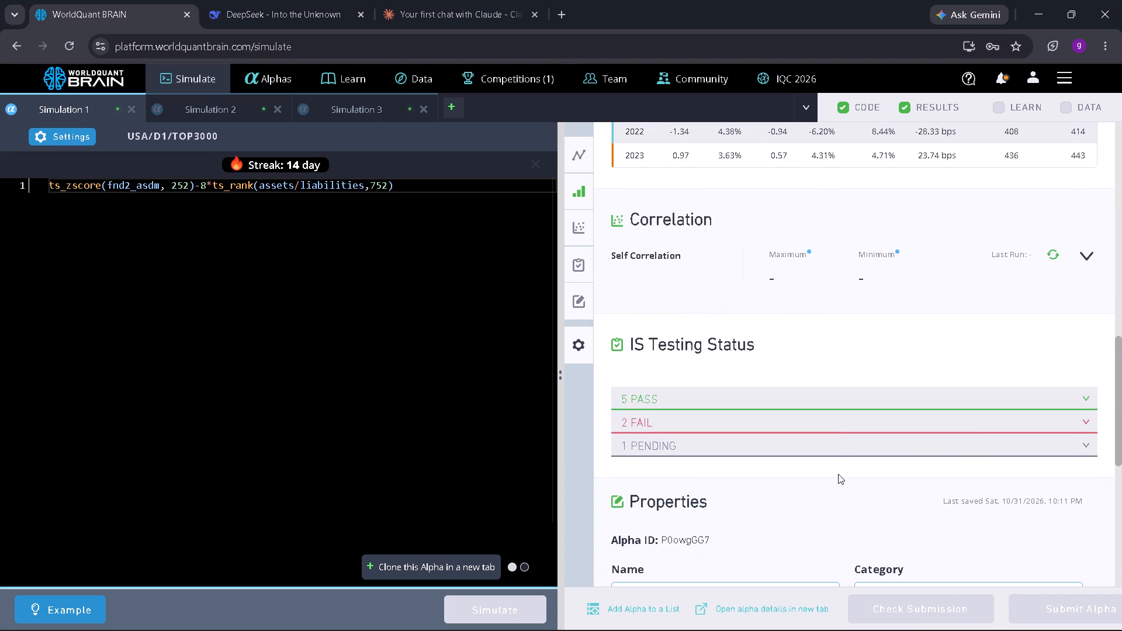
click(828, 419)
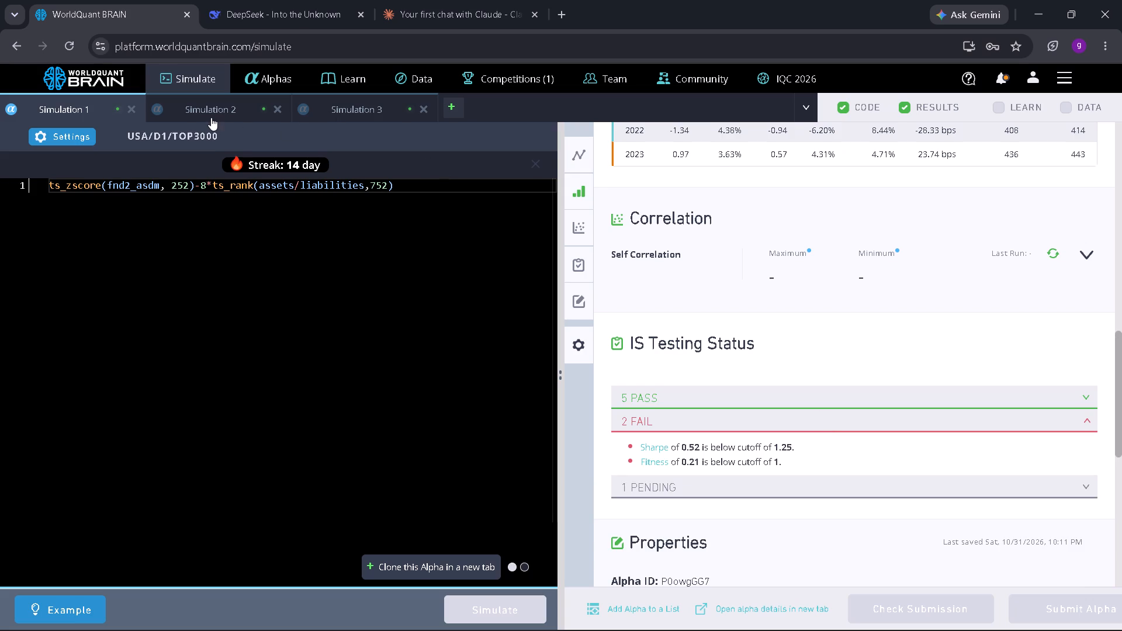
Set the Simulation 1 decay to 4 and truncation to 0.08, and apply the settings.
click(78, 135)
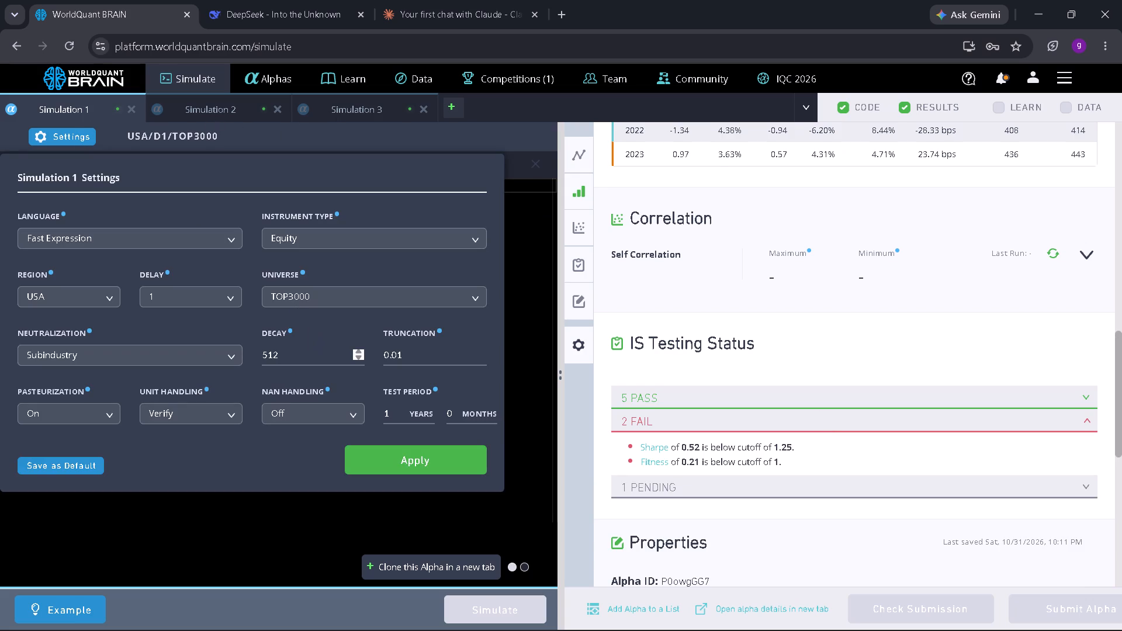
click(313, 350)
key(BackSpace)
key(BackSpace)
key(BackSpace)
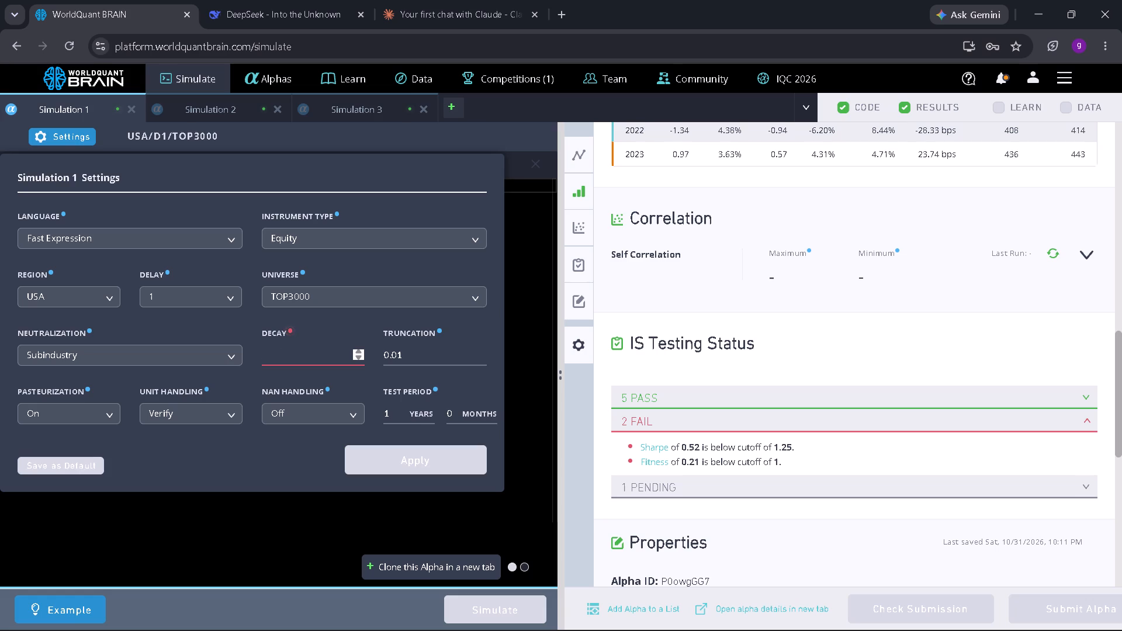
key(4)
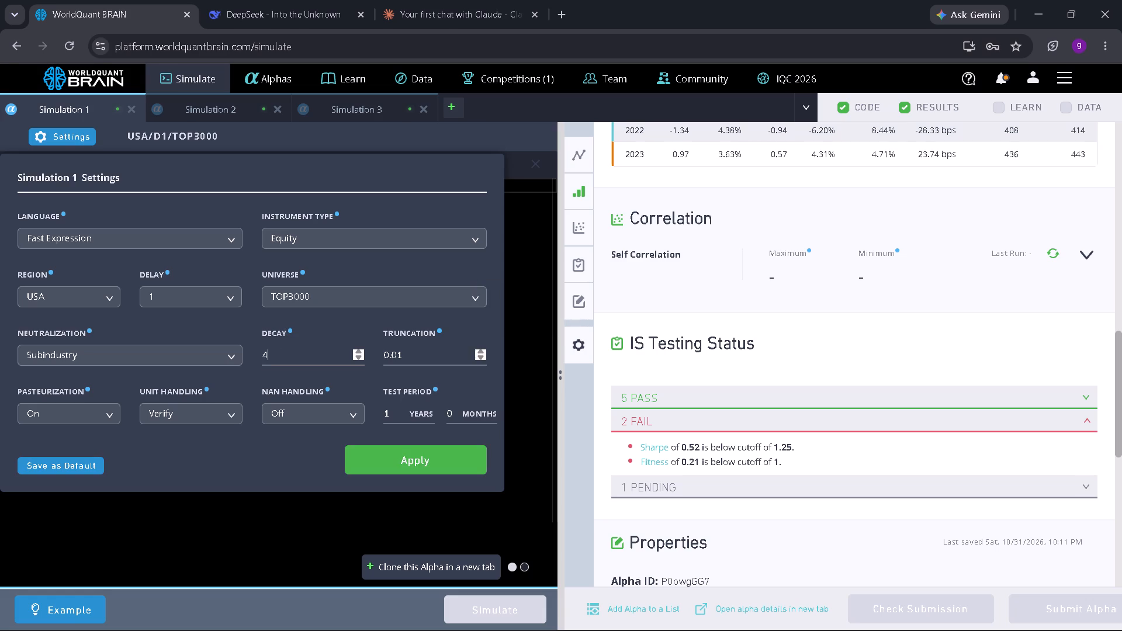
triple_click(479, 353)
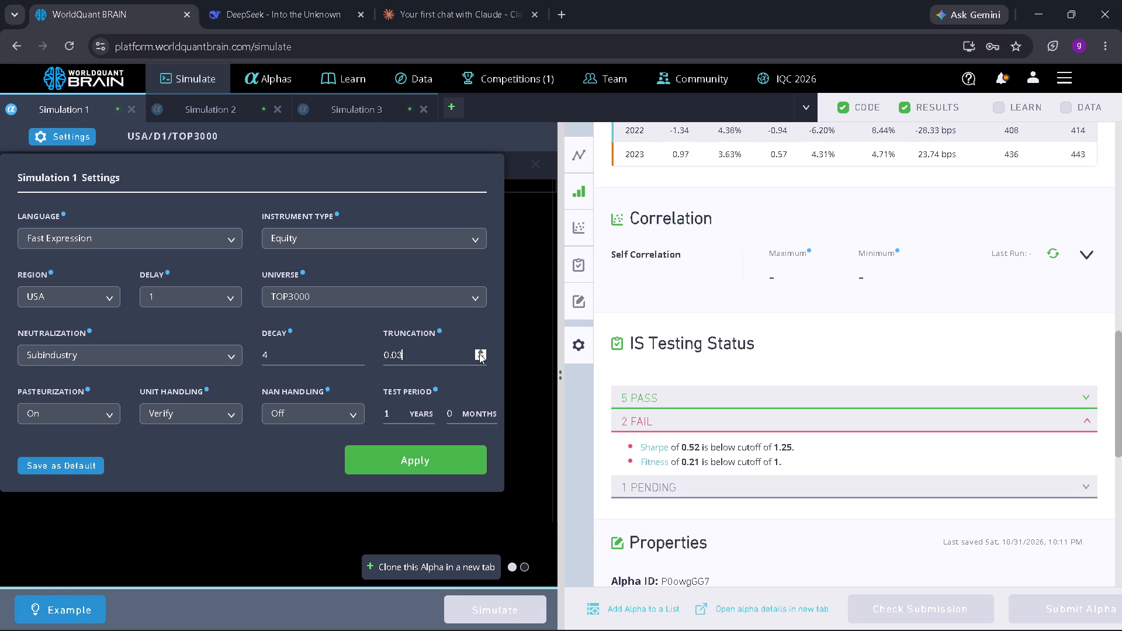
click(479, 353)
double_click(479, 353)
click(479, 353)
click(451, 474)
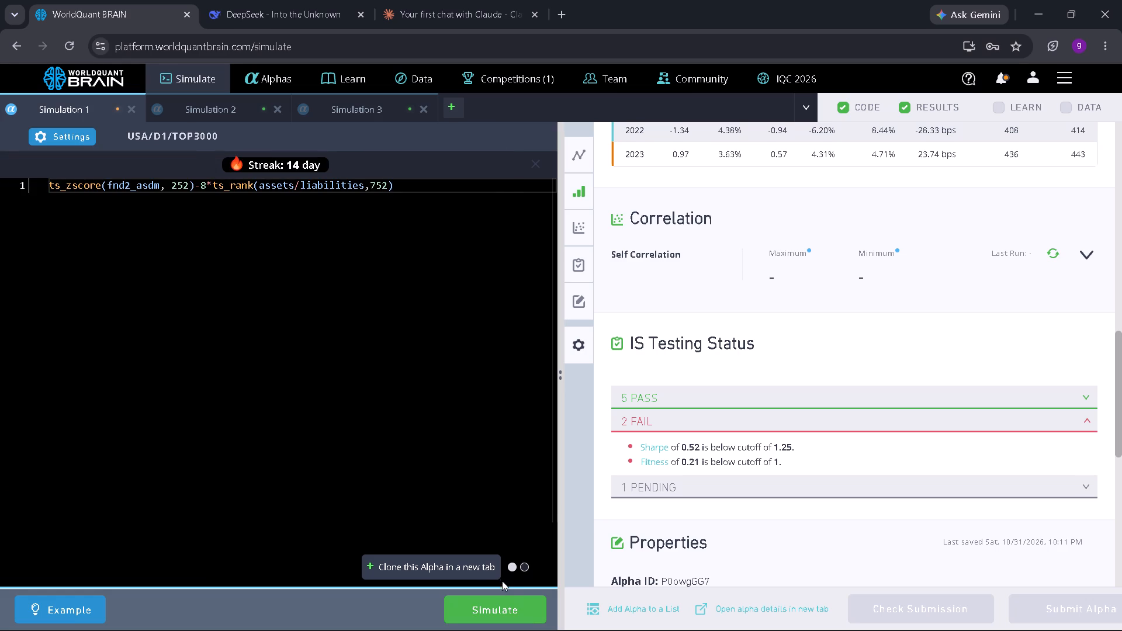
Run the Simulation 1 alpha again with the updated settings.
click(502, 596)
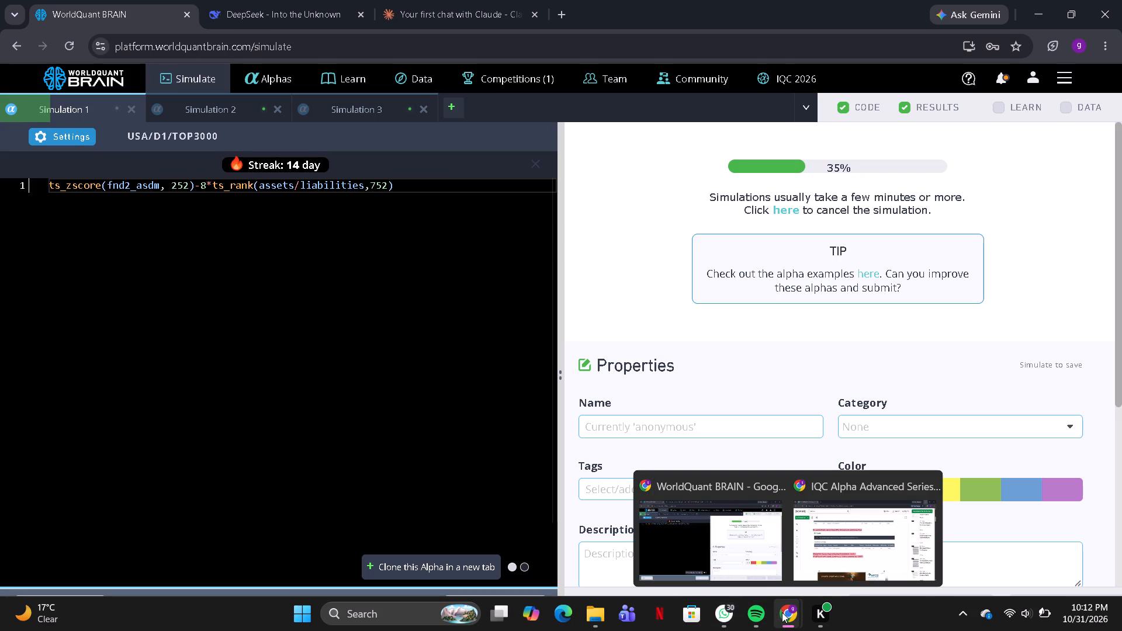
Switch to the IQC Alpha Advanced Series 5 document on Scribd and unlock its next 5 pages after the ad.
click(829, 558)
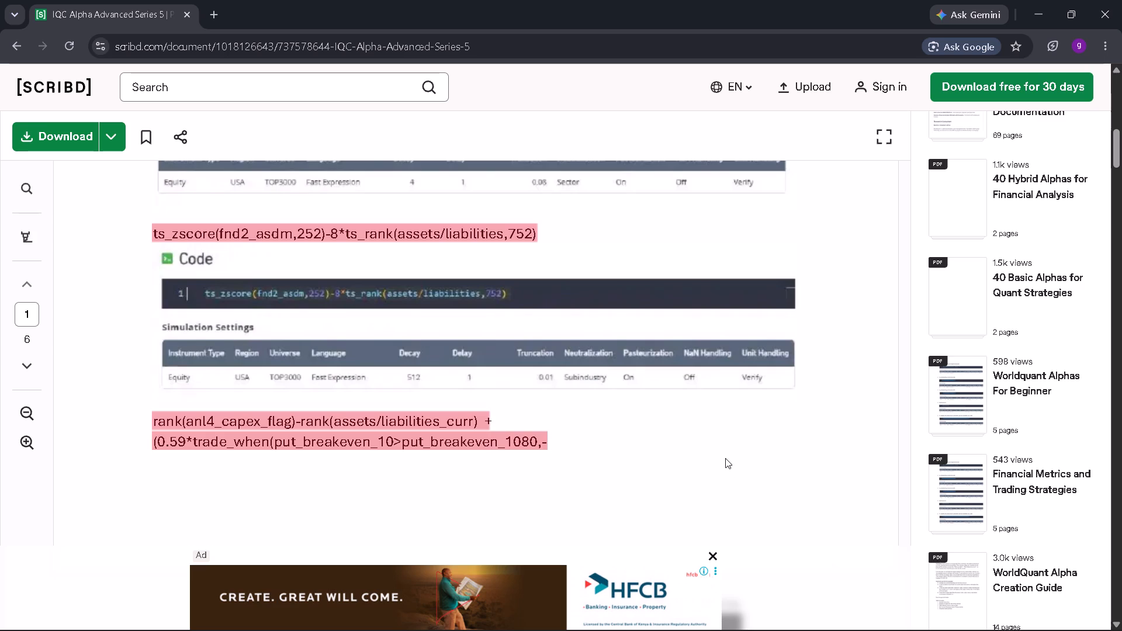
scroll(725, 458, down, 4)
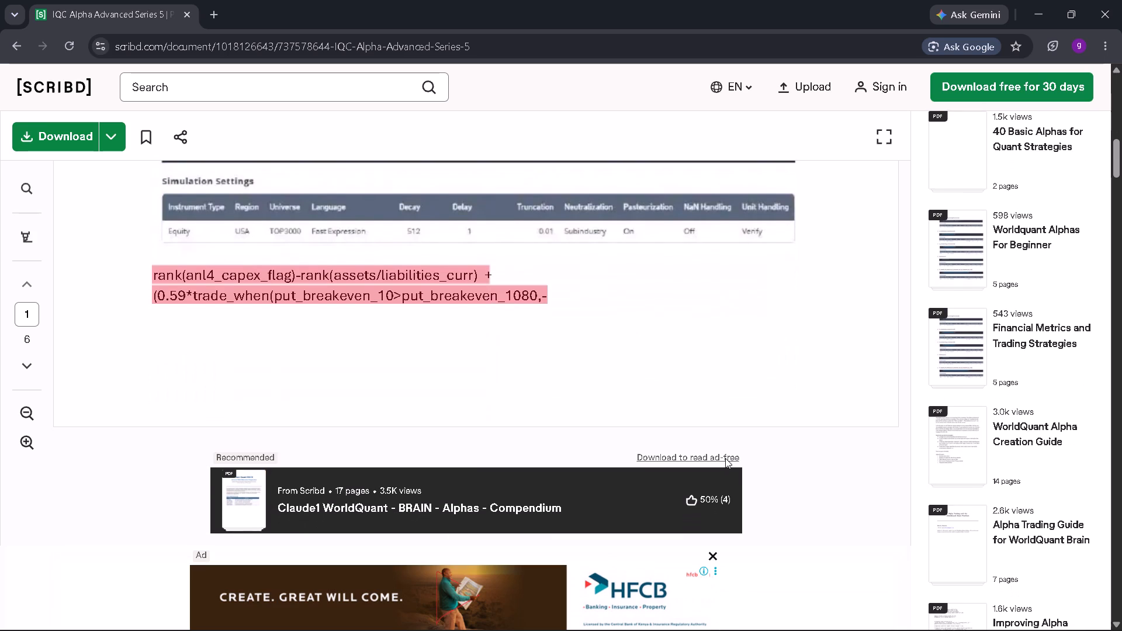
scroll(725, 458, down, 5)
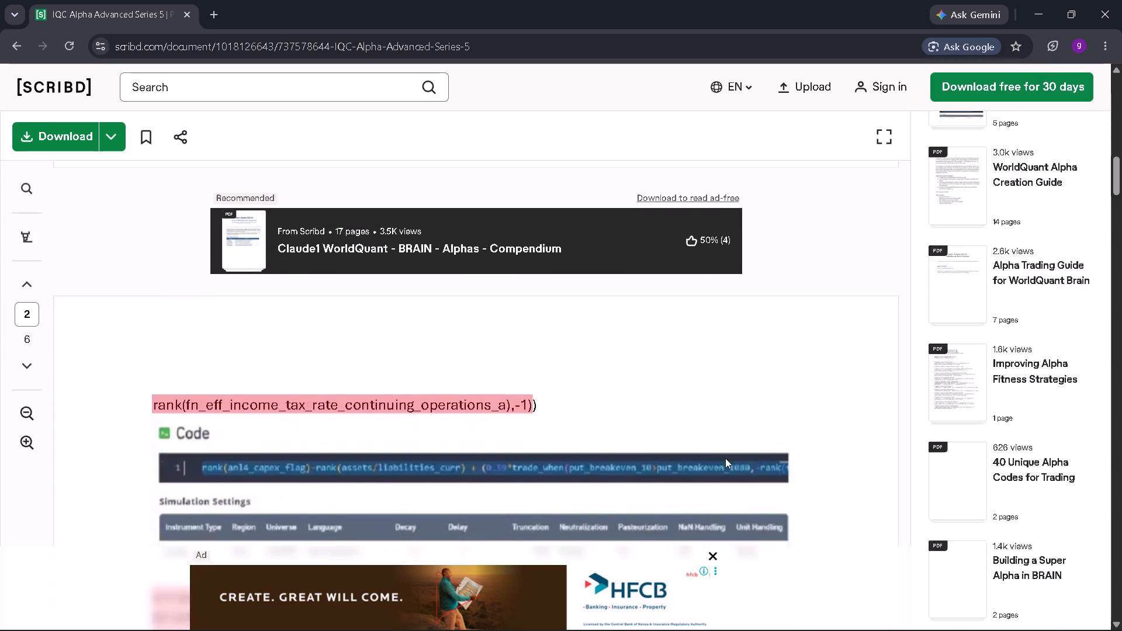
scroll(725, 458, down, 1)
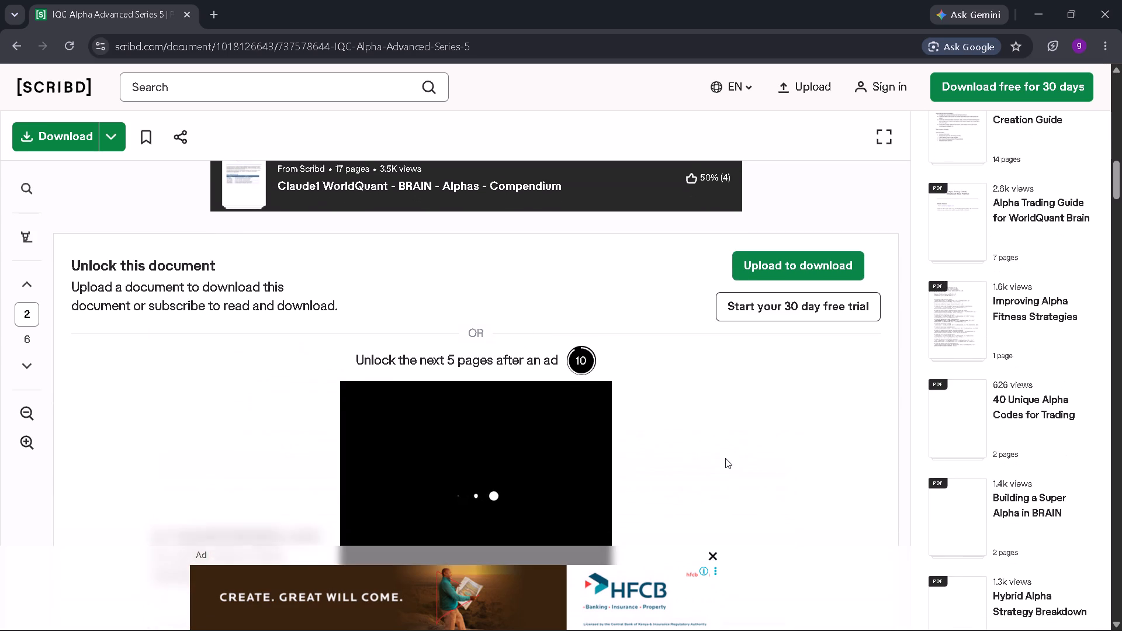
scroll(725, 458, down, 2)
scroll(725, 458, up, 1)
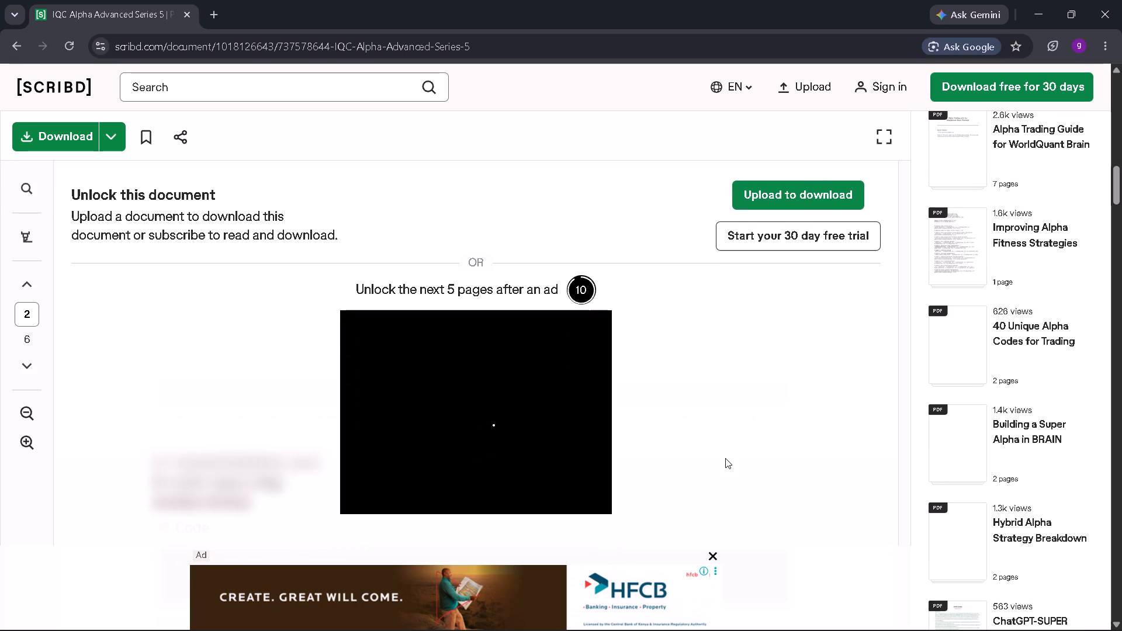
scroll(725, 458, up, 2)
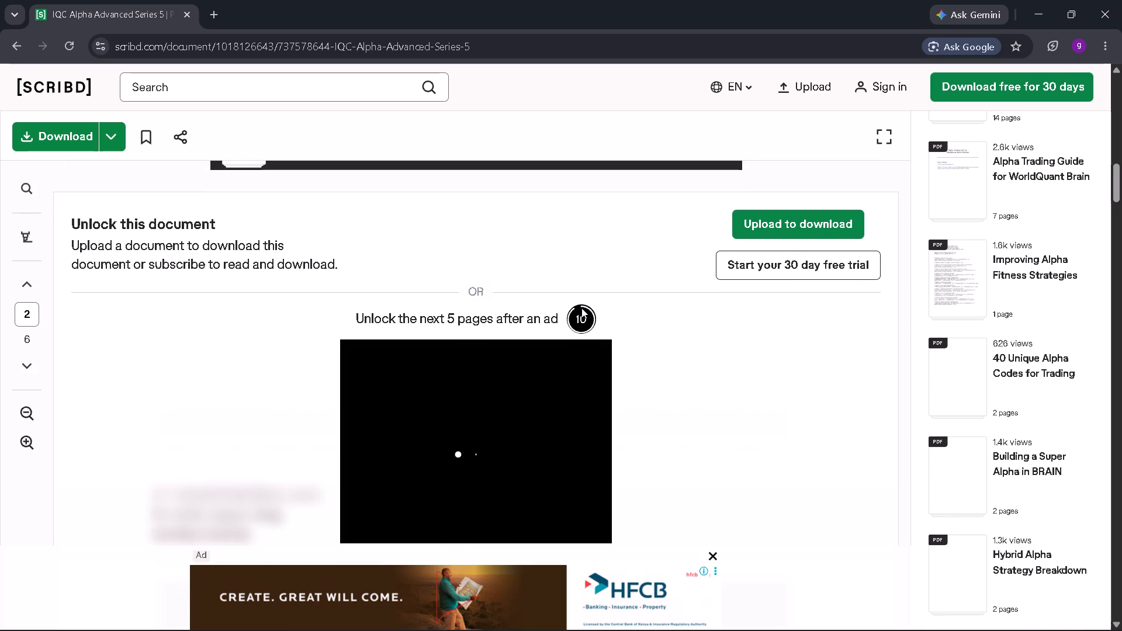
scroll(581, 308, up, 1)
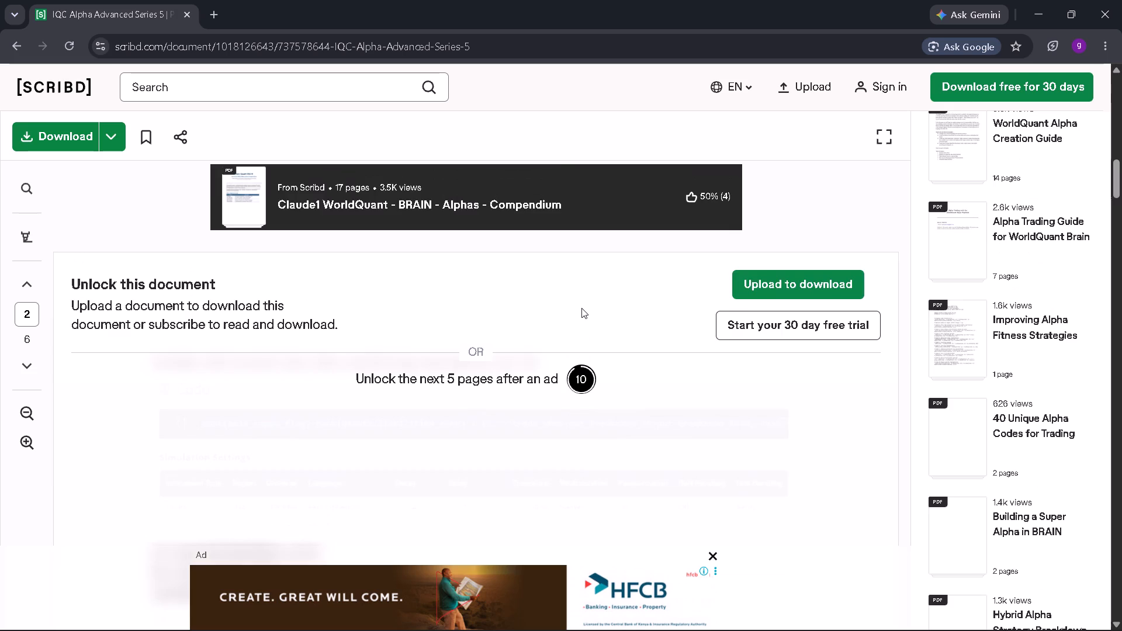
scroll(581, 308, down, 2)
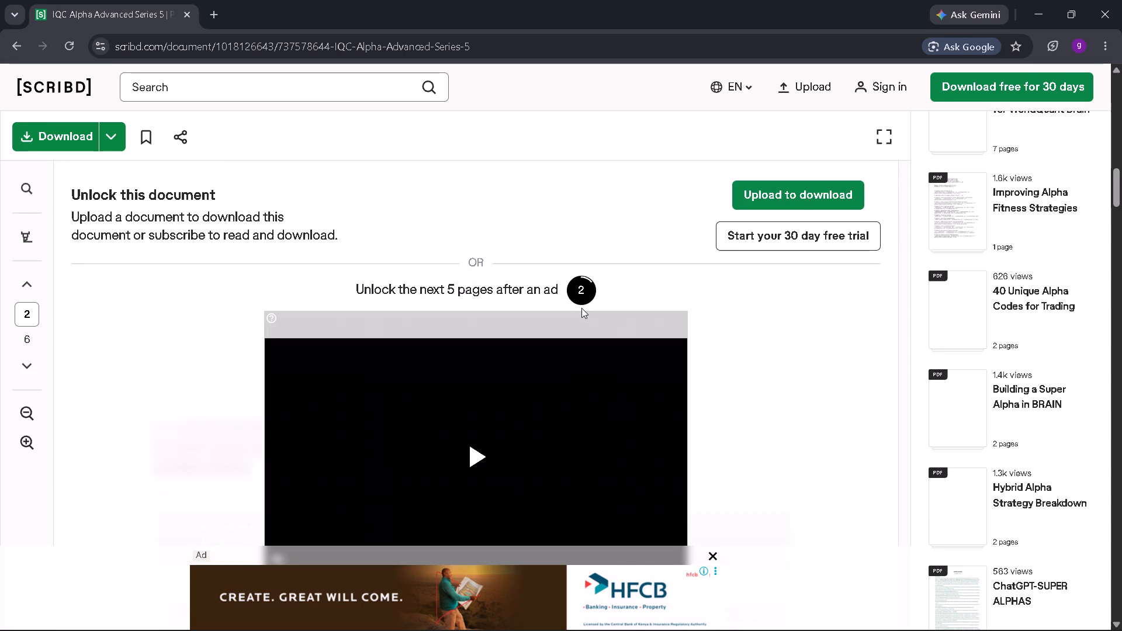
click(579, 280)
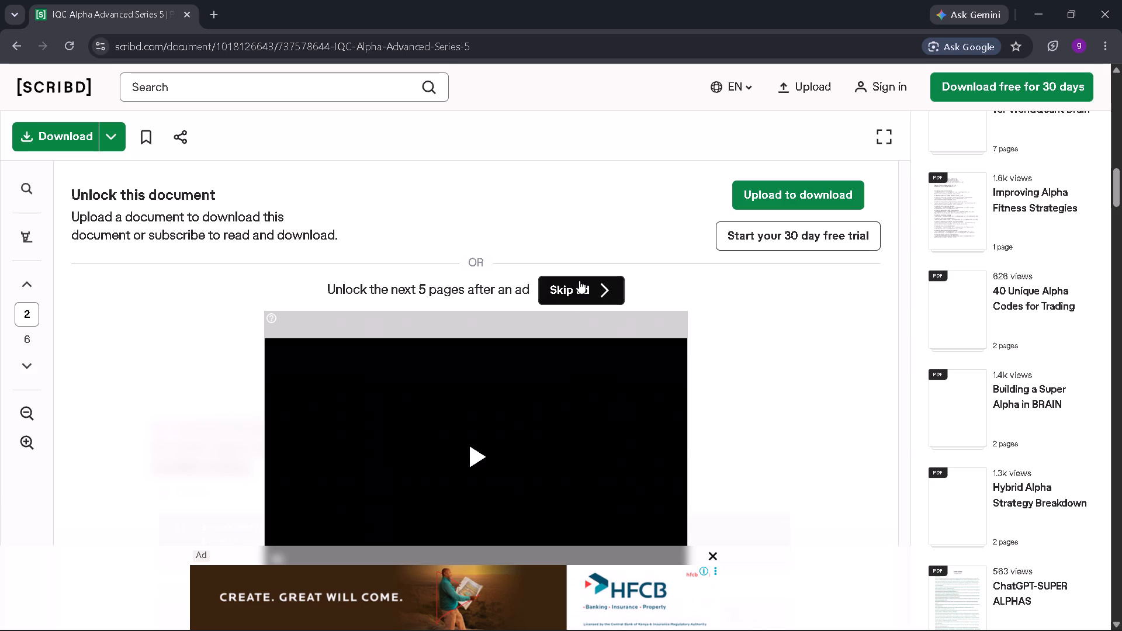
Examine the alpha expressions and their simulation settings on page 2 of the Scribd document.
scroll(579, 280, down, 5)
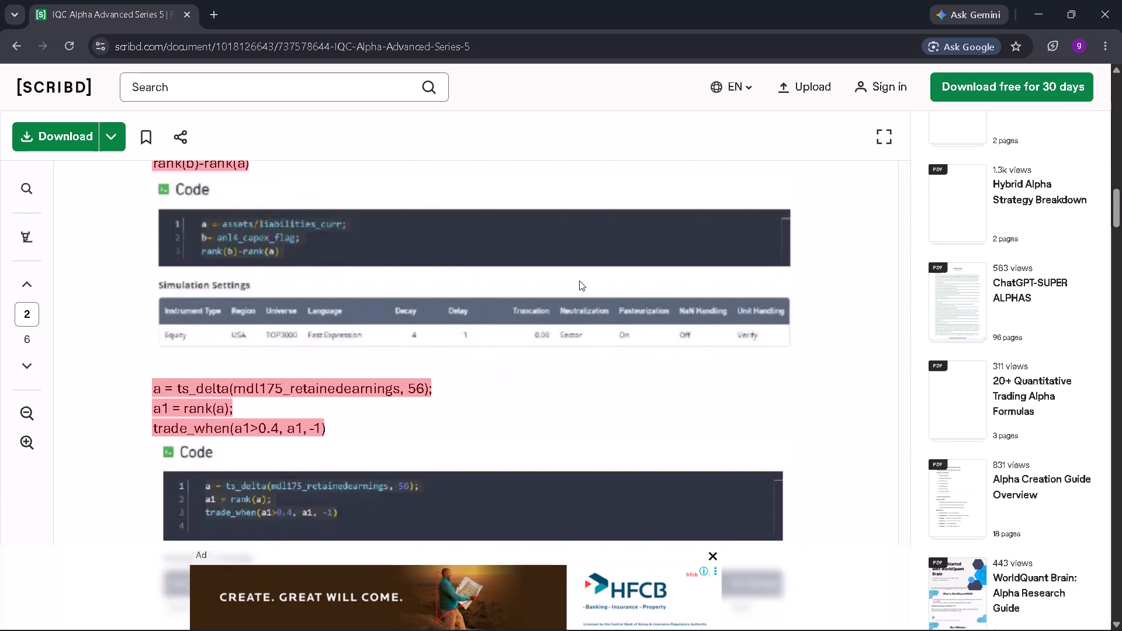
scroll(579, 280, down, 1)
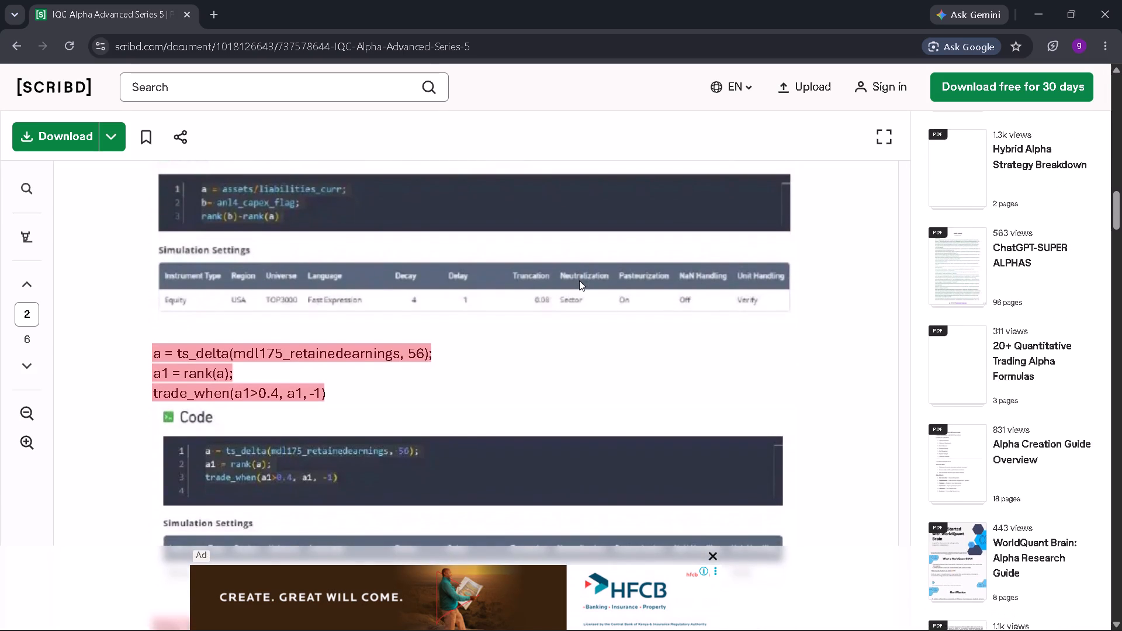
scroll(579, 280, down, 4)
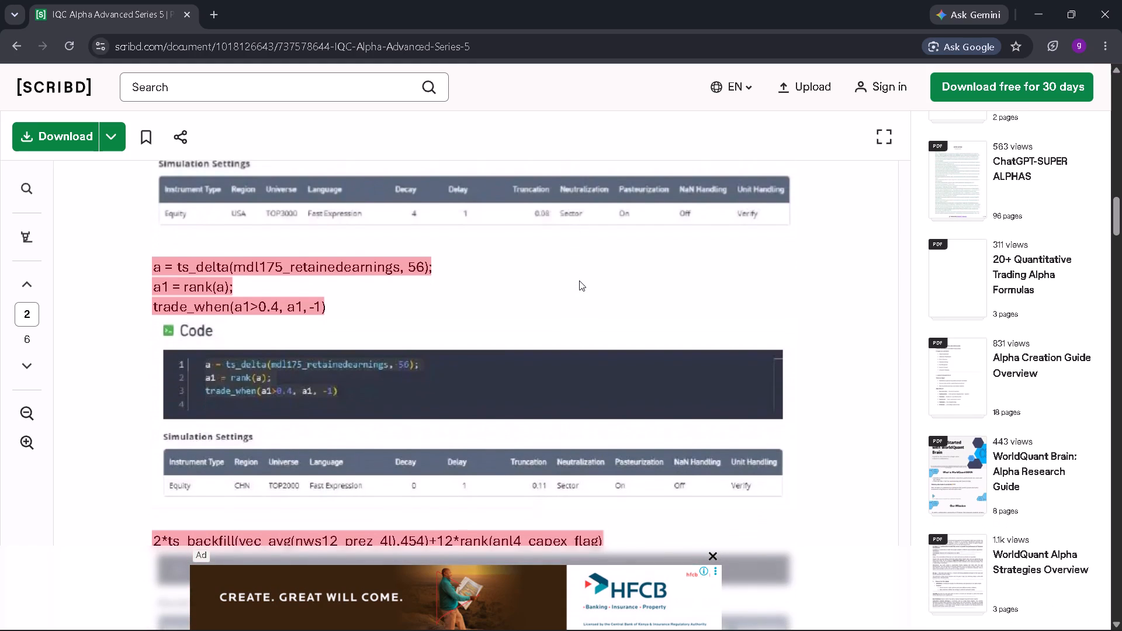
scroll(579, 280, down, 3)
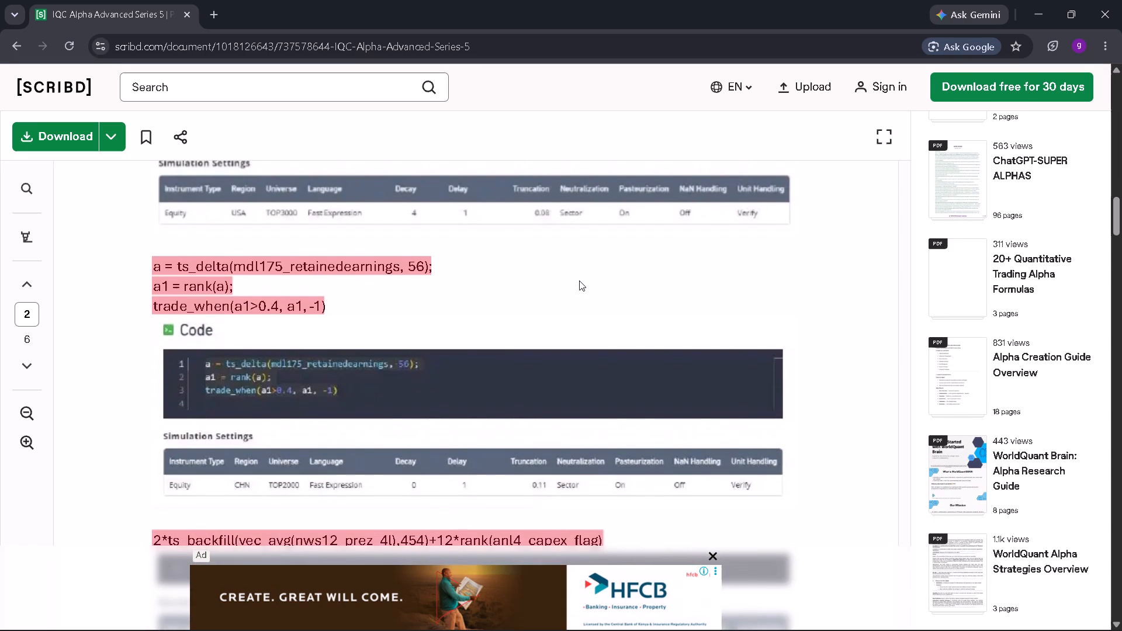
scroll(579, 280, down, 1)
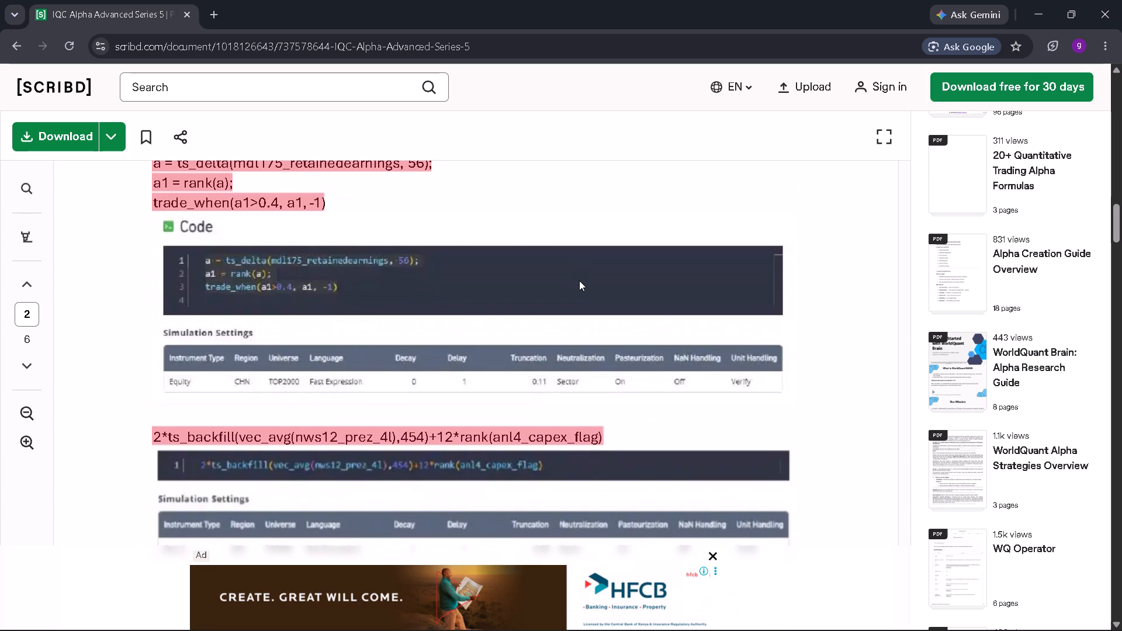
scroll(579, 280, down, 1)
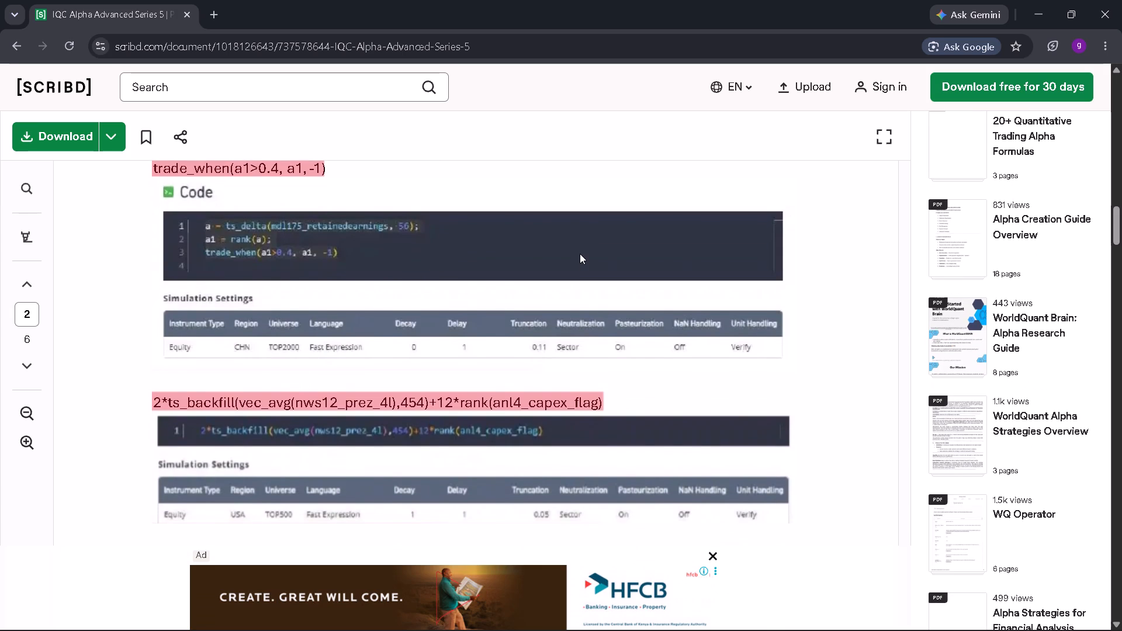
scroll(580, 254, down, 1)
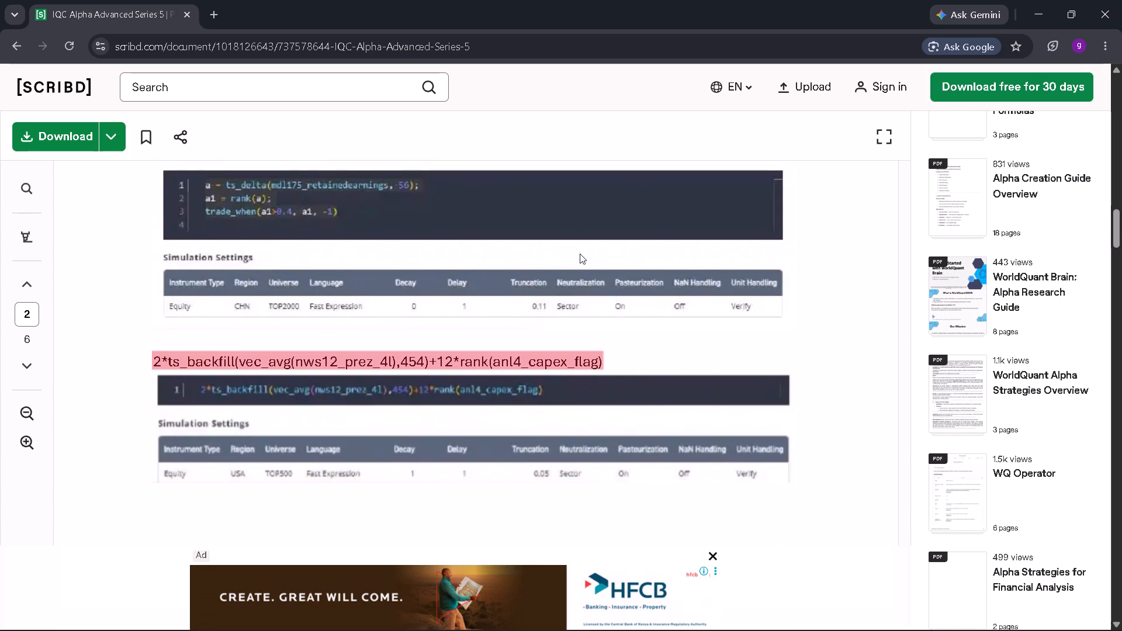
scroll(494, 417, down, 1)
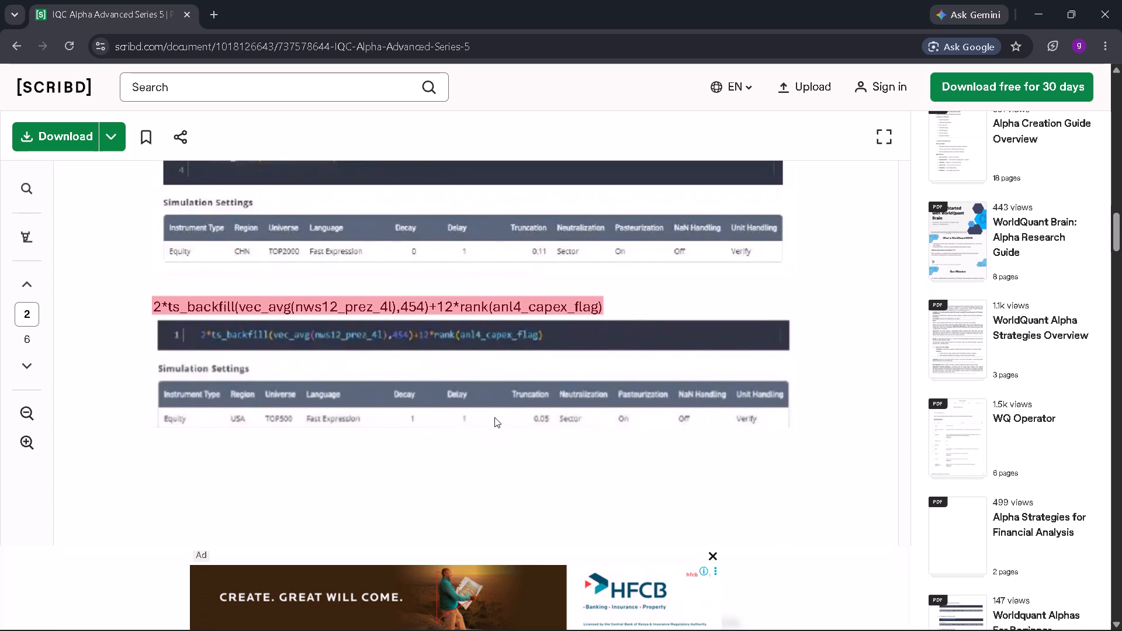
Capture a screenshot of the 2*ts_backfill(vec_avg(nws12_prez_4l),454)+12*rank(anl4_capex_flag) alpha and its simulation settings table in the Scribd document.
key(Print)
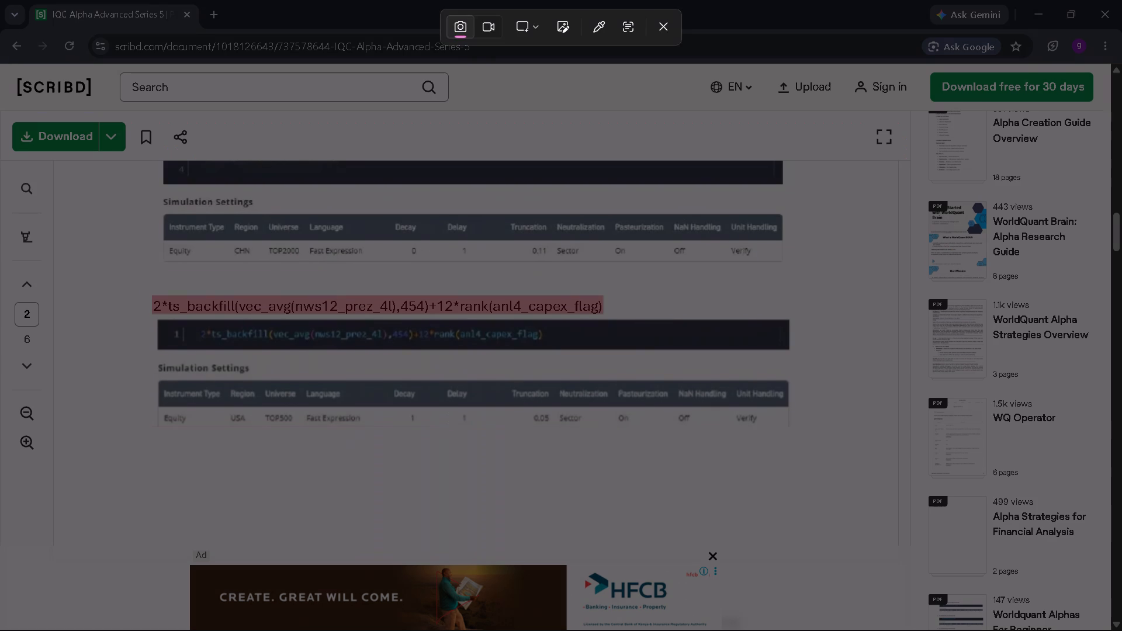
drag(140, 279, 833, 452)
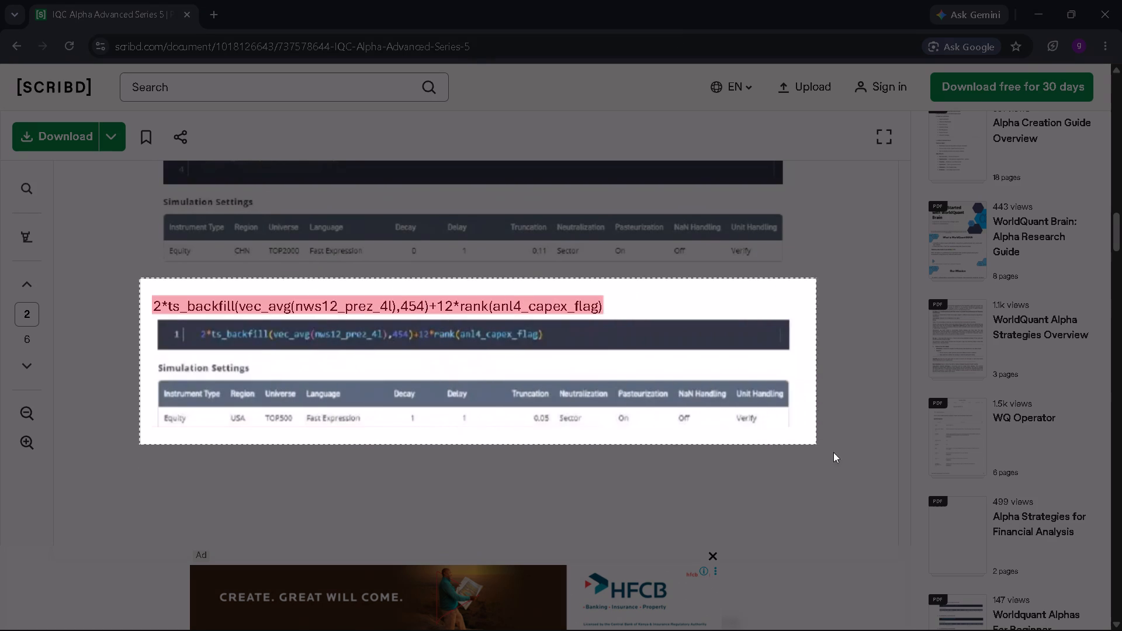
drag(833, 452, 850, 457)
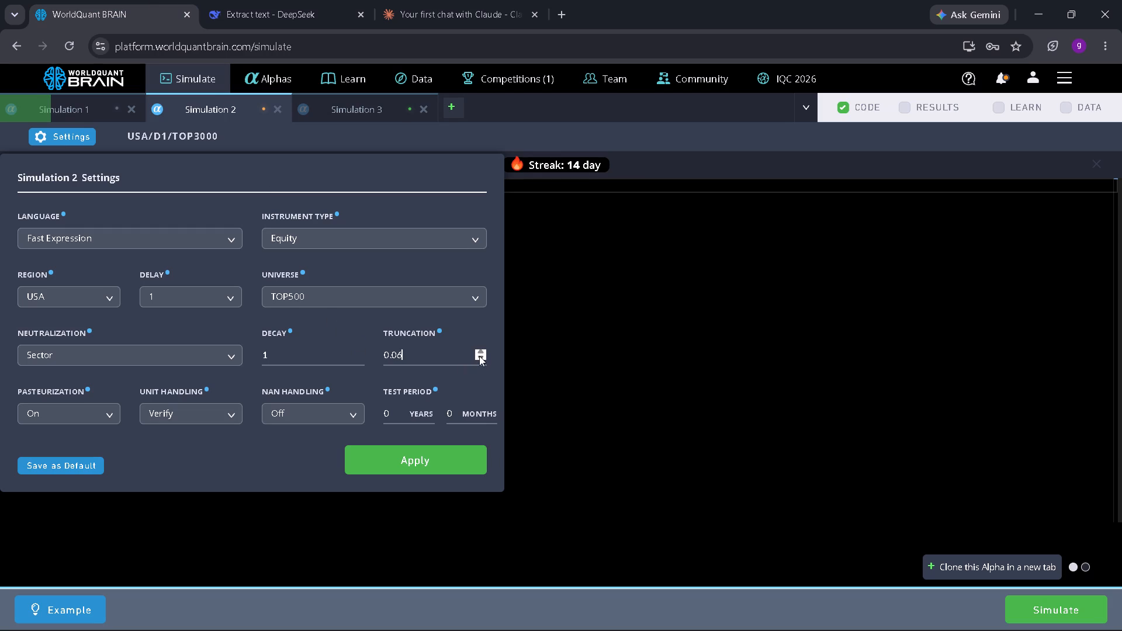
click(479, 356)
click(480, 348)
click(403, 410)
key(BackSpace)
key(1)
click(421, 463)
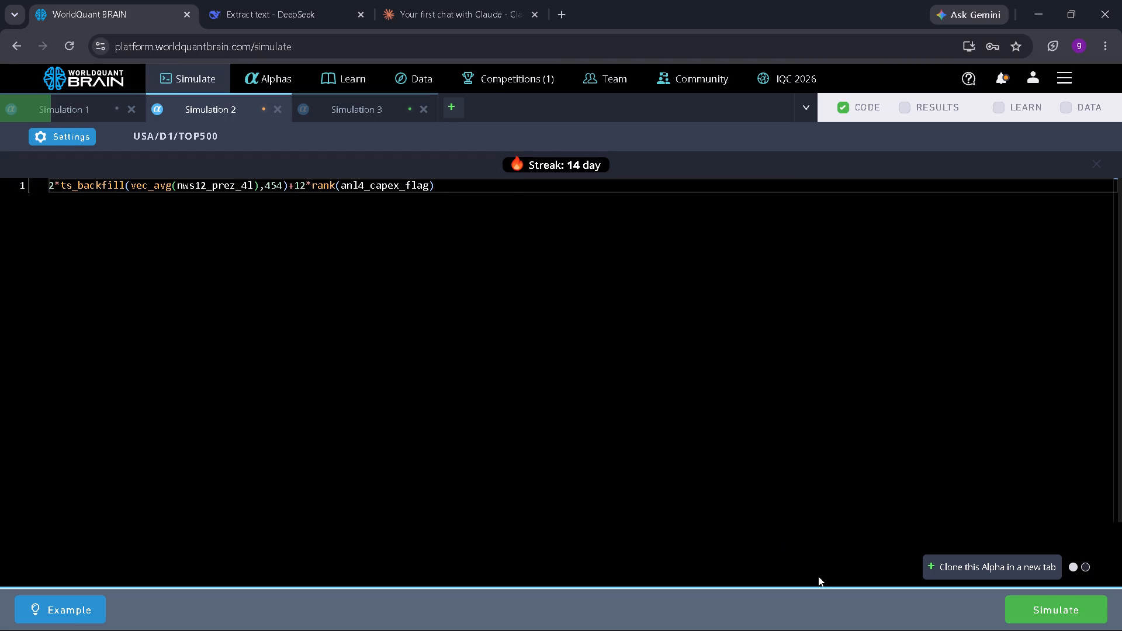
Run the Simulation 2 alpha with the applied settings and dismiss the low-battery warning.
click(1060, 616)
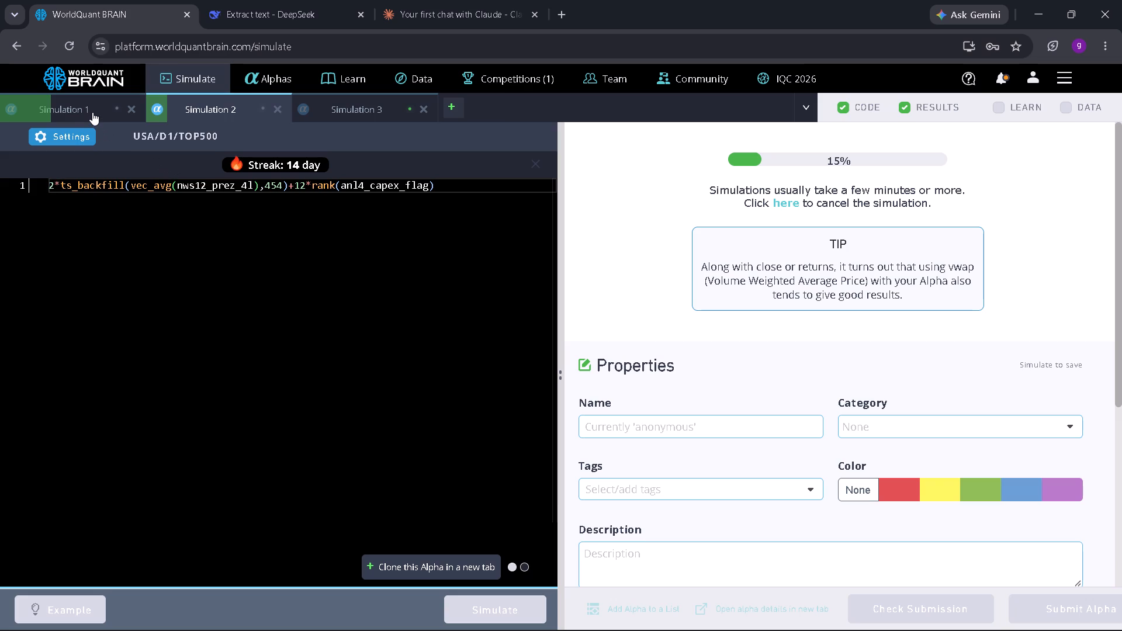
click(284, 330)
click(284, 330)
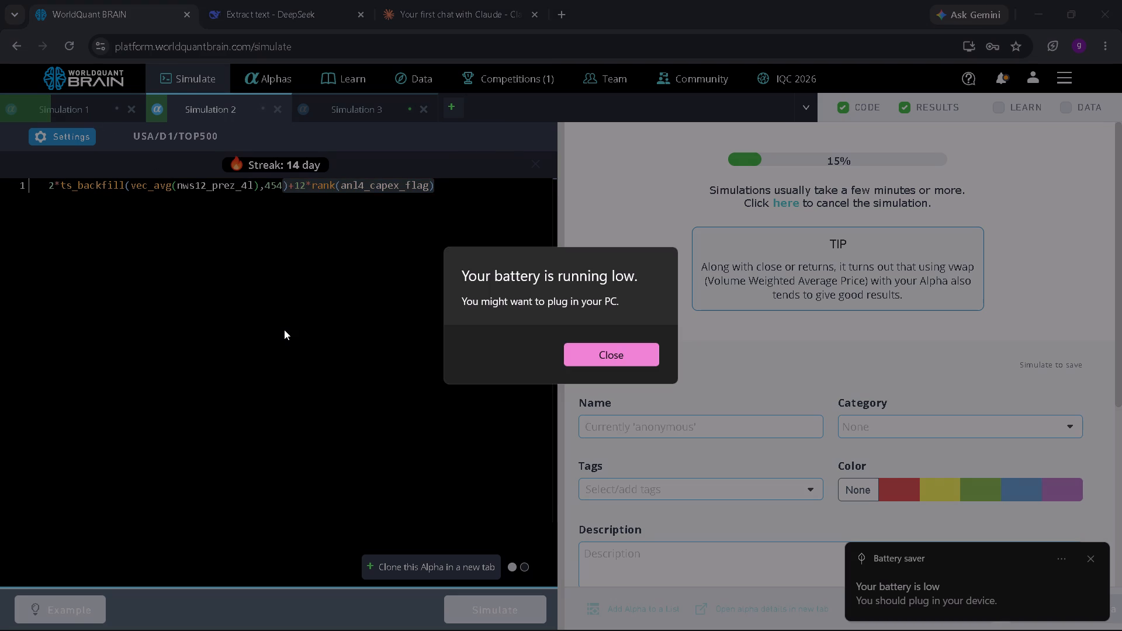
click(578, 353)
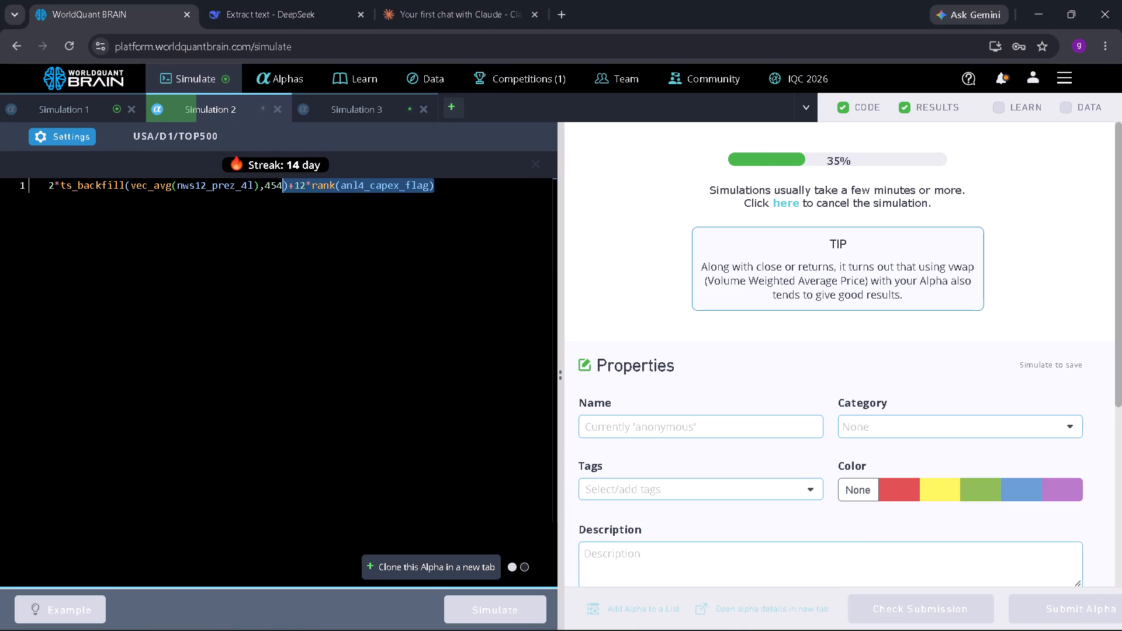
Show the test period for Simulation 1 and examine its IS summary and failed IS tests.
click(89, 98)
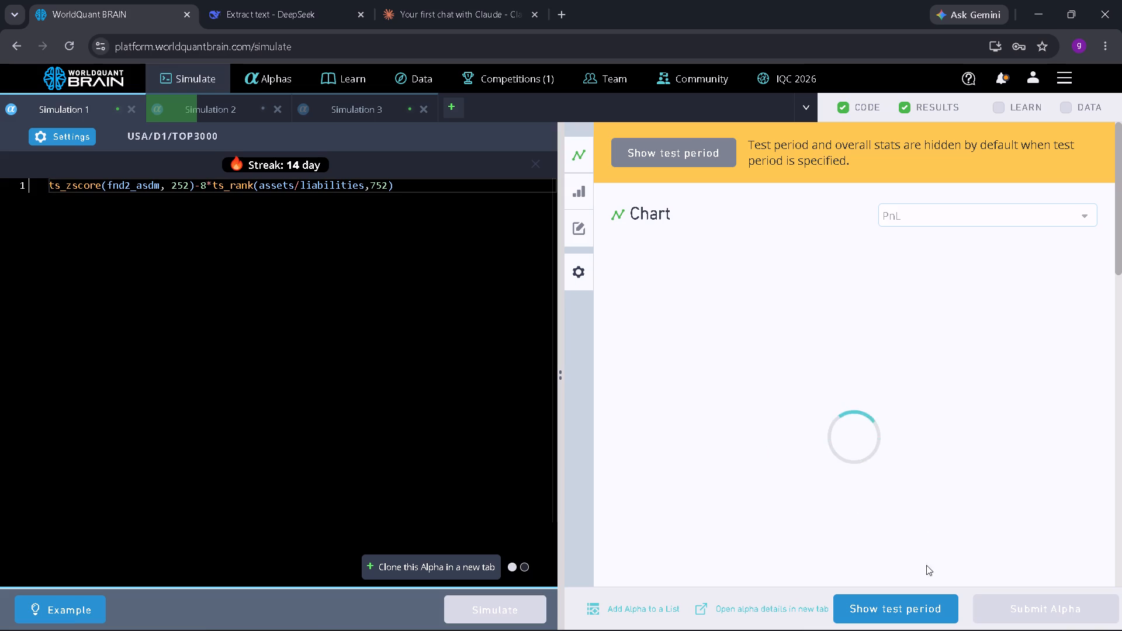
click(915, 602)
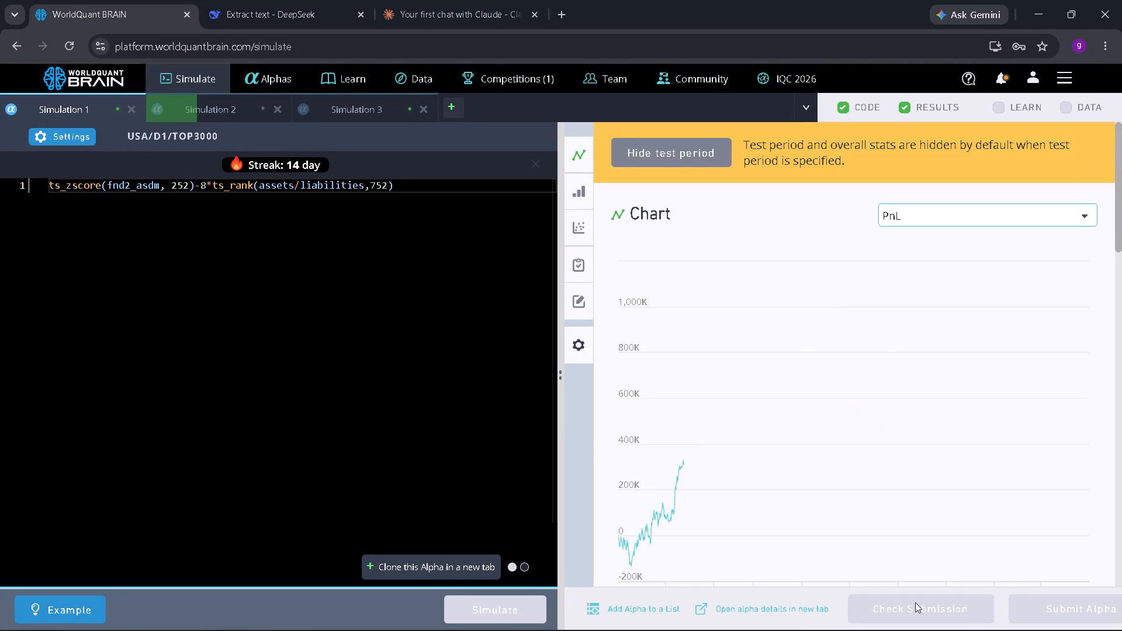
scroll(920, 483, down, 4)
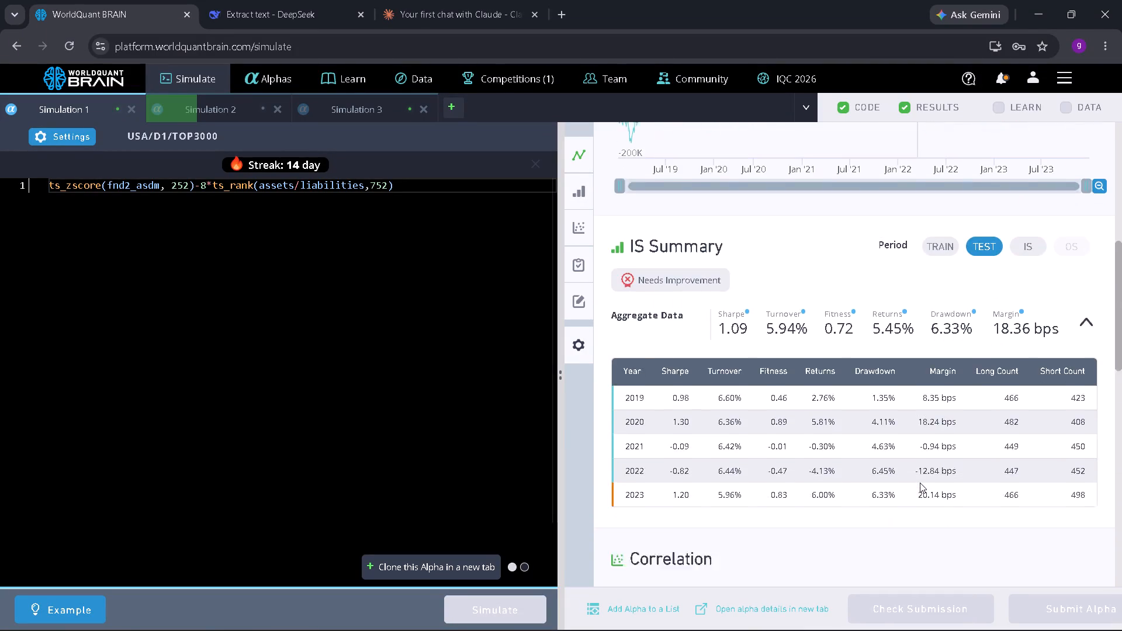
scroll(920, 483, down, 3)
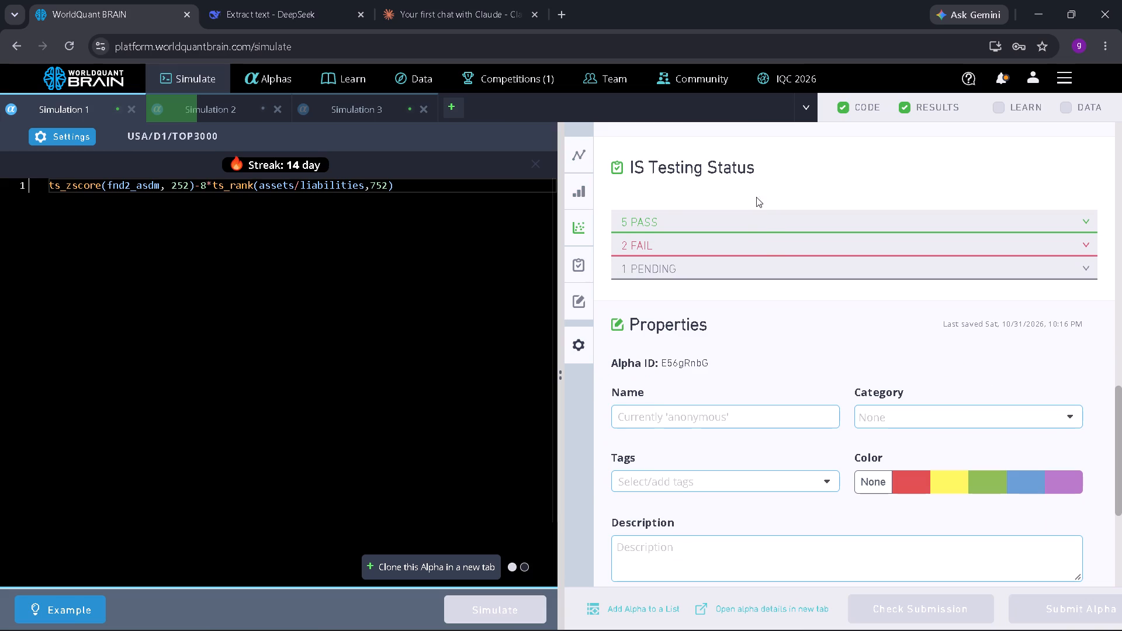
click(766, 237)
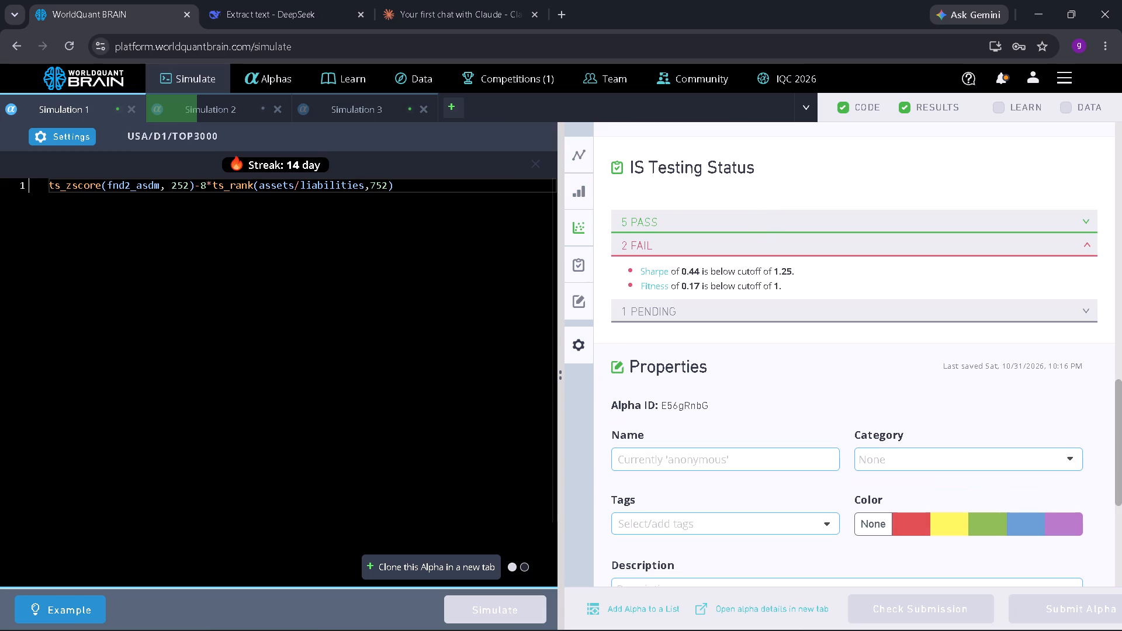
Set the Simulation 1 decay to 15 and apply the settings.
click(84, 136)
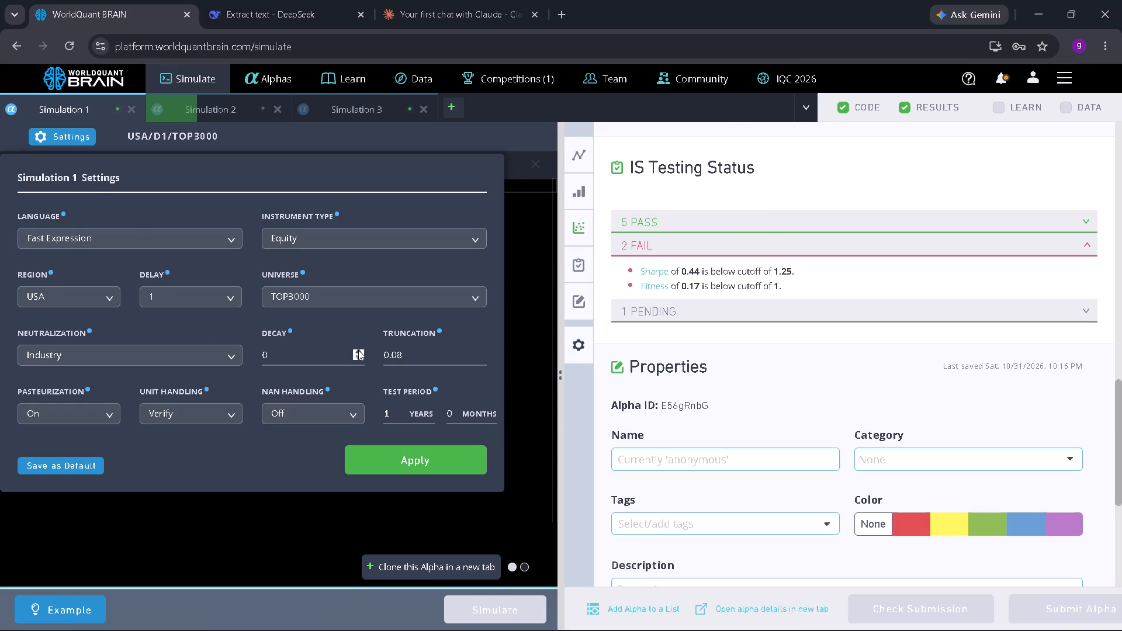
triple_click(358, 350)
triple_click(358, 350)
triple_click(358, 350)
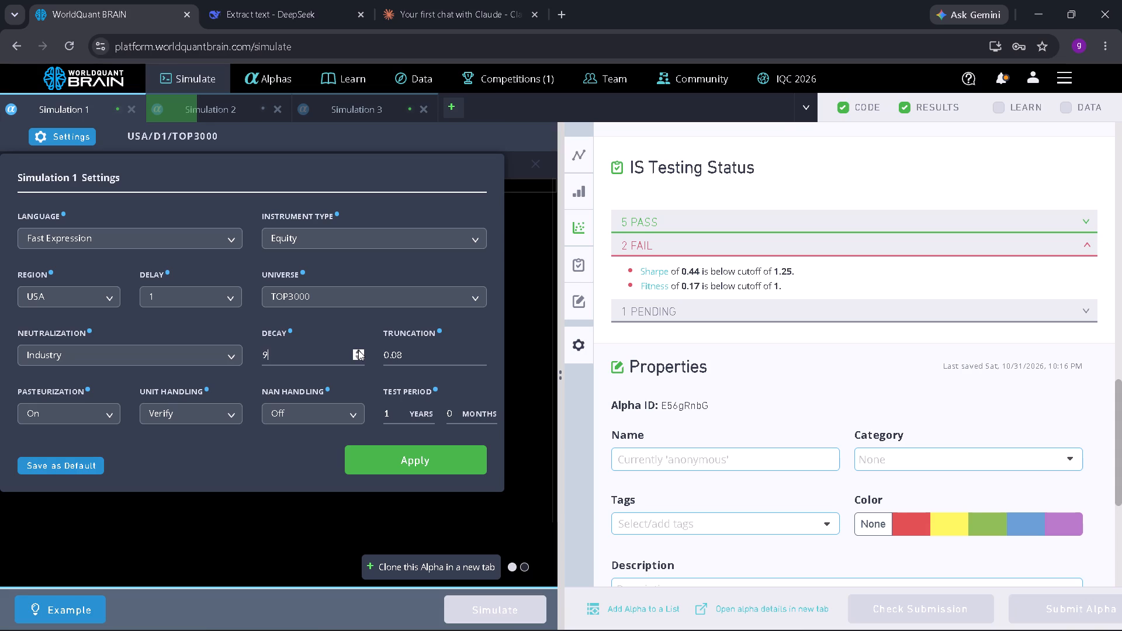
triple_click(358, 350)
double_click(358, 350)
click(408, 468)
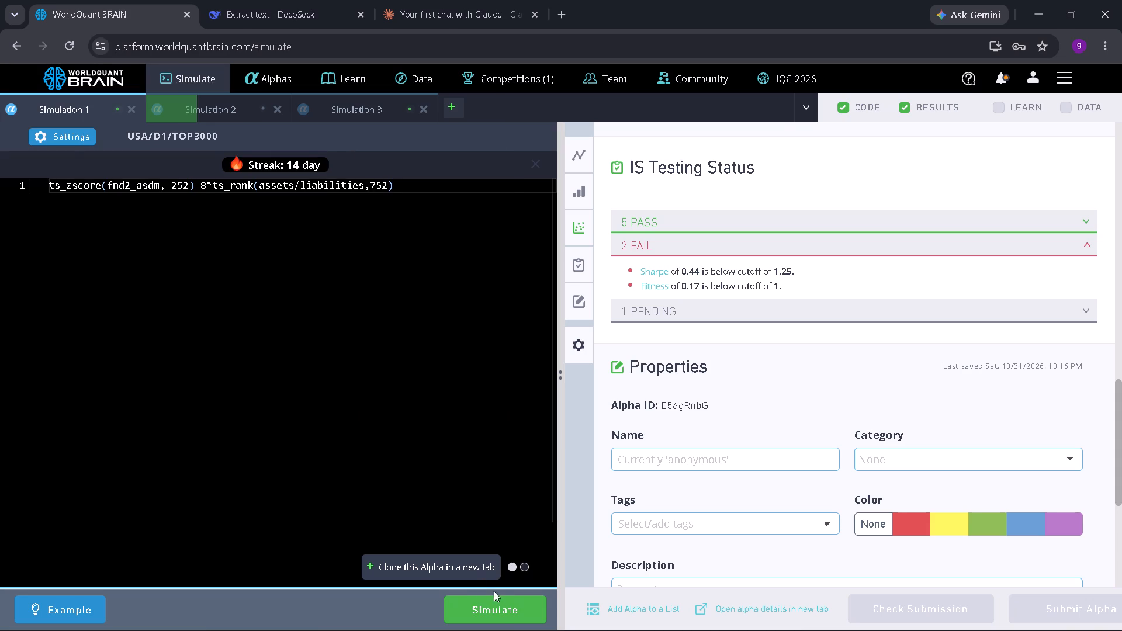
Run the Simulation 1 alpha again with the updated decay.
click(501, 608)
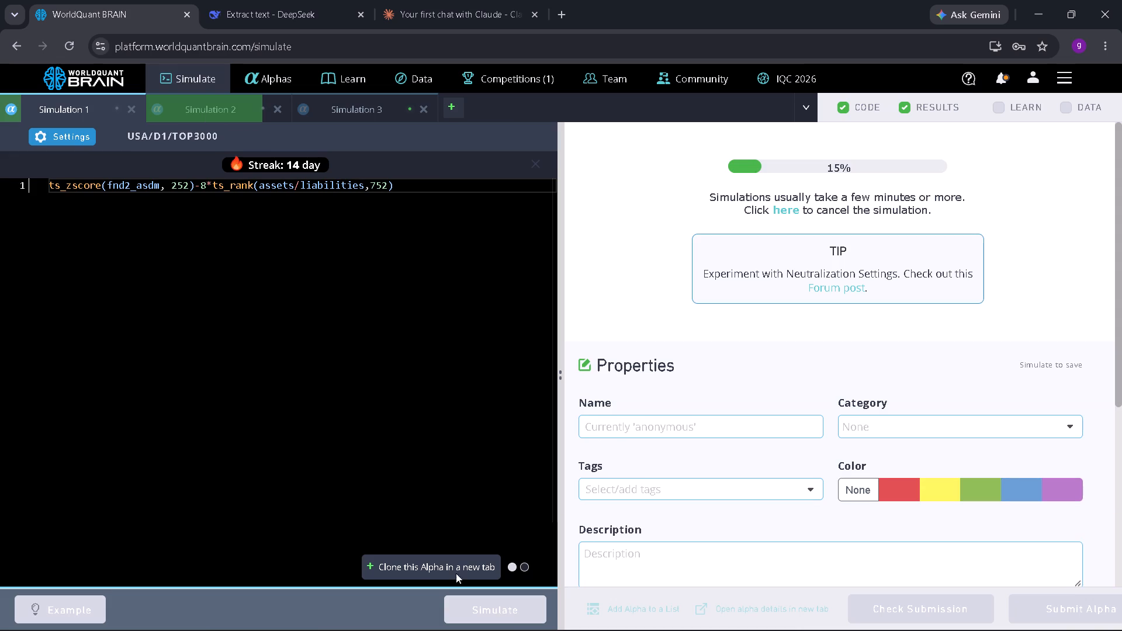
click(219, 102)
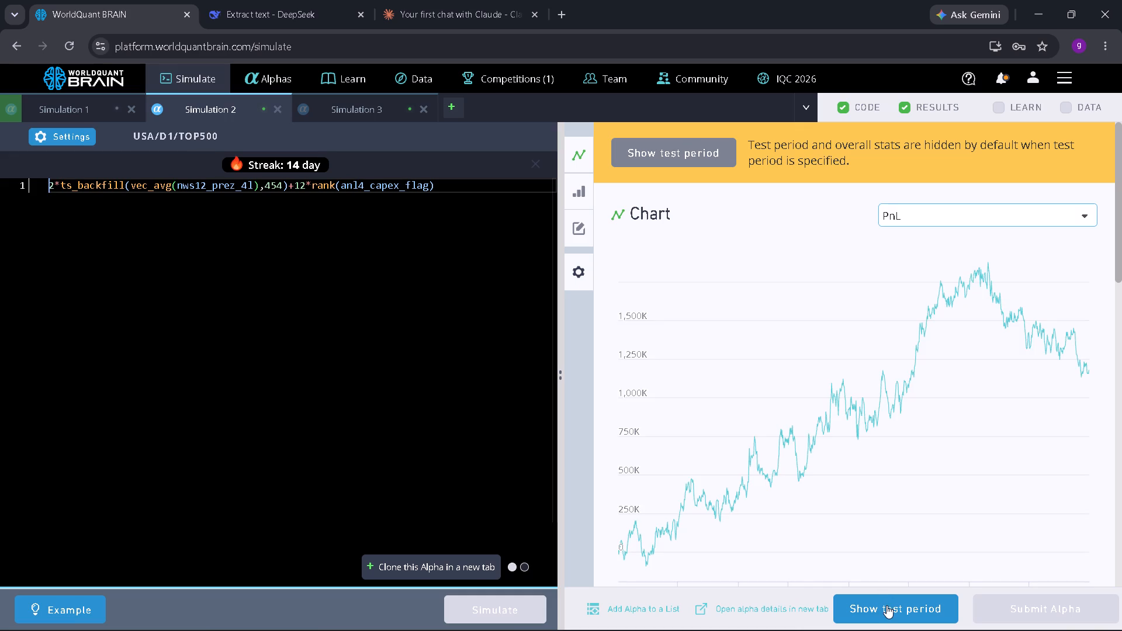
click(886, 605)
scroll(920, 455, down, 3)
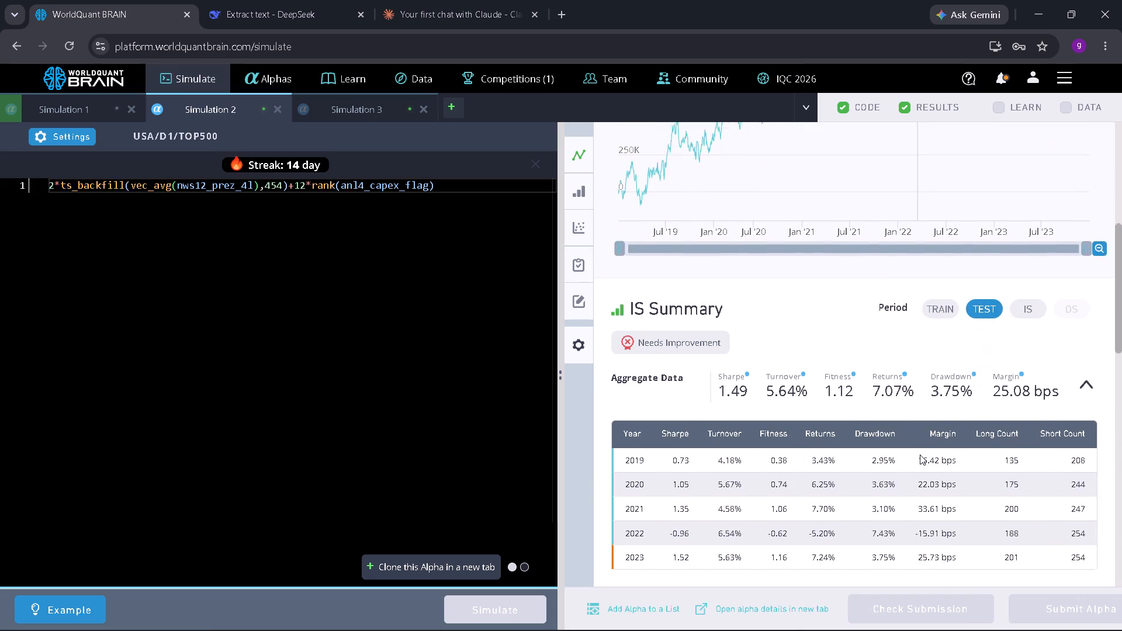
scroll(920, 455, down, 4)
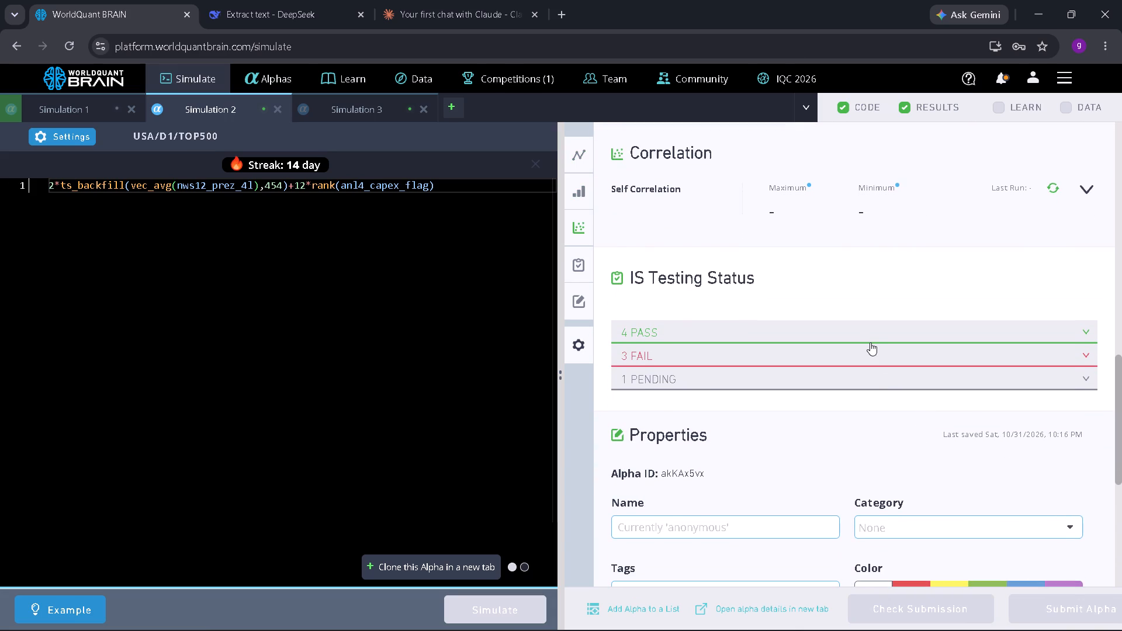
click(870, 342)
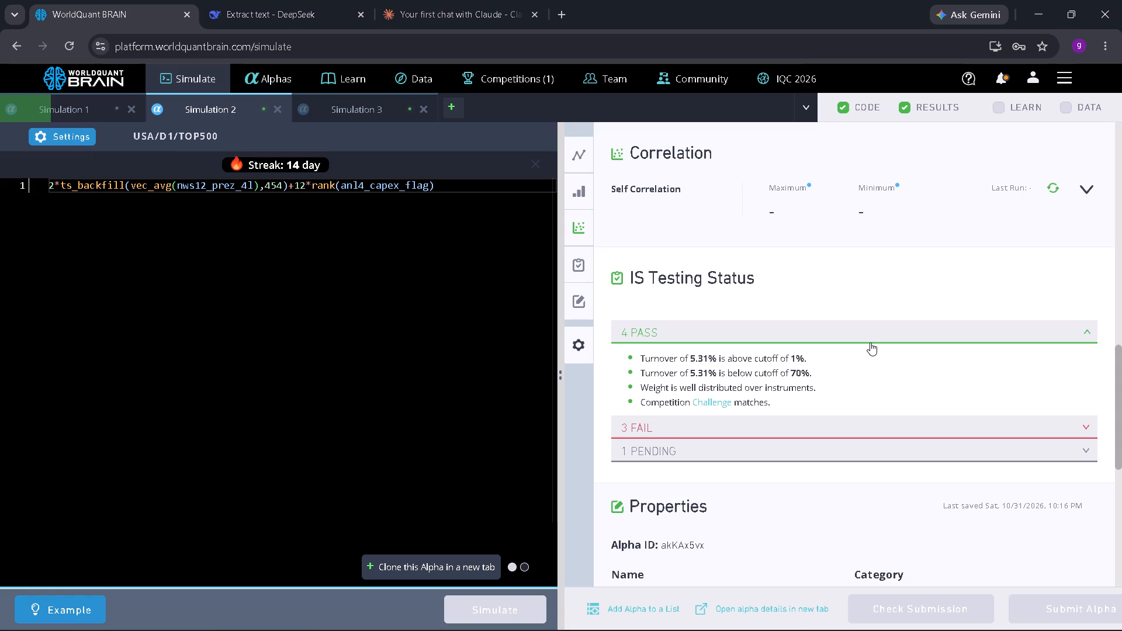
click(863, 425)
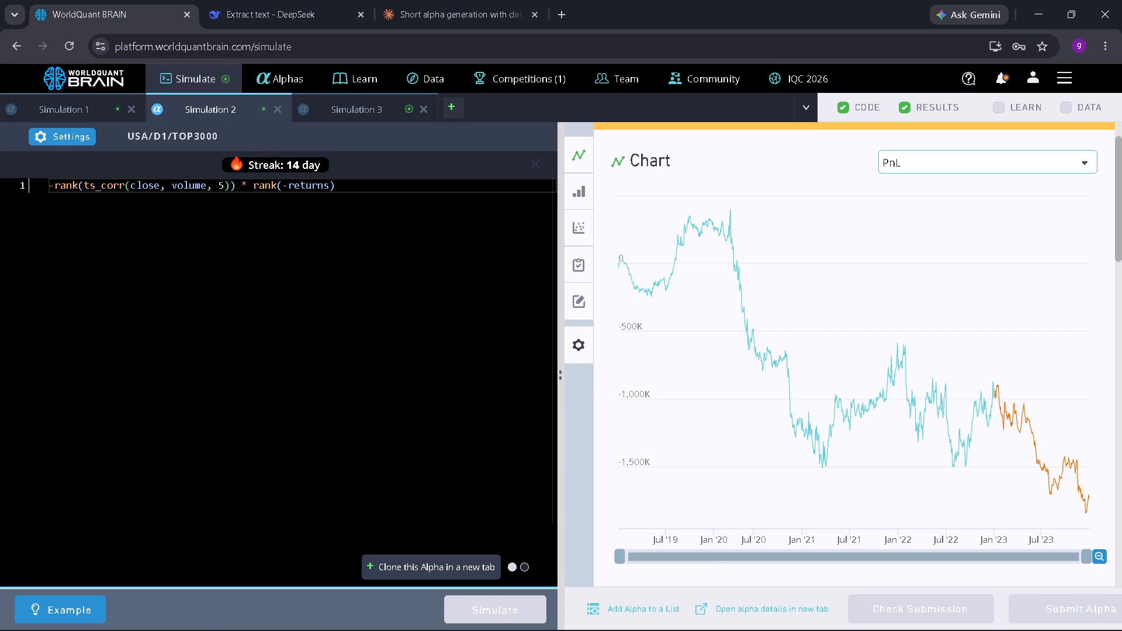
key(BackSpace)
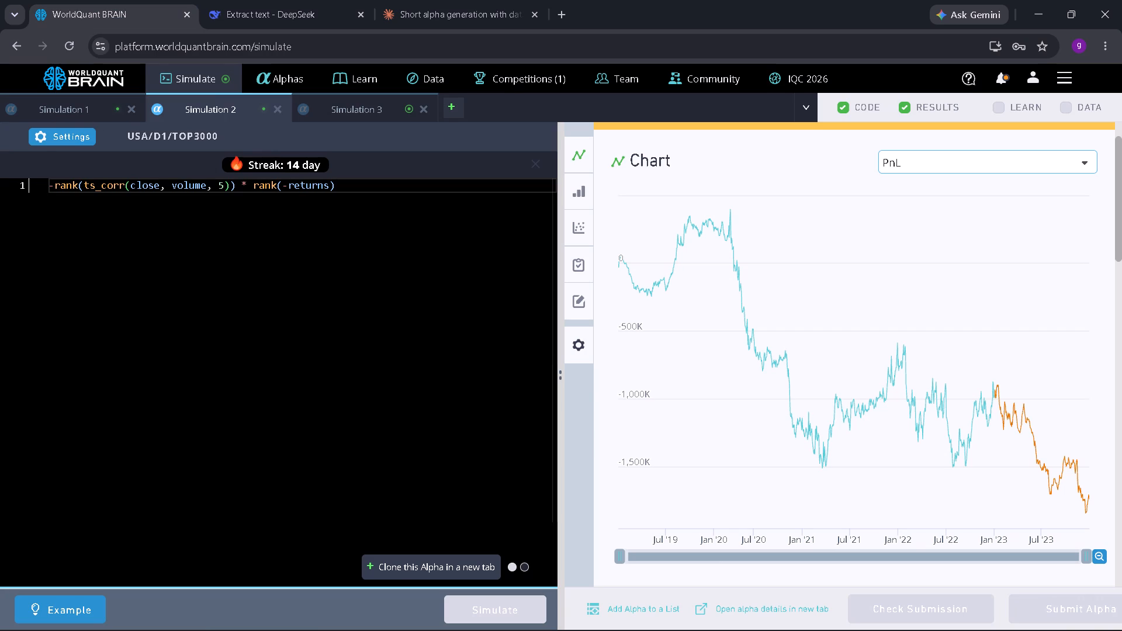
click(61, 188)
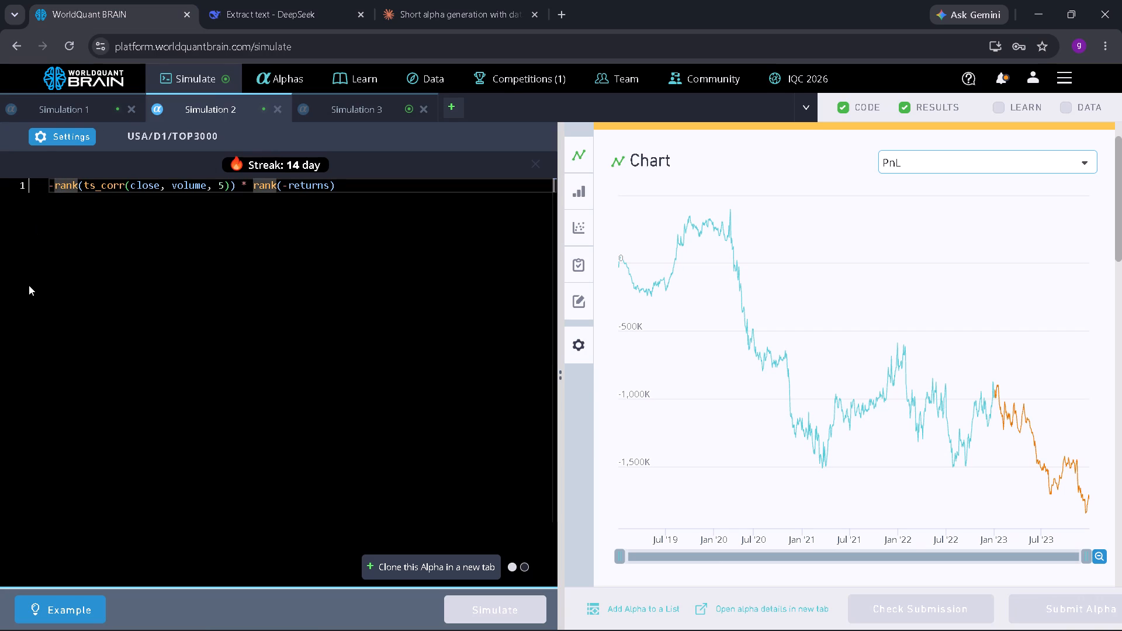
key(Left)
key(BackSpace)
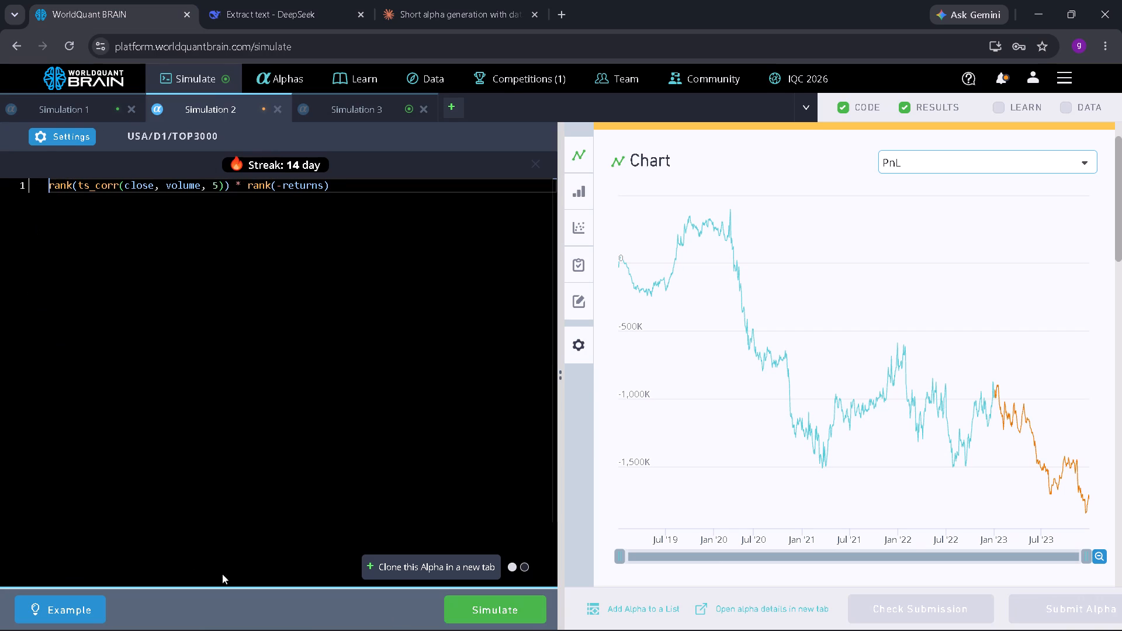
click(512, 599)
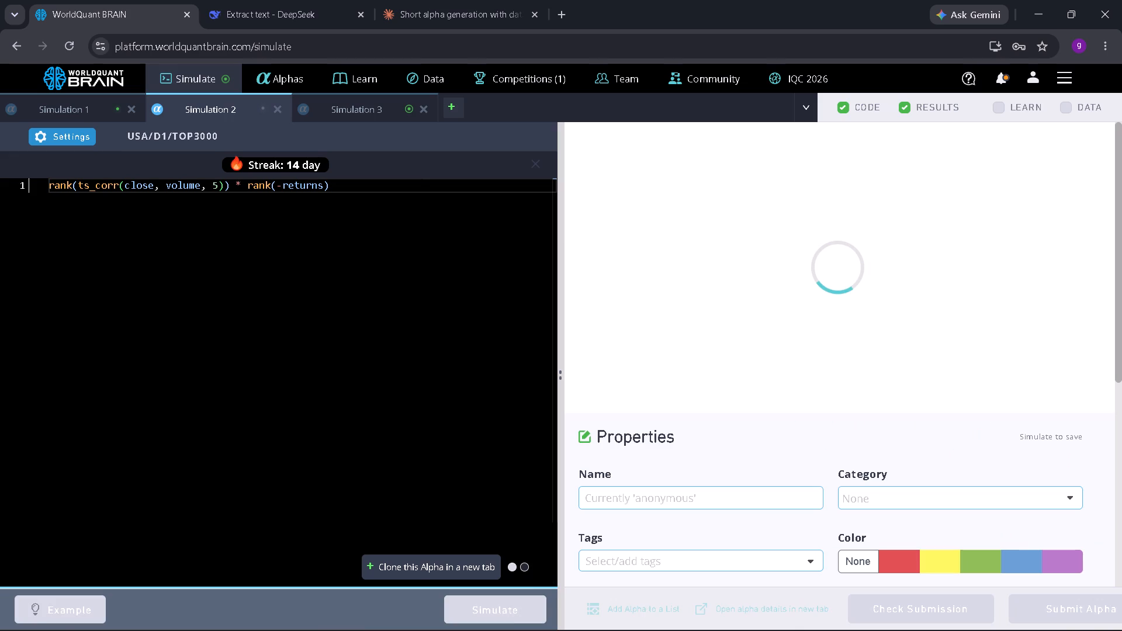
Add a leading minus to the Simulation 3 code, making it -rank(anl4_capex_flag) - rank(debt / assets).
click(370, 109)
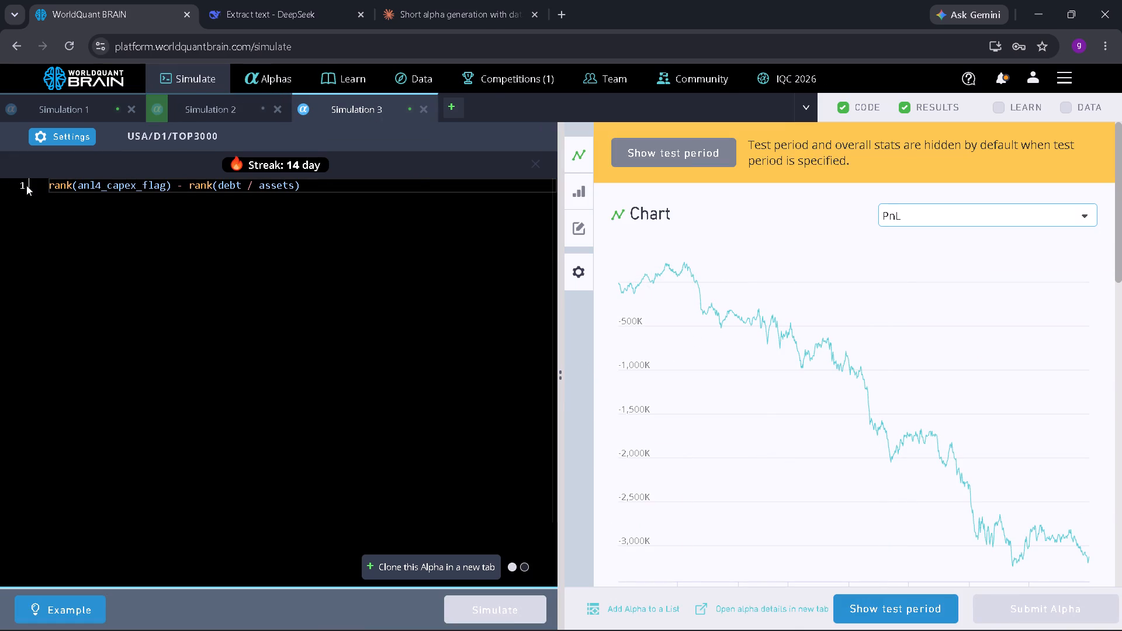
key(minus)
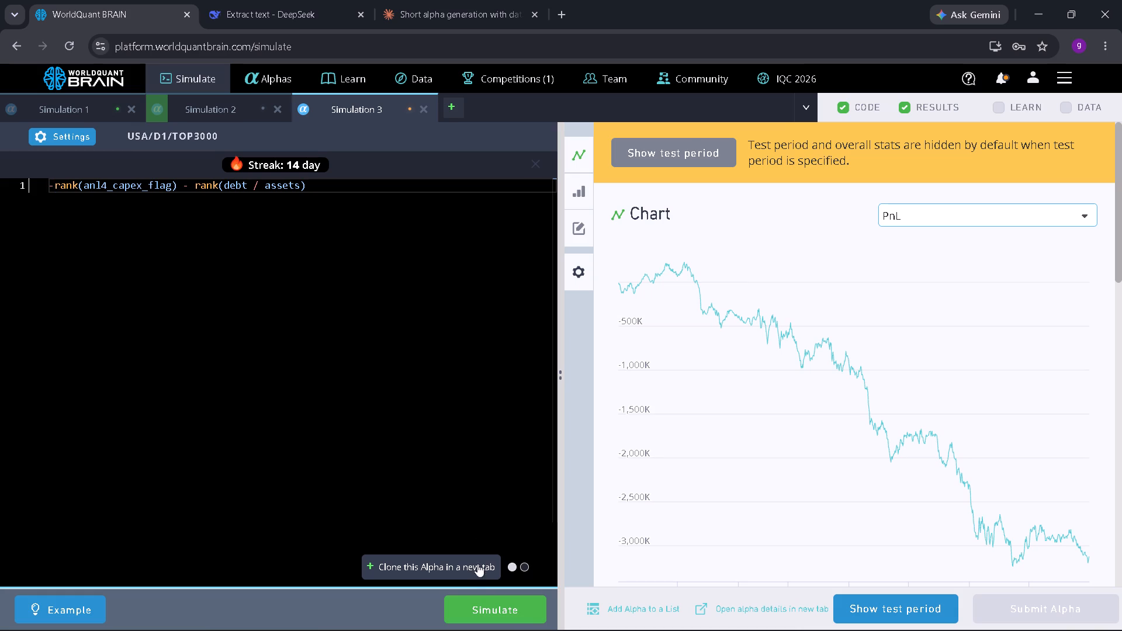
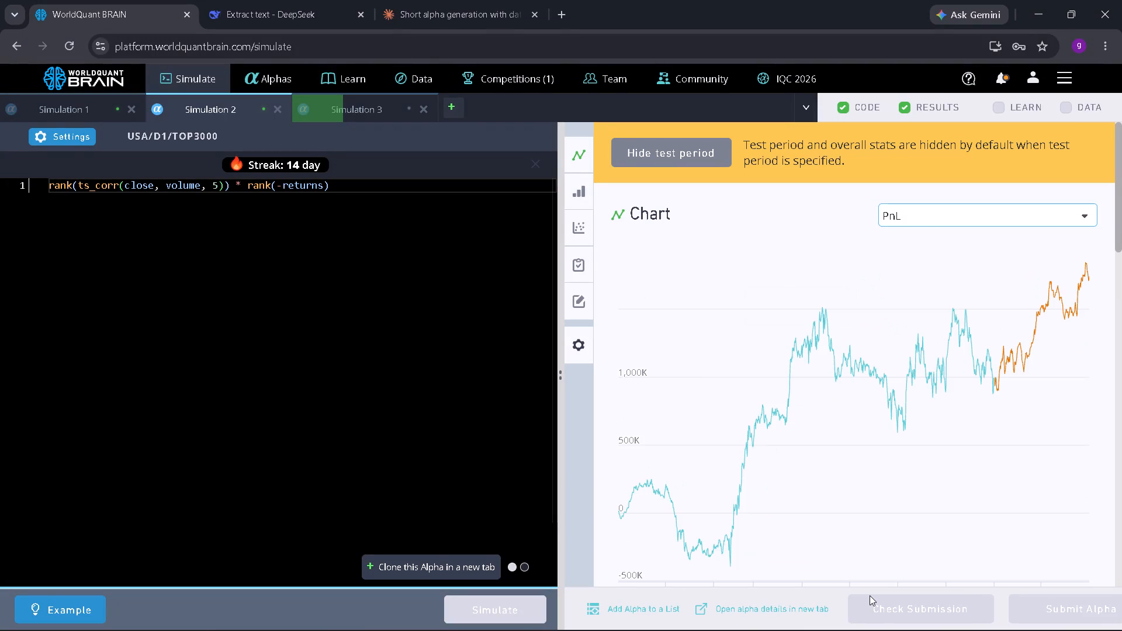
scroll(699, 448, down, 6)
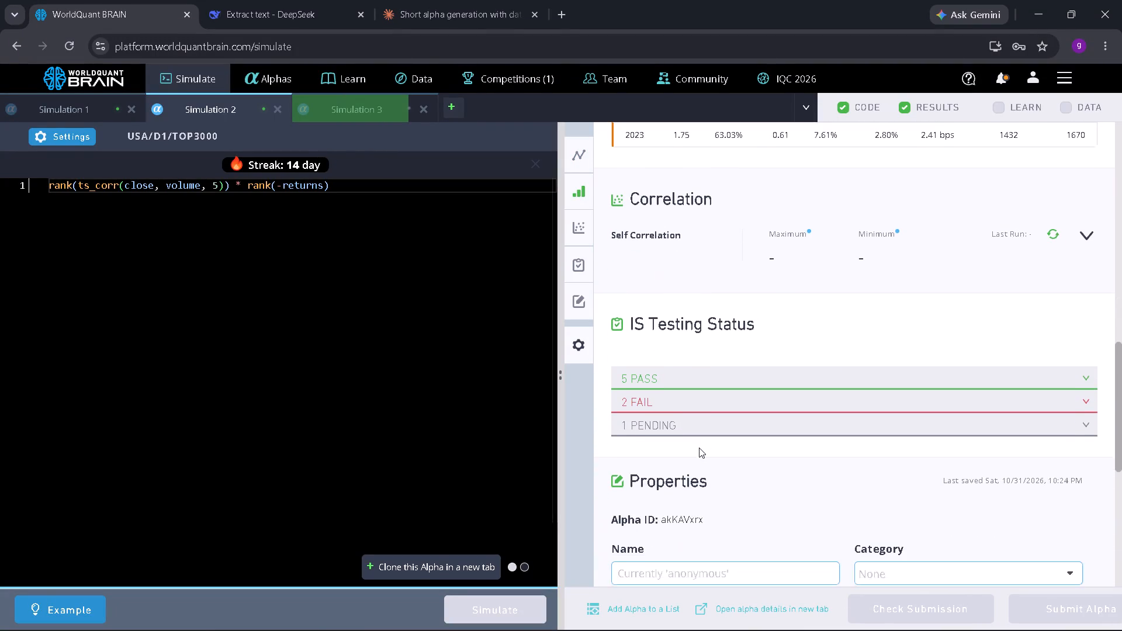
click(697, 379)
scroll(697, 379, down, 1)
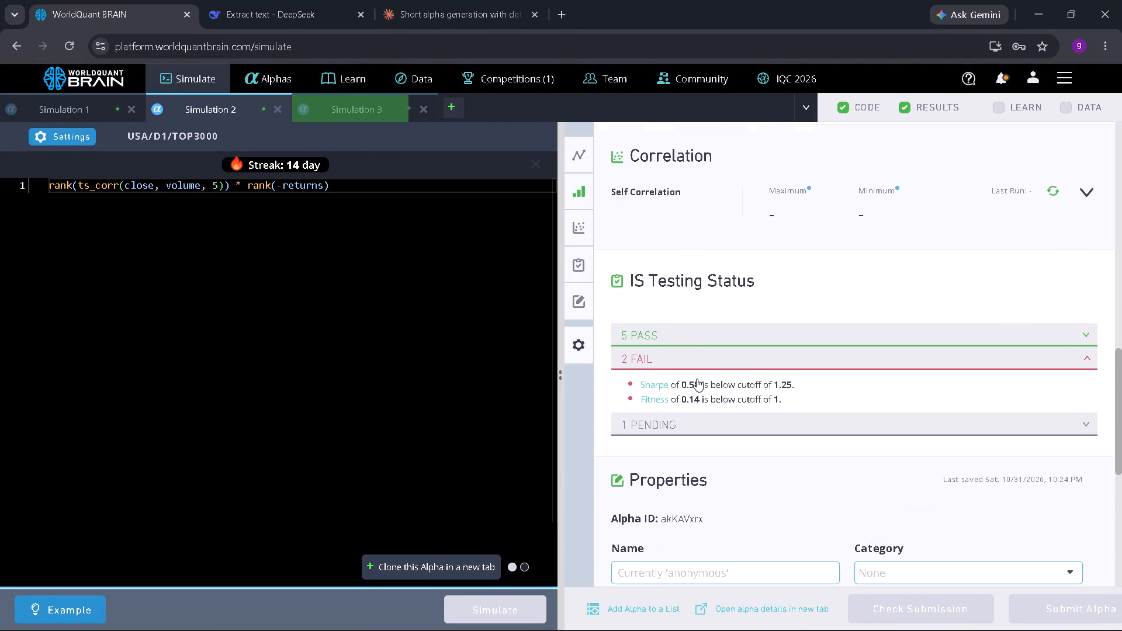
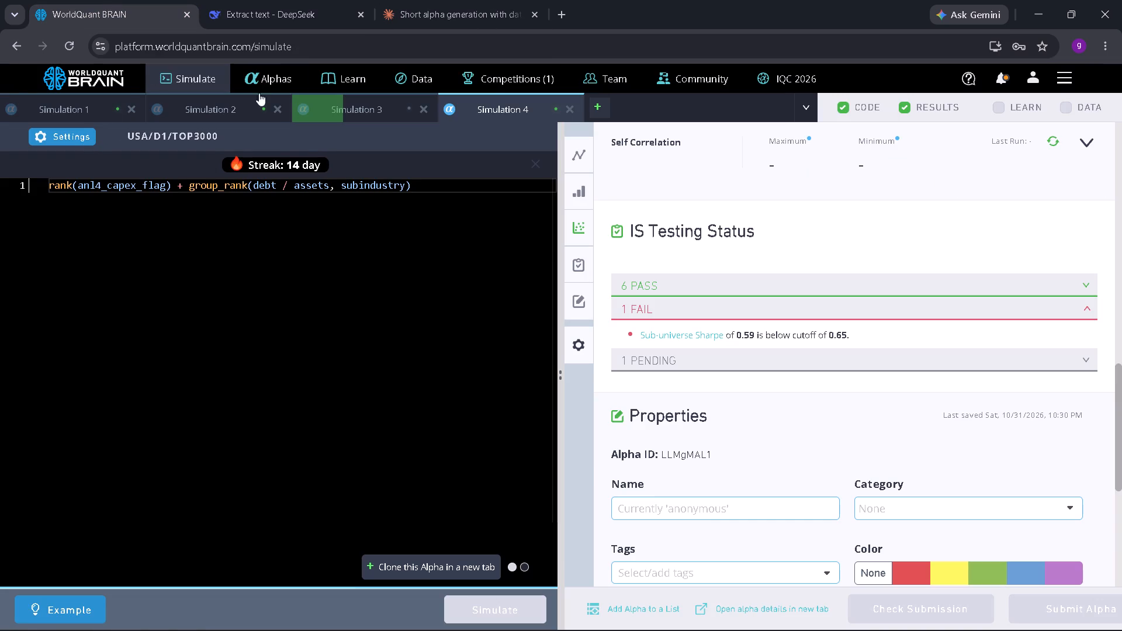
click(82, 141)
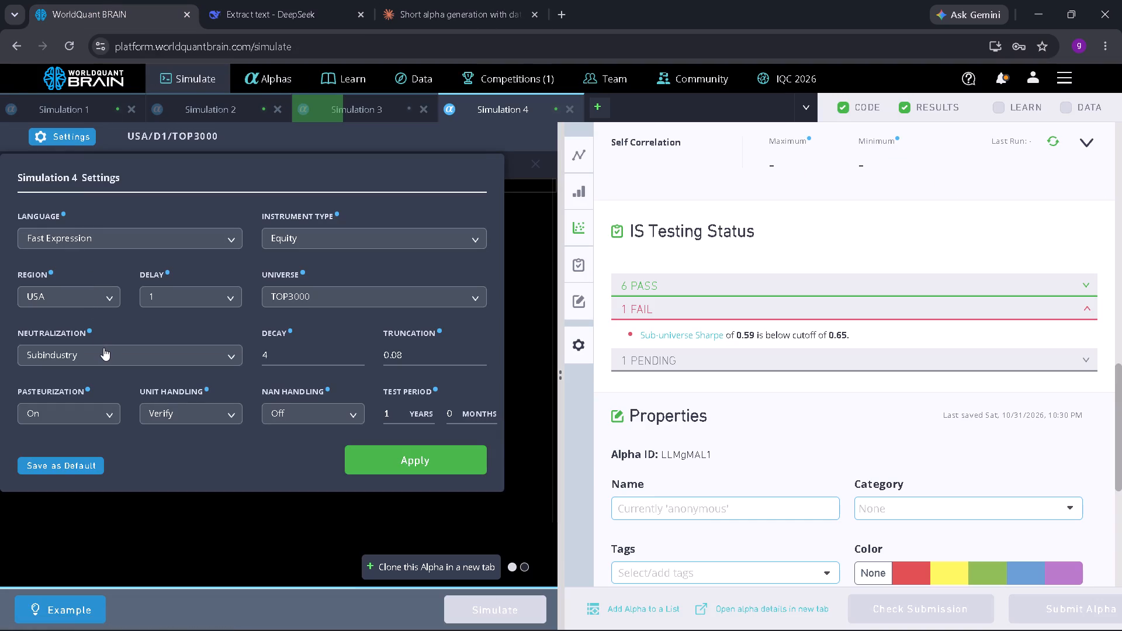
click(103, 348)
click(93, 414)
click(355, 448)
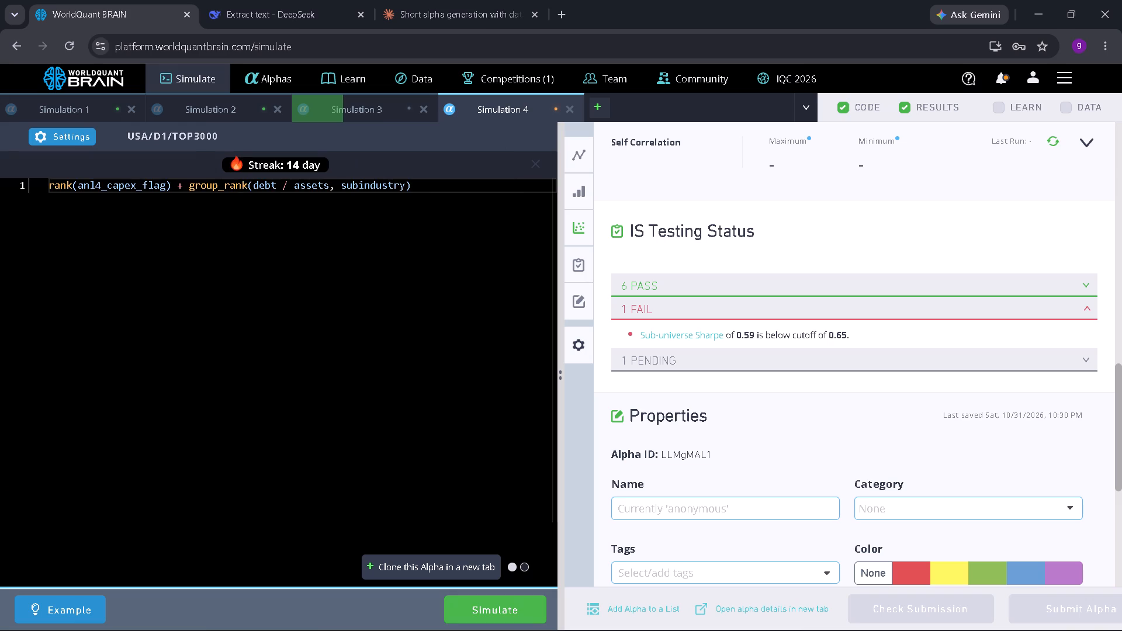
click(510, 605)
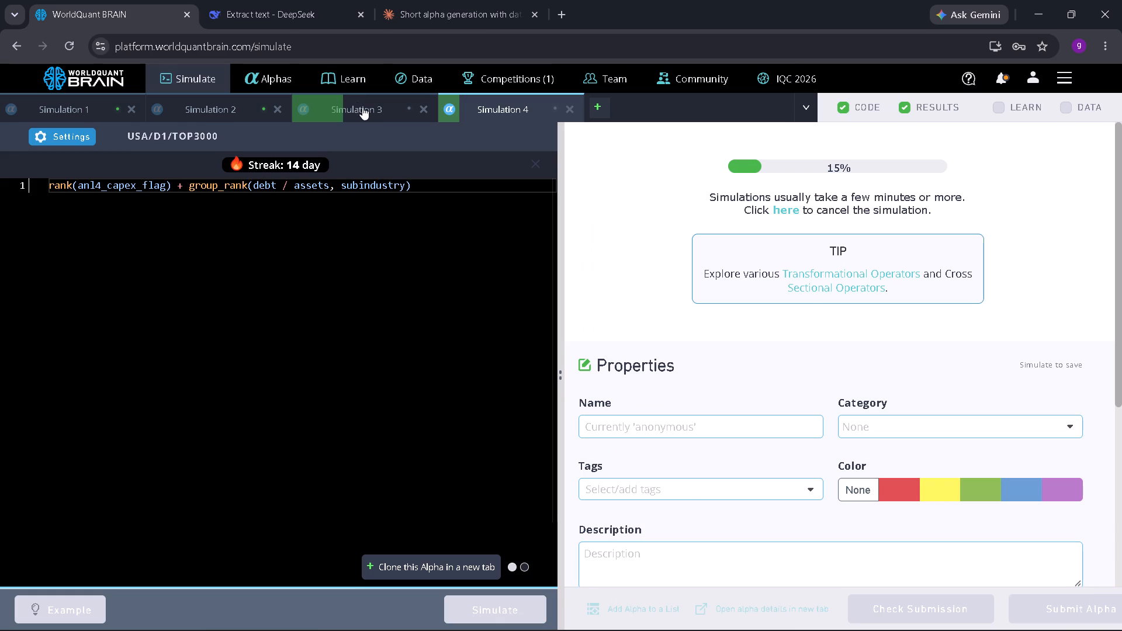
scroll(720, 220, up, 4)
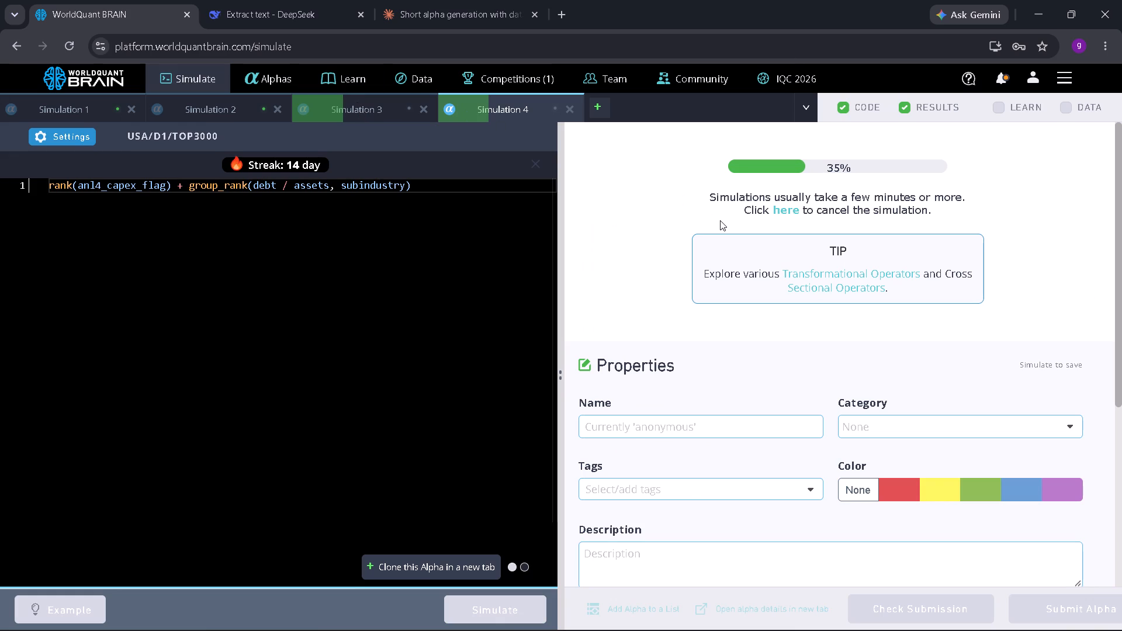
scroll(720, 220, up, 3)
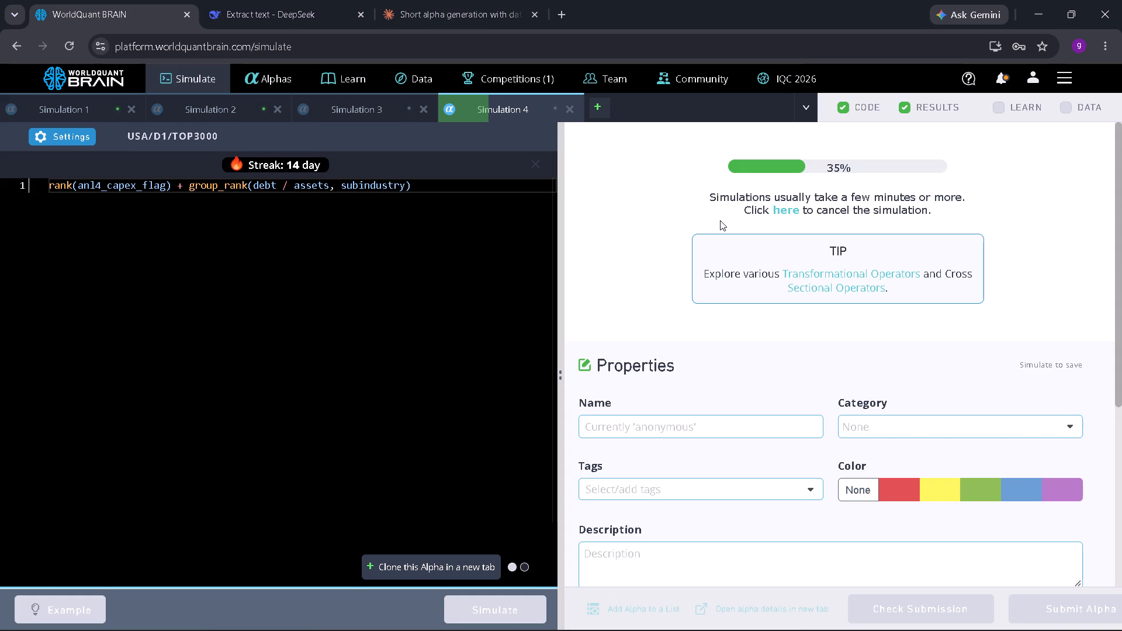
Show the test period for Simulation 3 and expand the failed tests in its IS Testing Status.
click(381, 120)
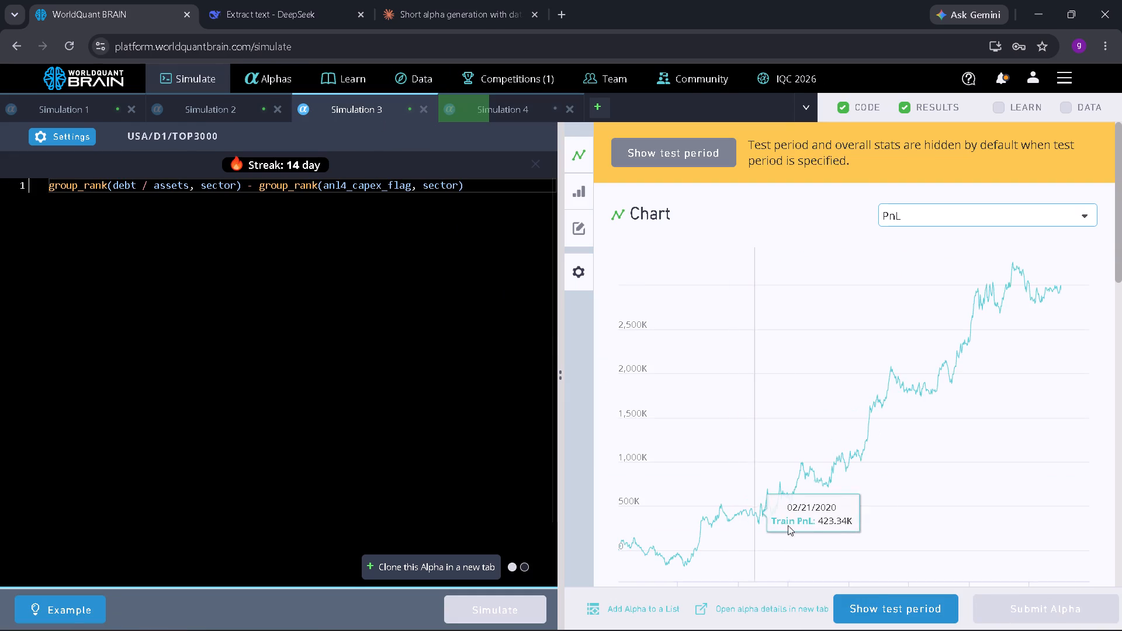
click(921, 609)
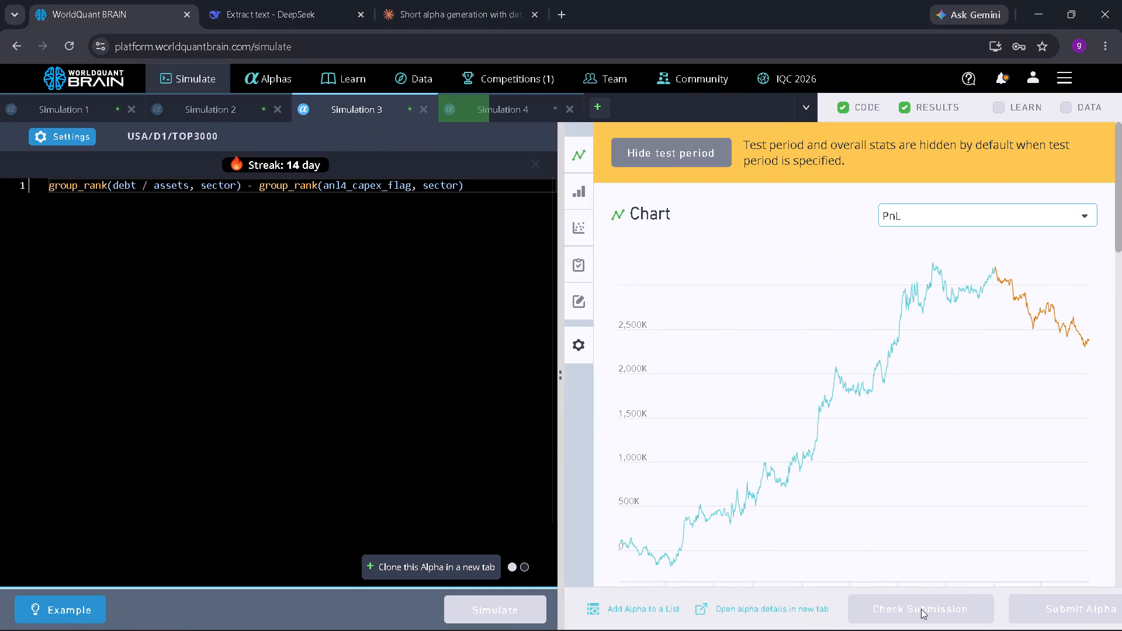
scroll(881, 526, down, 6)
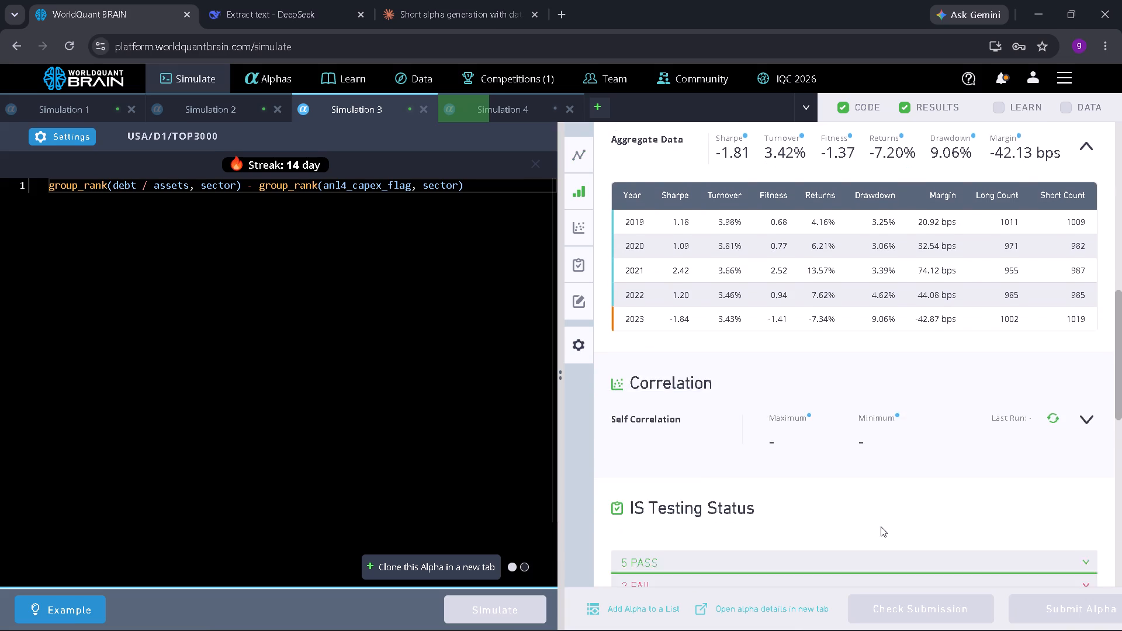
scroll(881, 526, down, 1)
click(879, 516)
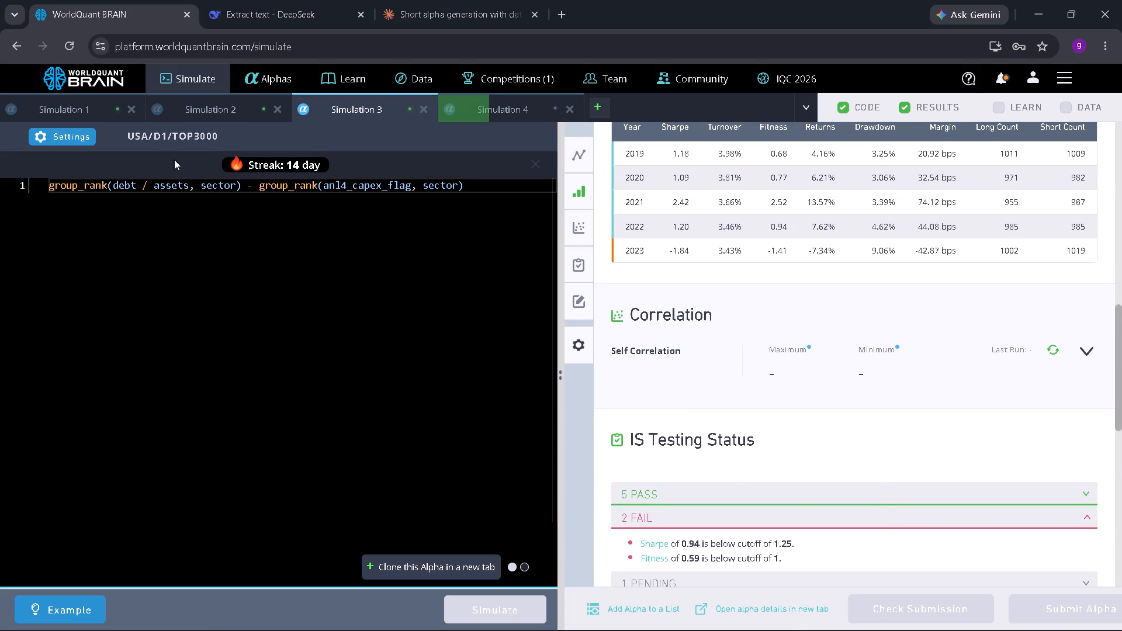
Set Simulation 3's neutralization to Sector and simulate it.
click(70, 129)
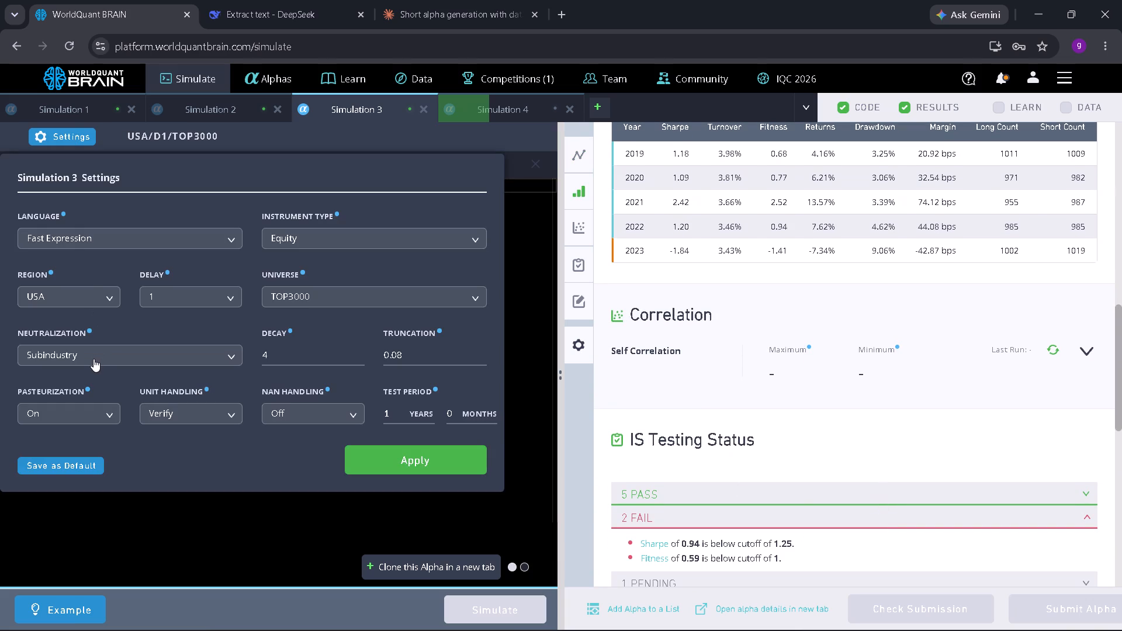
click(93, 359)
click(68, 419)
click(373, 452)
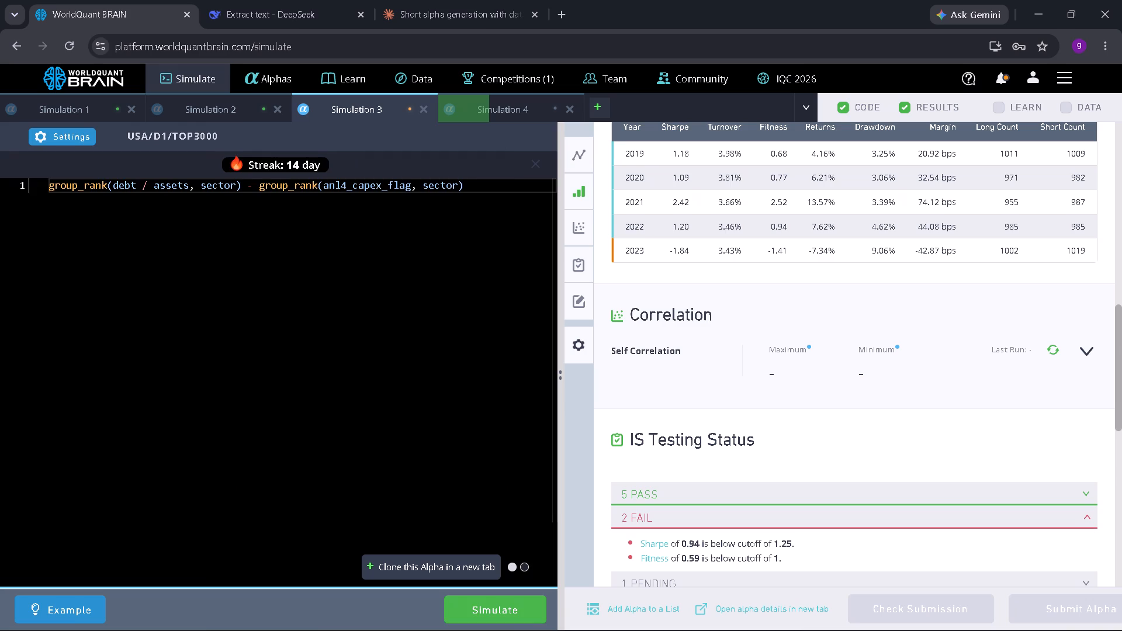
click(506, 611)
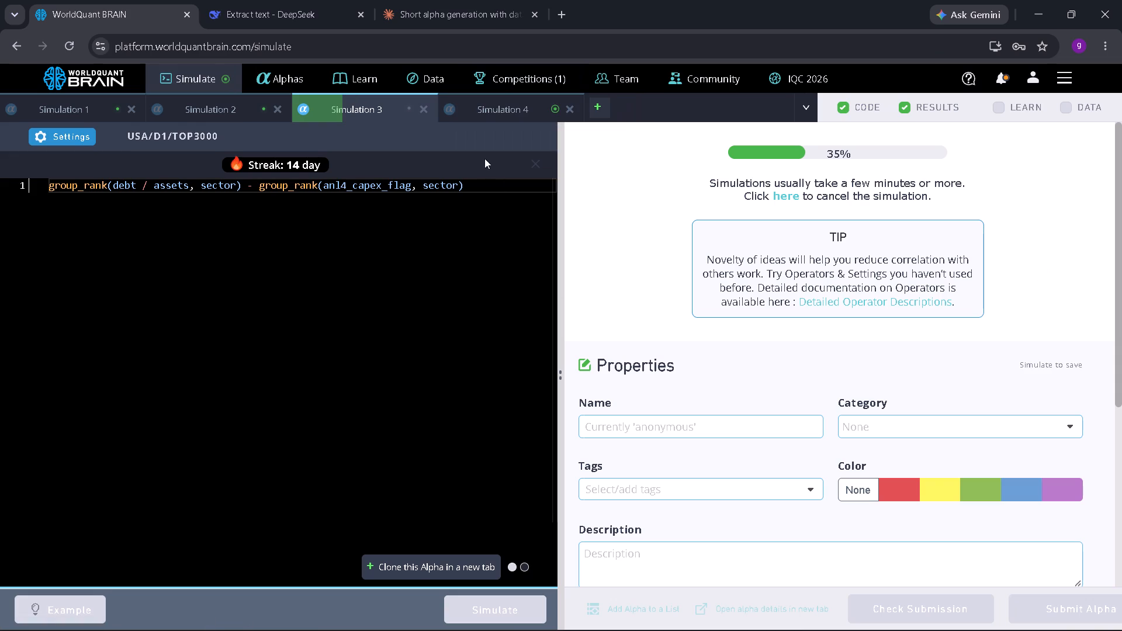
Show the test period for Simulation 4 and expand the failed test in its IS Testing Status.
click(492, 105)
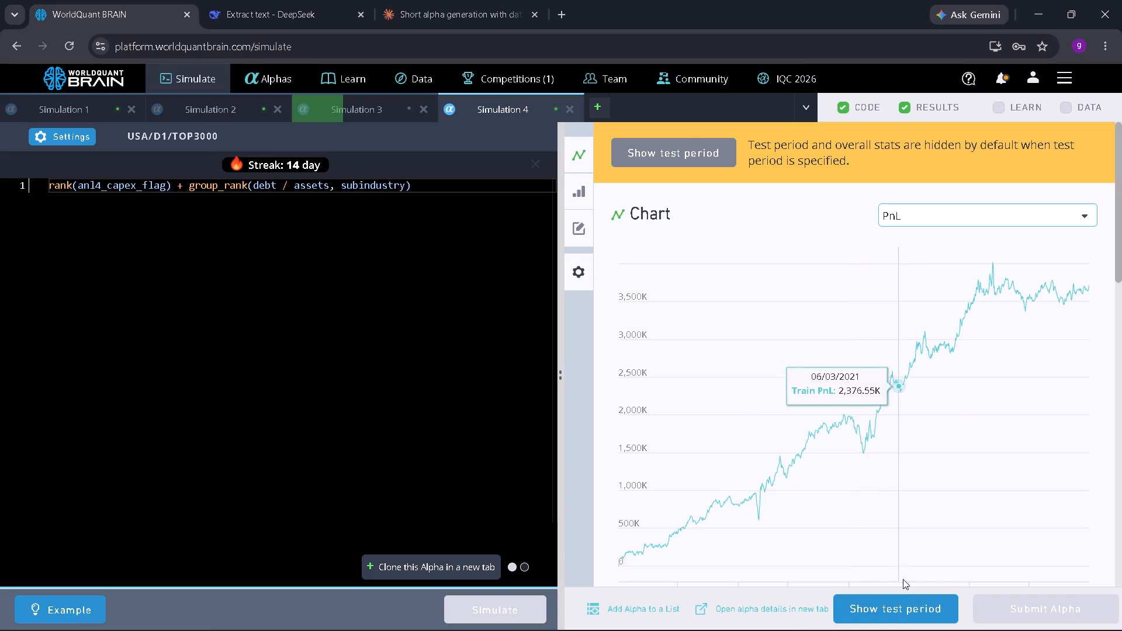
click(914, 602)
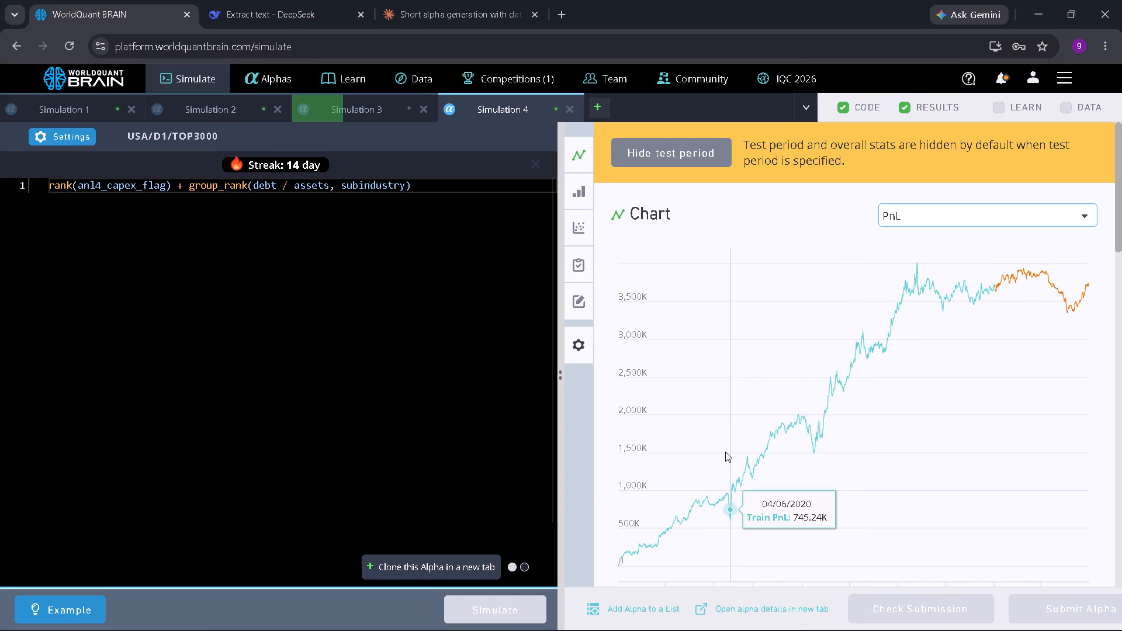
scroll(725, 452, down, 7)
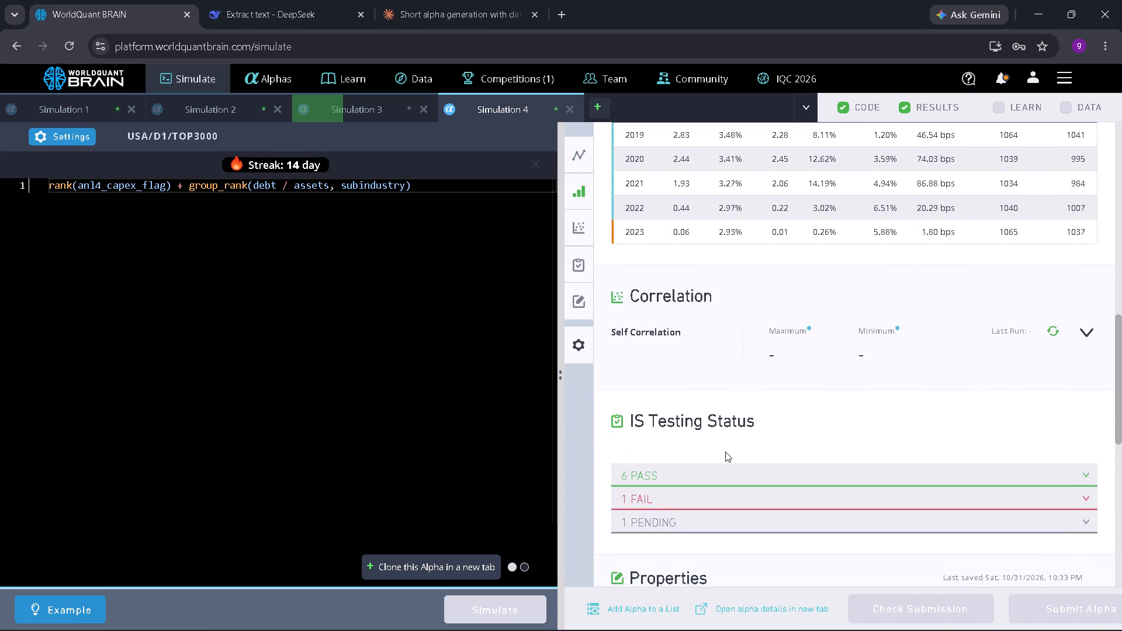
scroll(725, 452, right, 1)
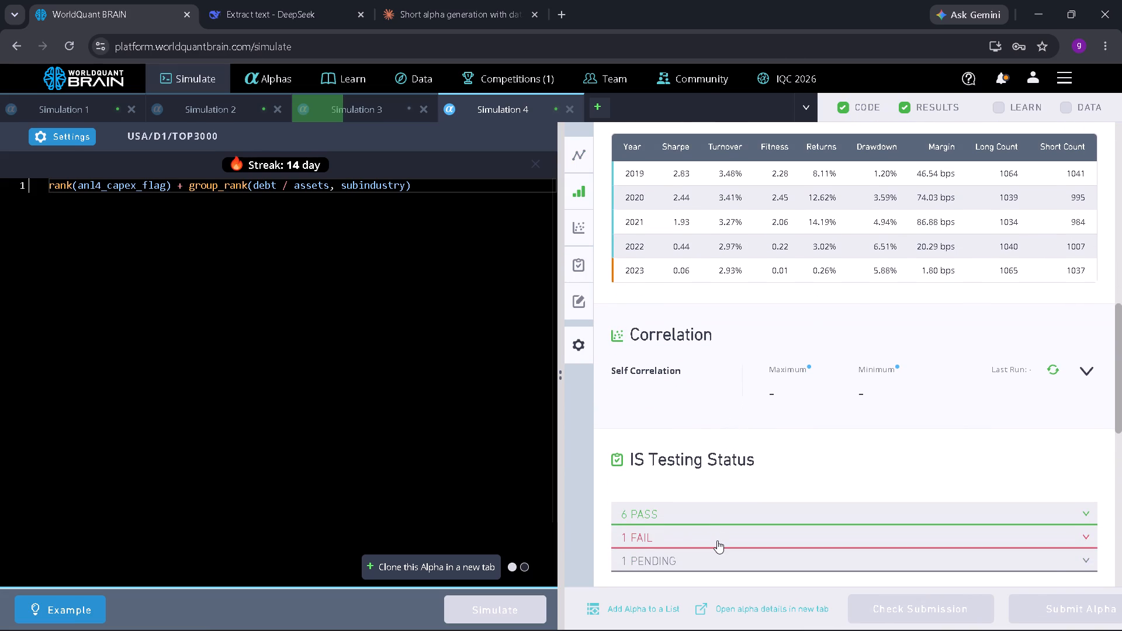
click(717, 540)
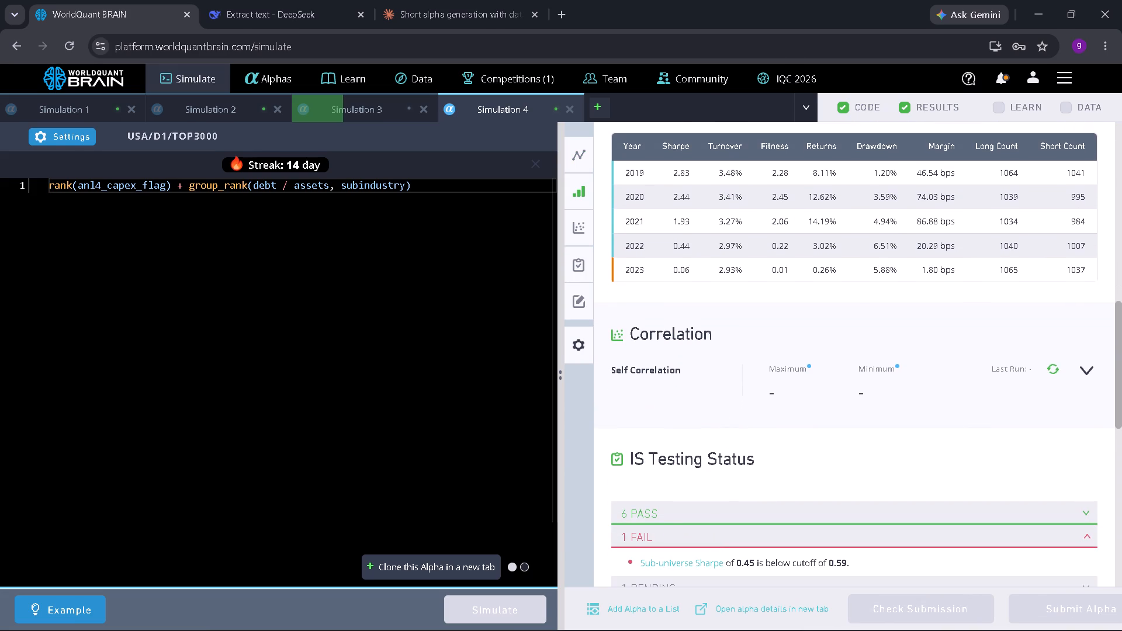
Set Simulation 4's test period to 0 years and truncation to 0.05, keeping decay at 4, and apply the settings.
click(69, 133)
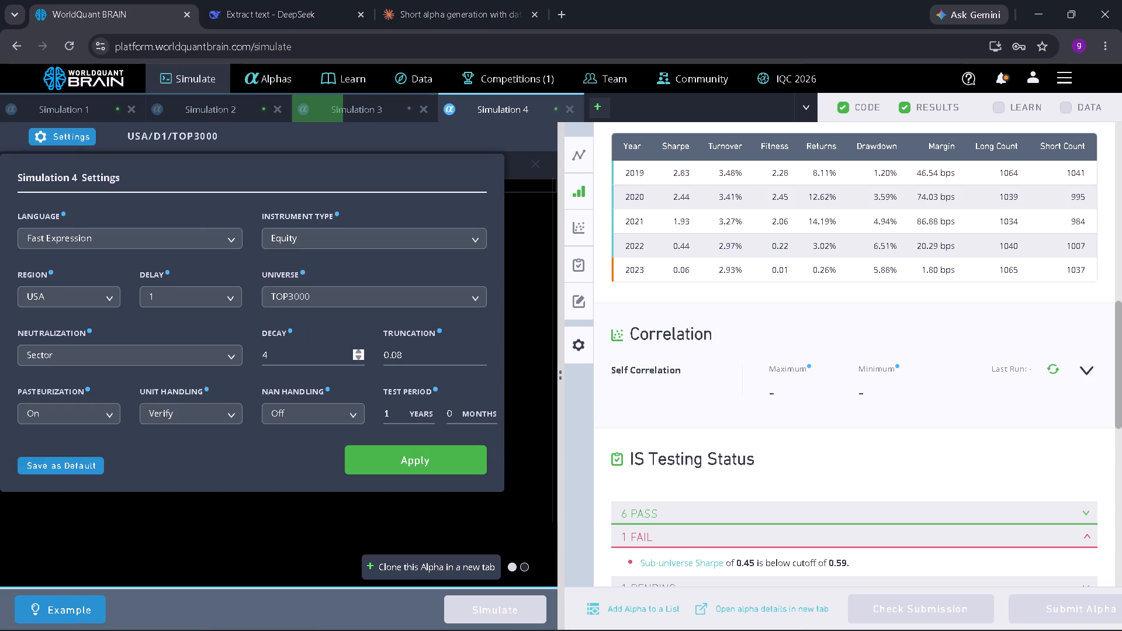
double_click(359, 359)
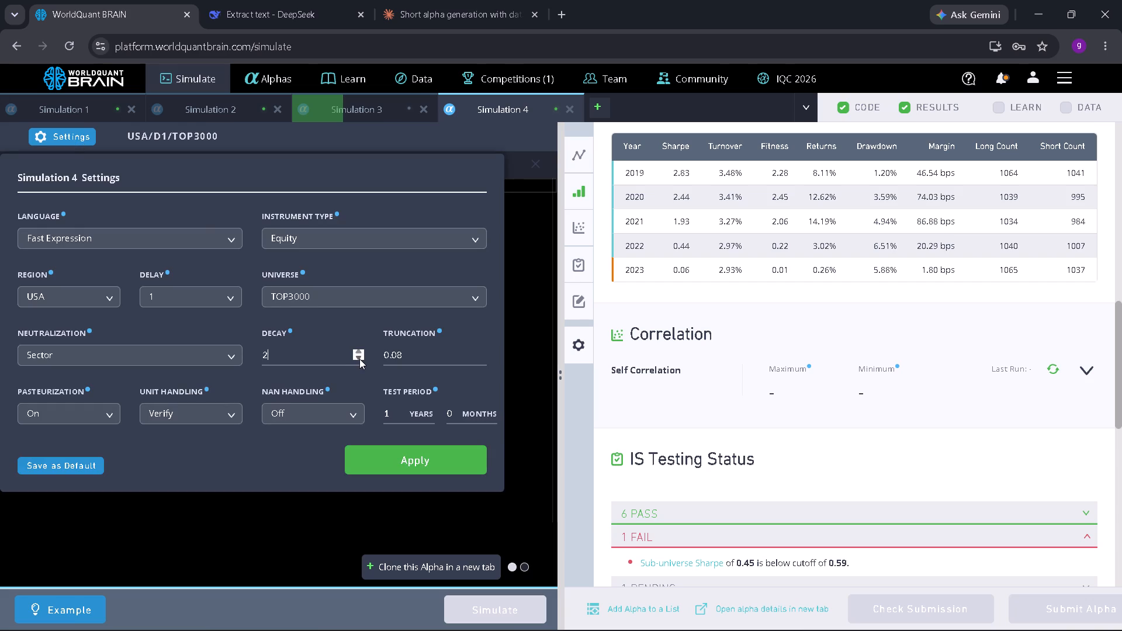
double_click(359, 348)
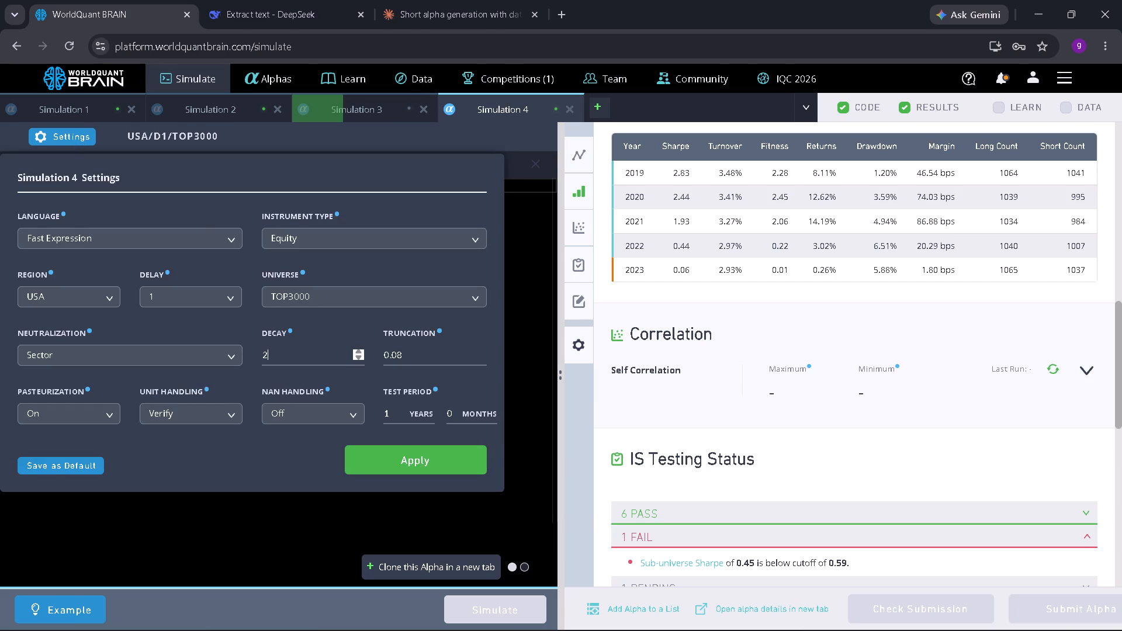
double_click(361, 351)
click(400, 417)
key(BackSpace)
key(0)
double_click(478, 356)
click(478, 356)
click(404, 456)
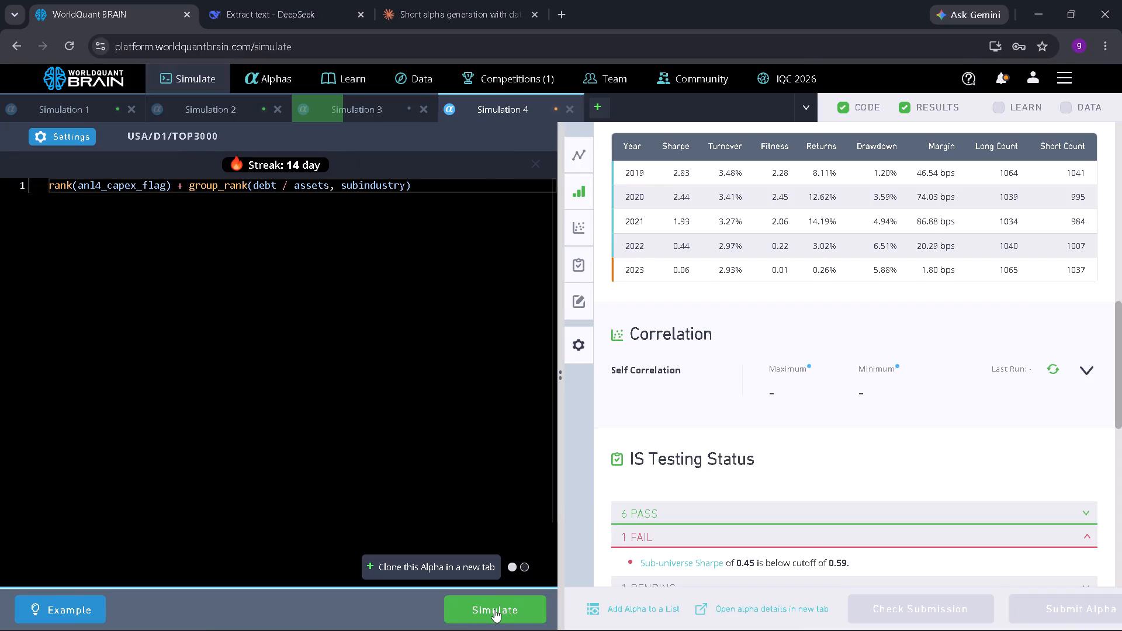
Simulate the Simulation 4 alpha with its updated settings.
click(494, 609)
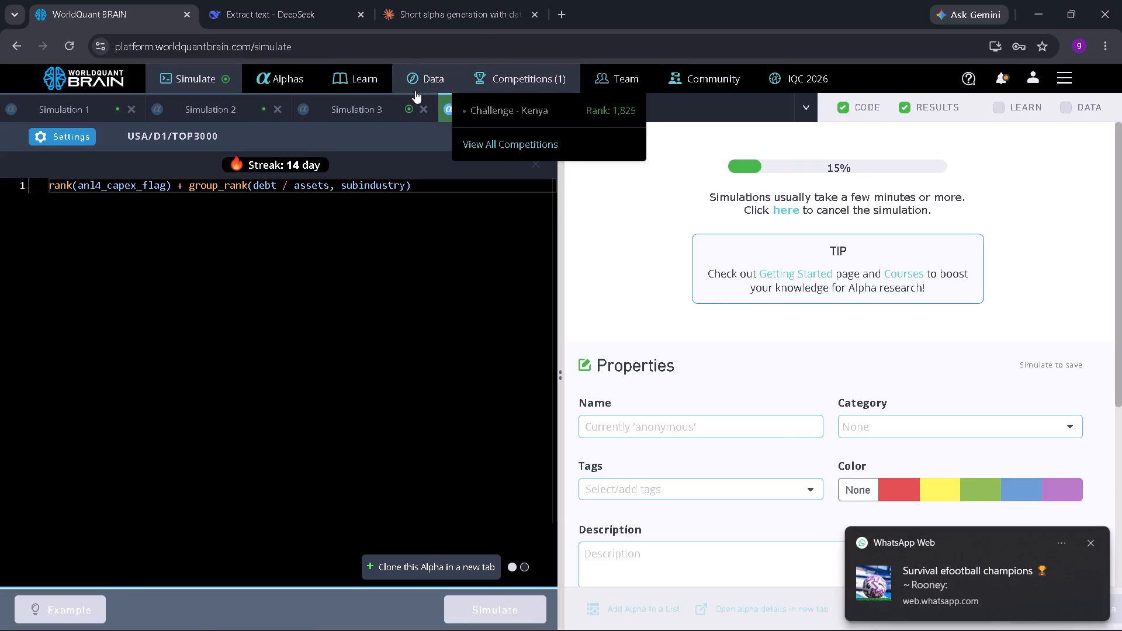
Show the test period for Simulation 3 and expand the failed tests in its IS Testing Status.
click(390, 103)
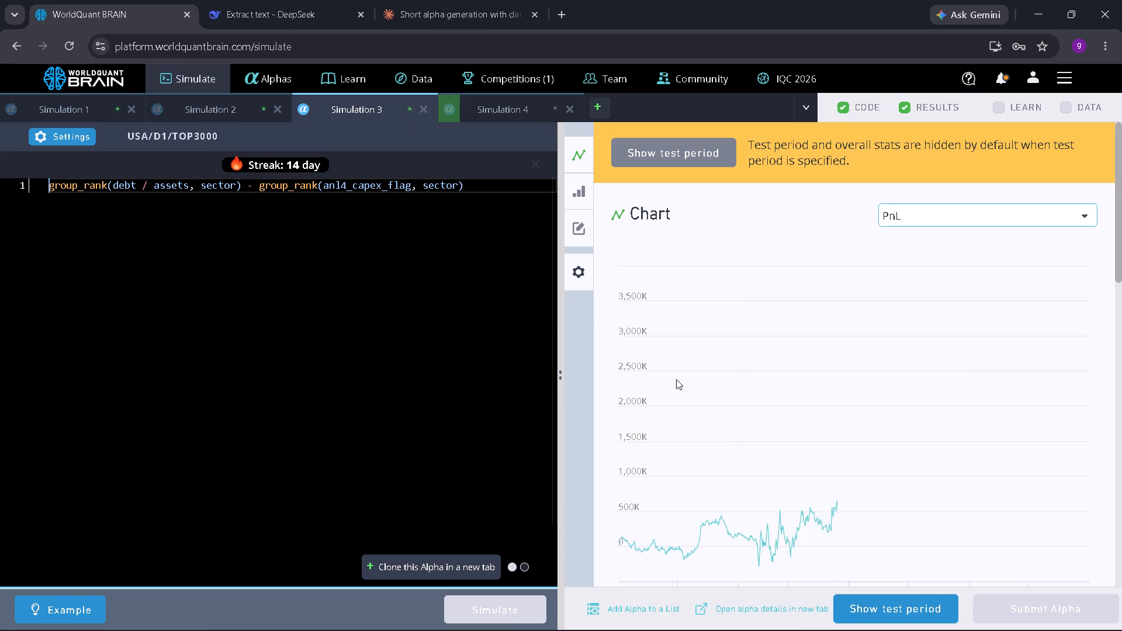
click(930, 600)
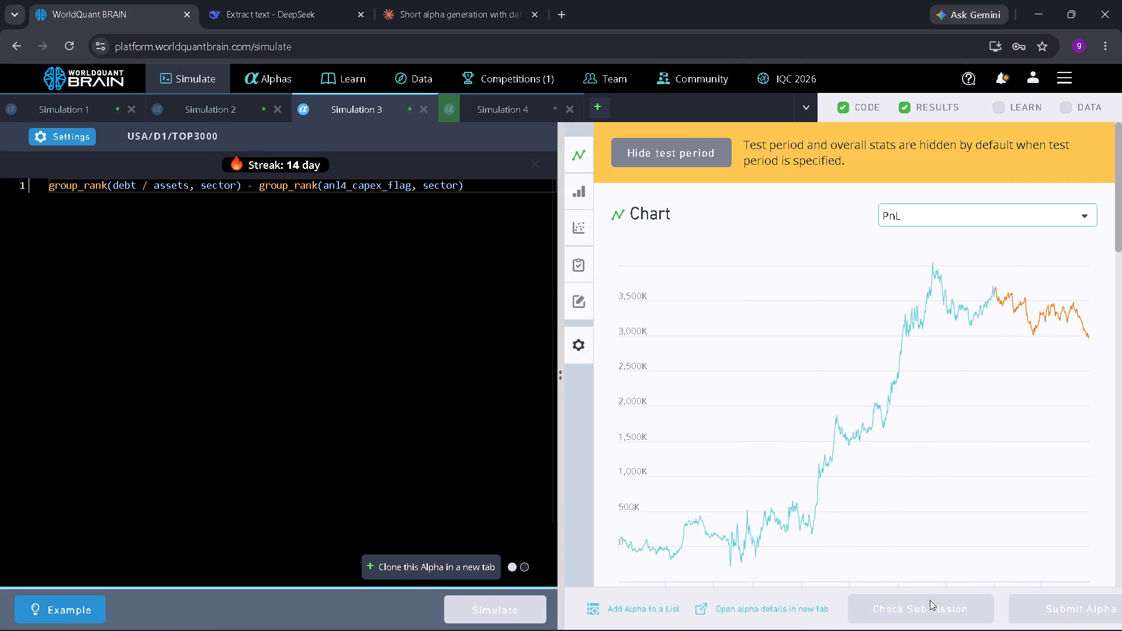
scroll(908, 523, down, 5)
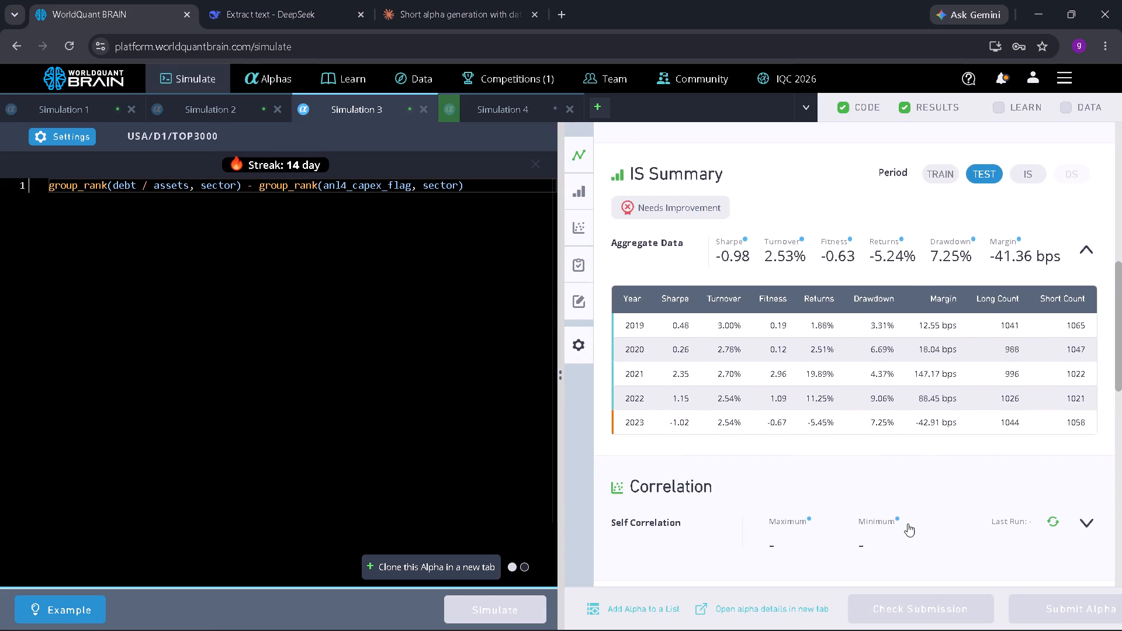
scroll(908, 523, down, 2)
click(903, 507)
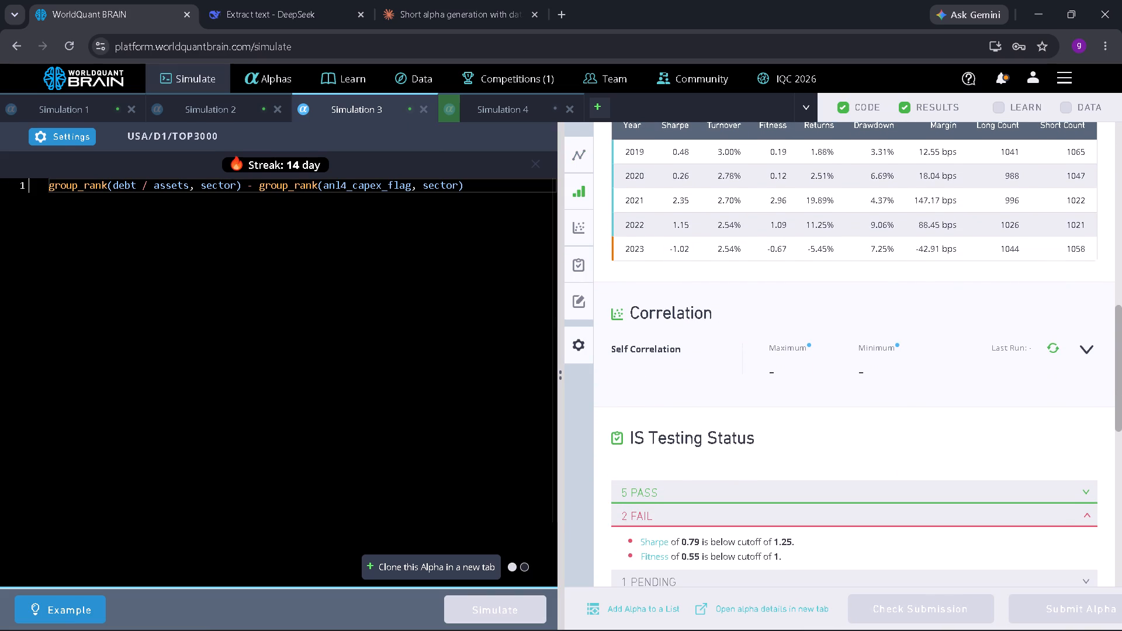
Set Simulation 3's neutralization to Subindustry and decay to 1, and simulate it.
click(60, 137)
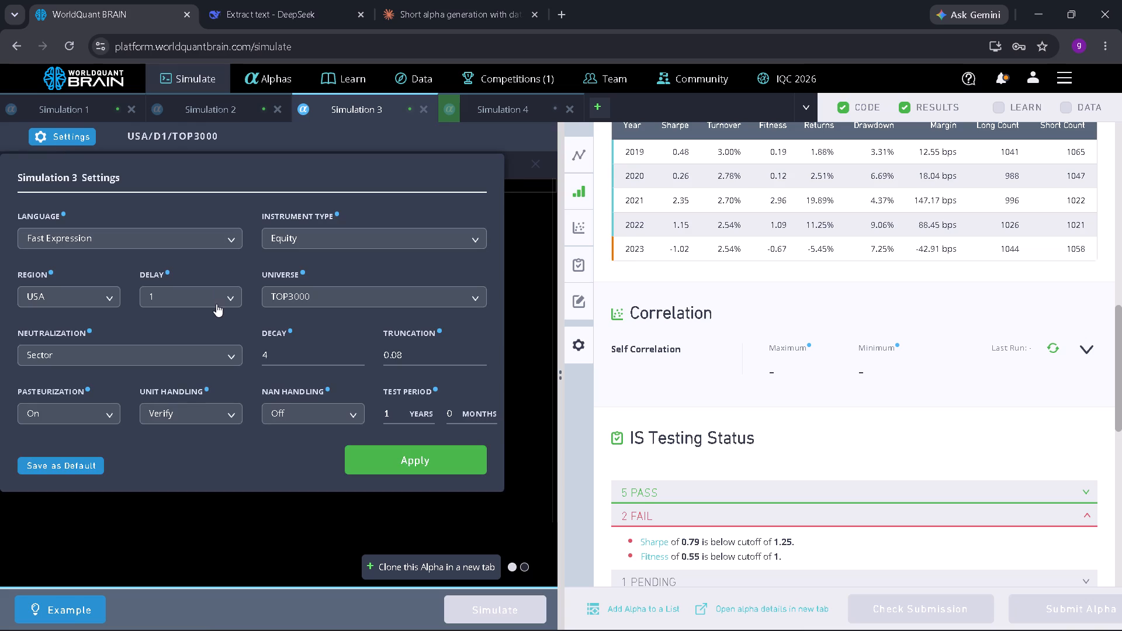
click(235, 351)
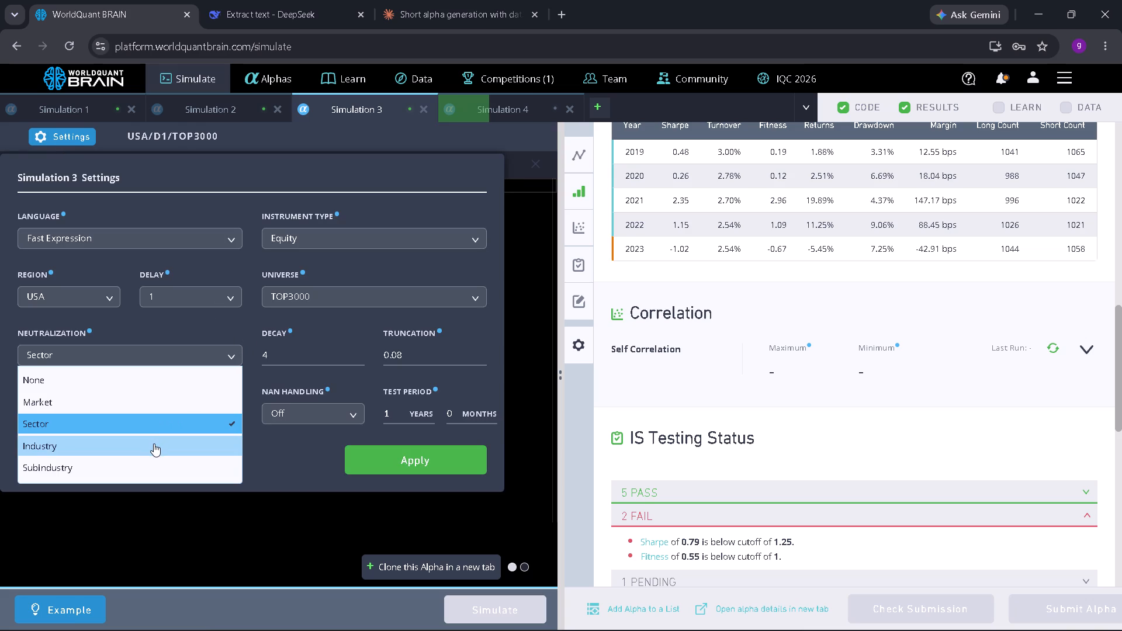
click(154, 462)
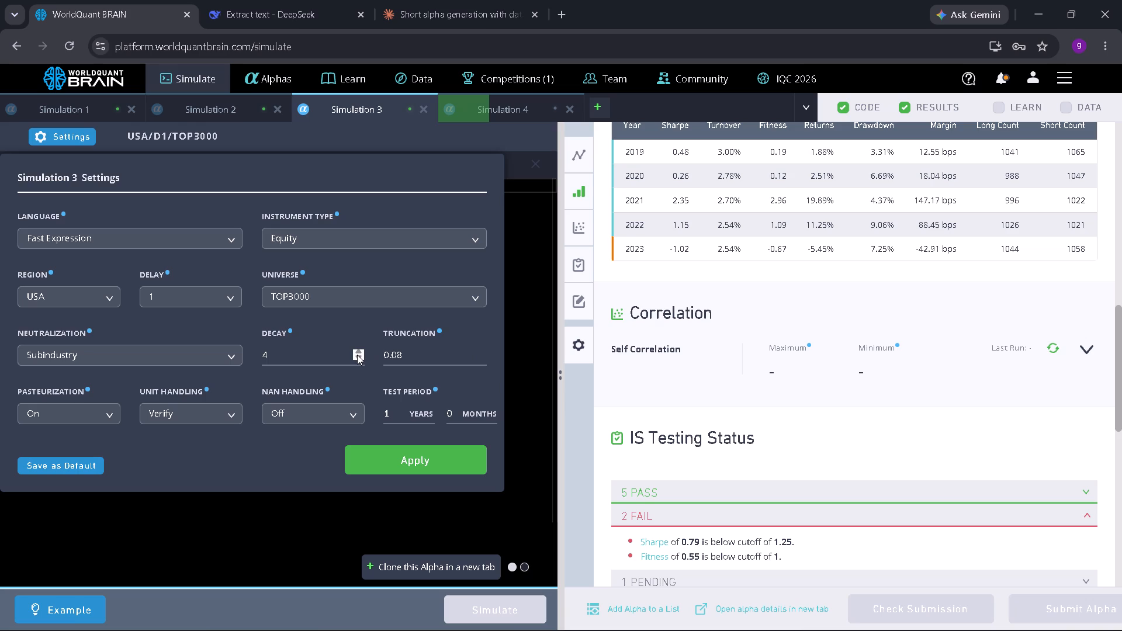
double_click(357, 355)
click(358, 362)
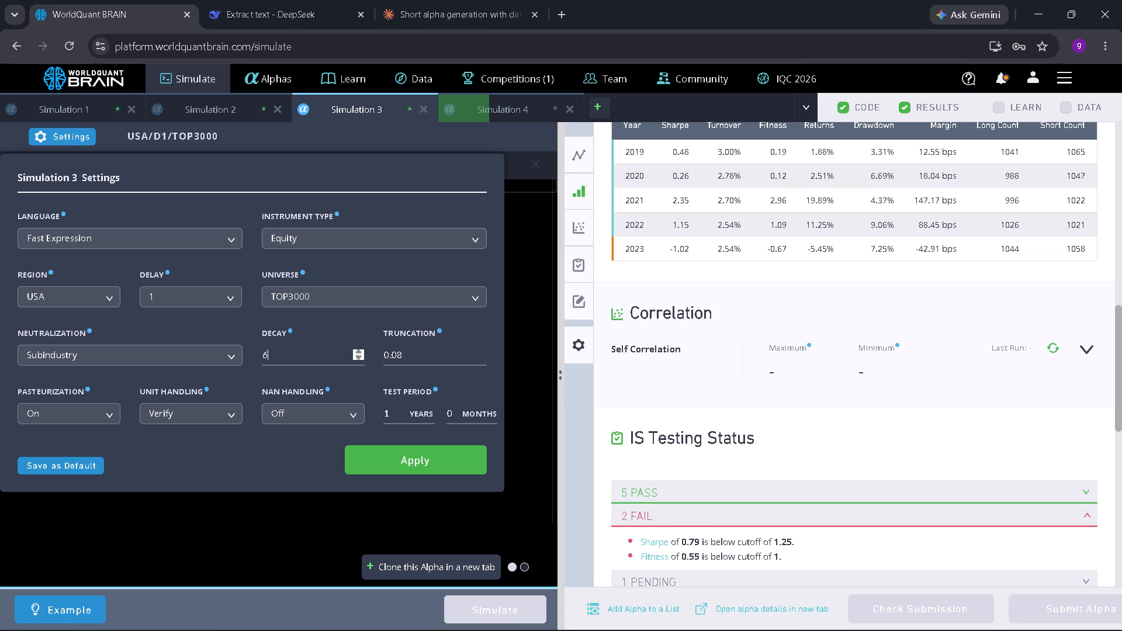
click(358, 362)
triple_click(360, 358)
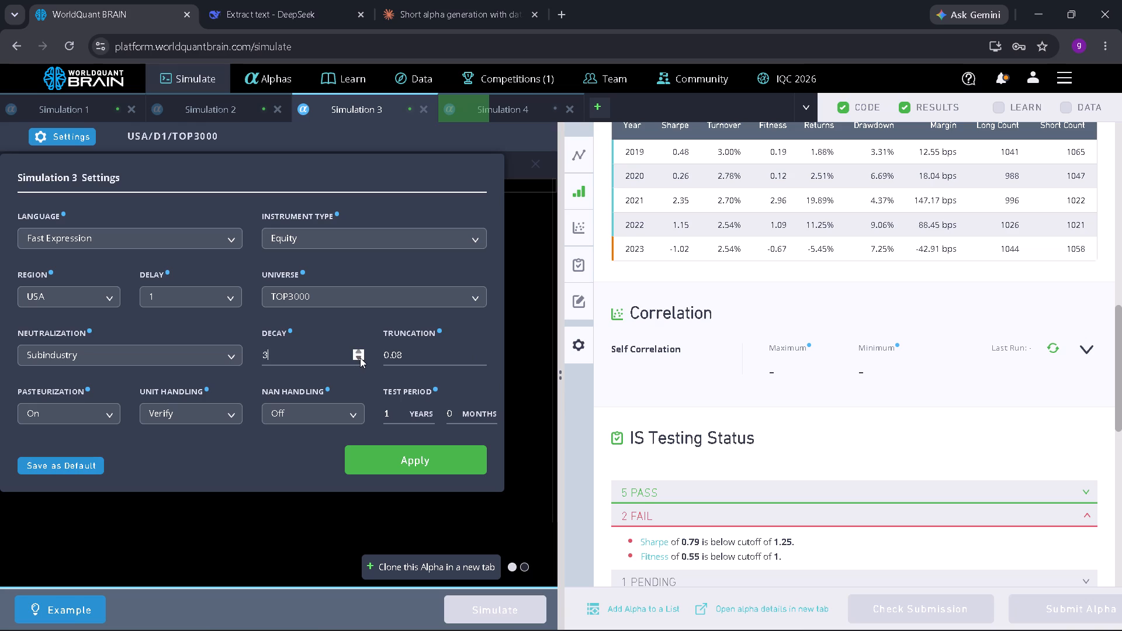
click(360, 358)
click(360, 358)
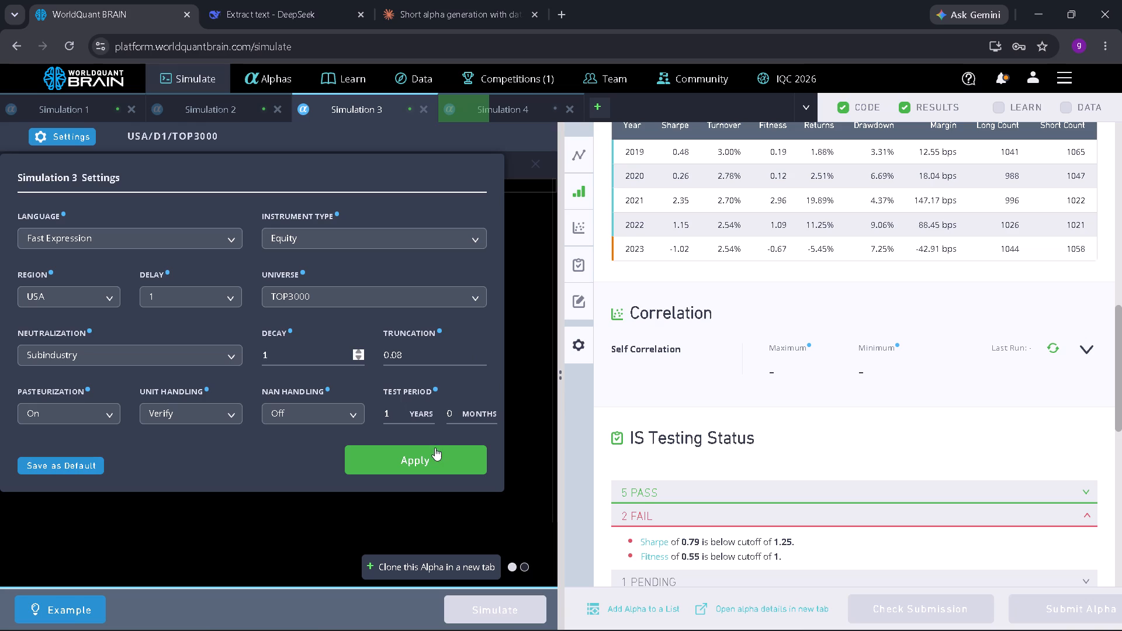
click(442, 455)
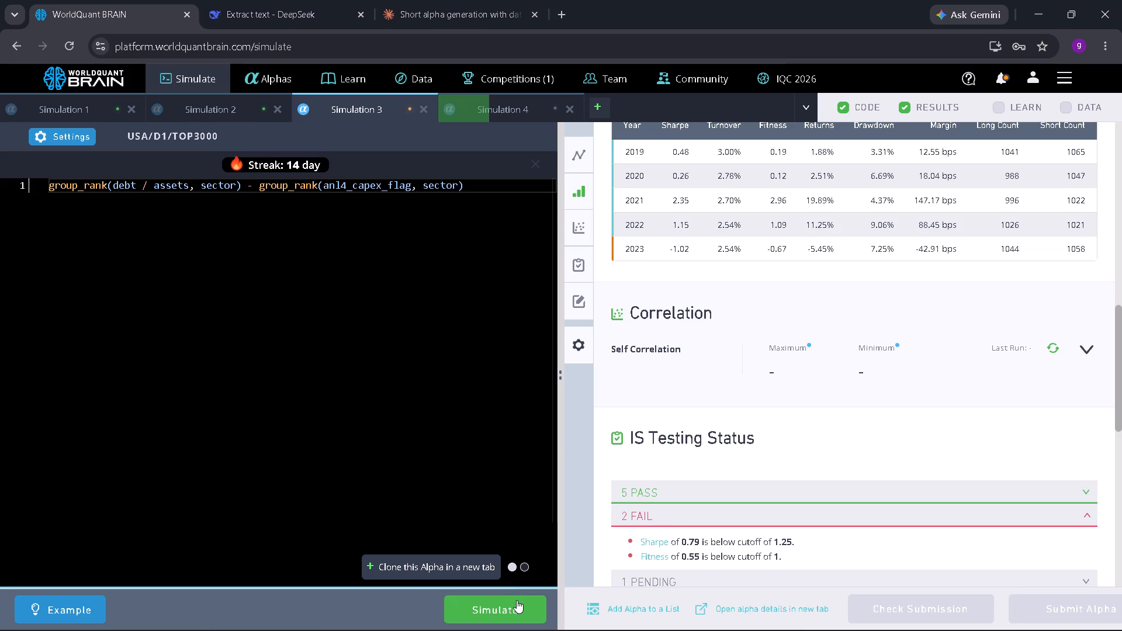
click(517, 600)
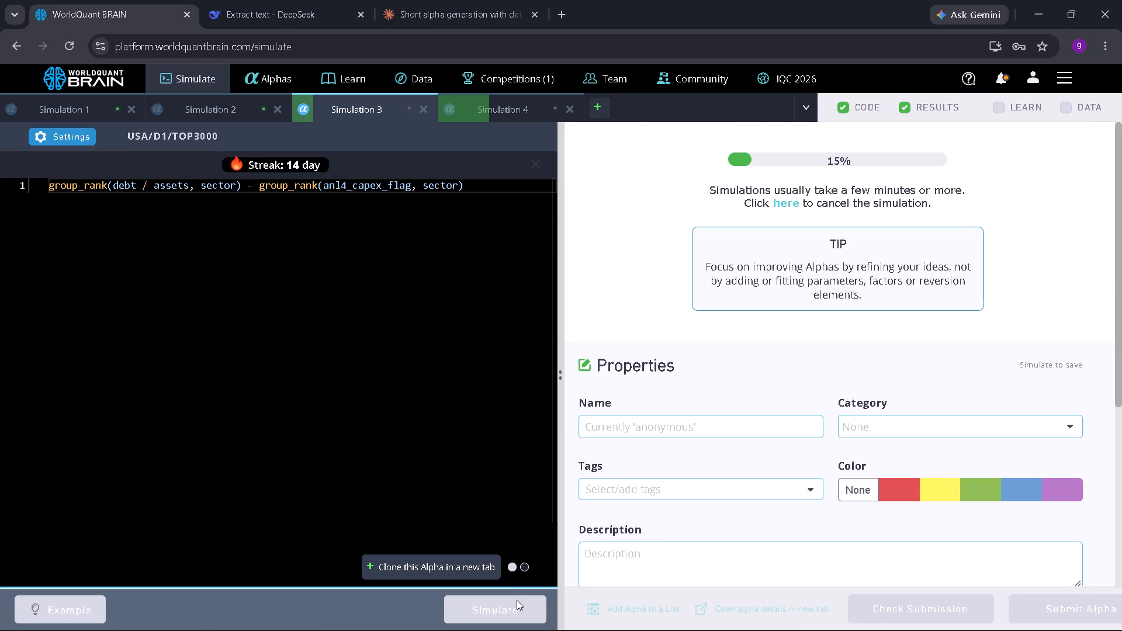
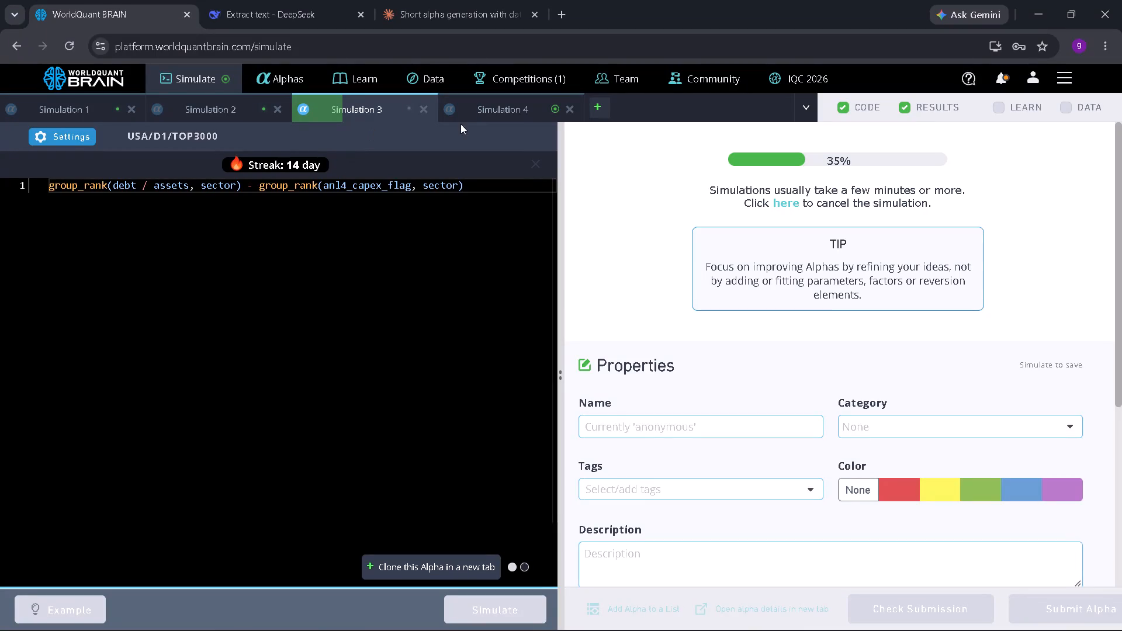
Expand the failed test in Simulation 4's IS Testing Status.
click(502, 112)
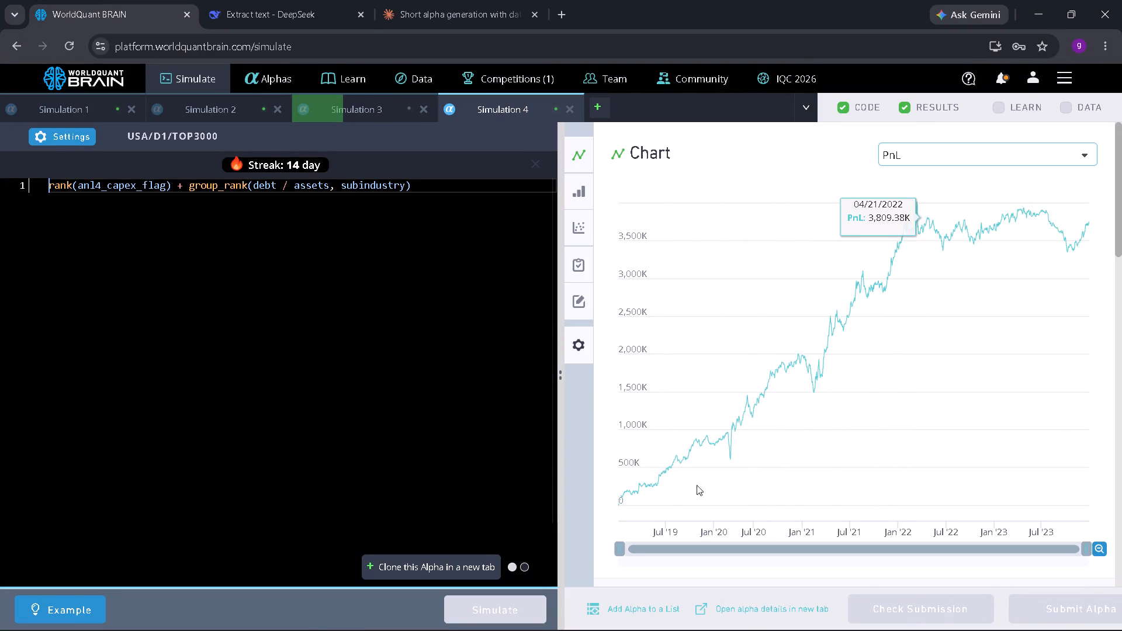
scroll(791, 497, down, 2)
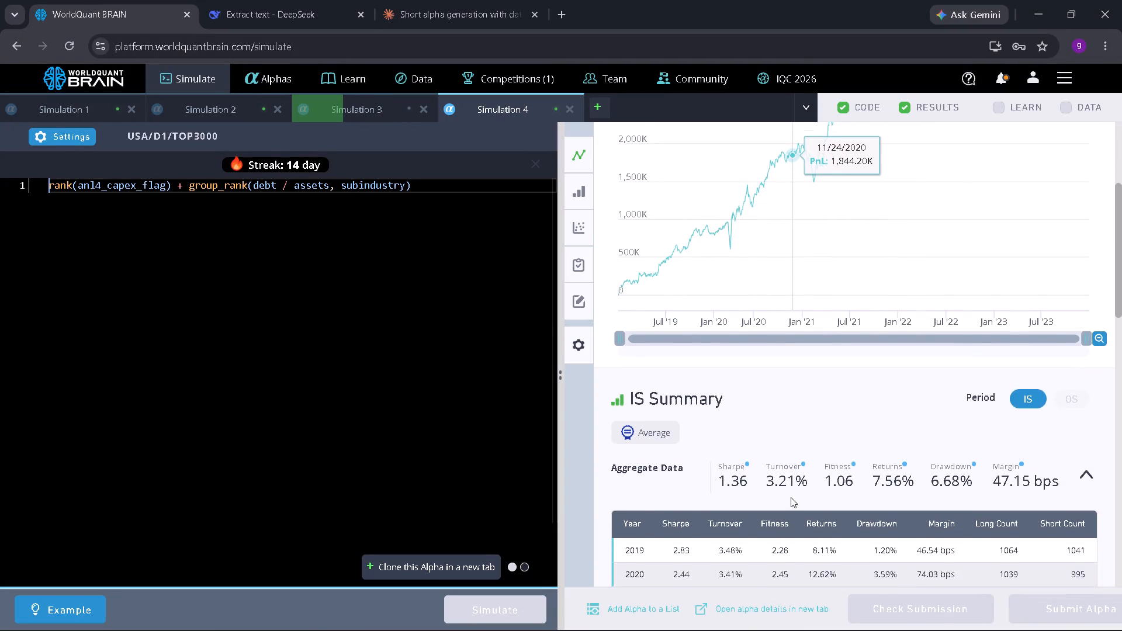
scroll(791, 497, down, 6)
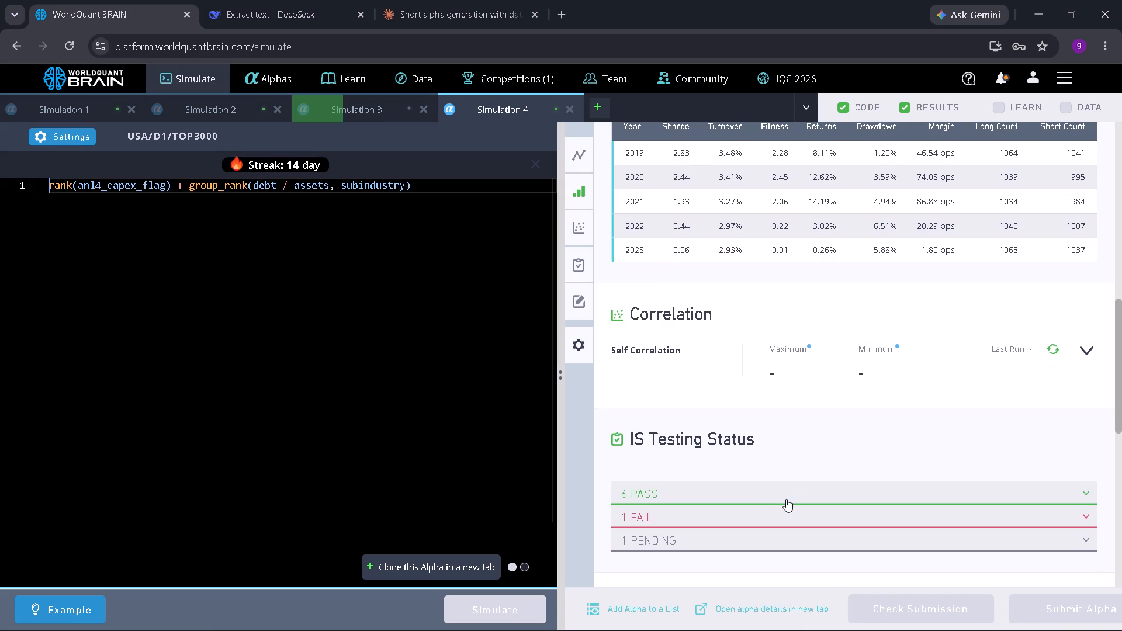
click(773, 507)
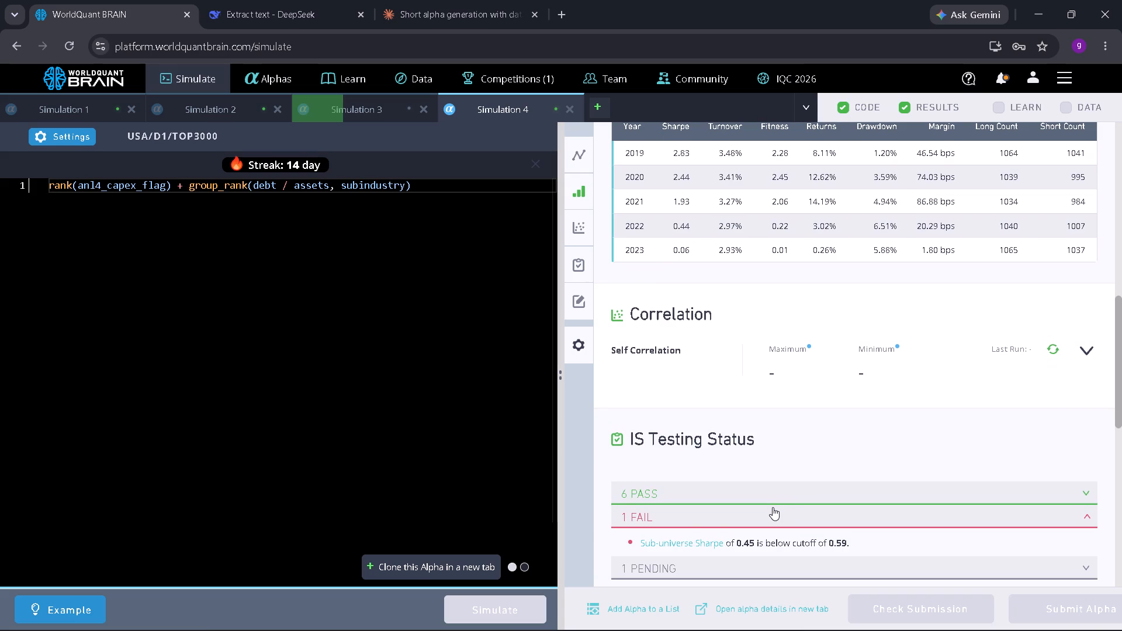
Set Simulation 4's decay to 1, apply the settings and simulate it.
click(78, 138)
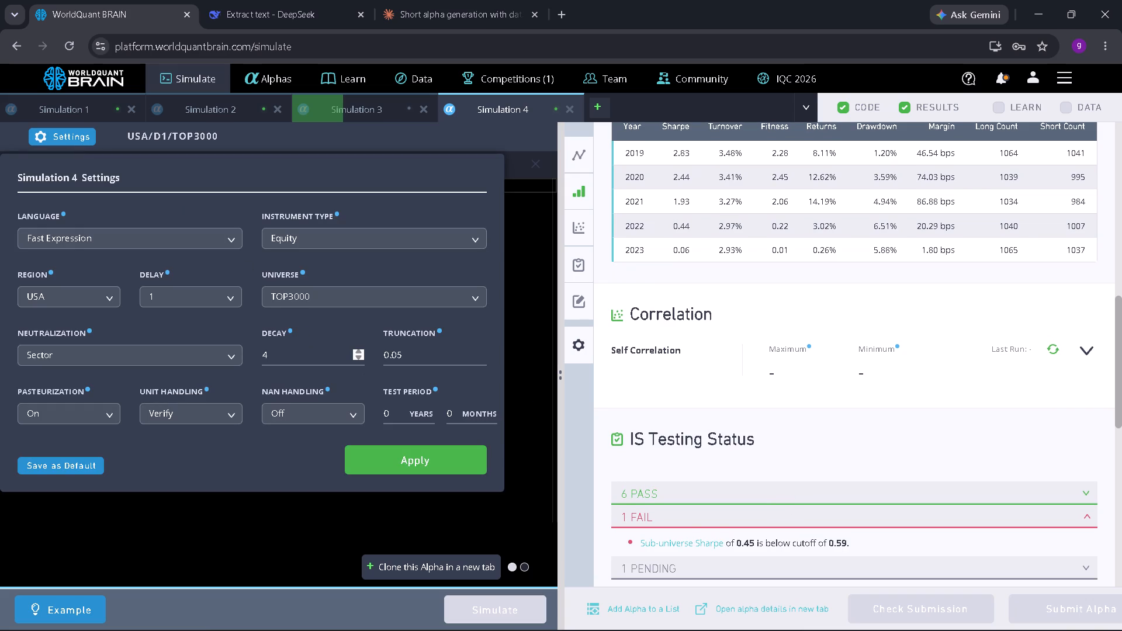
double_click(361, 360)
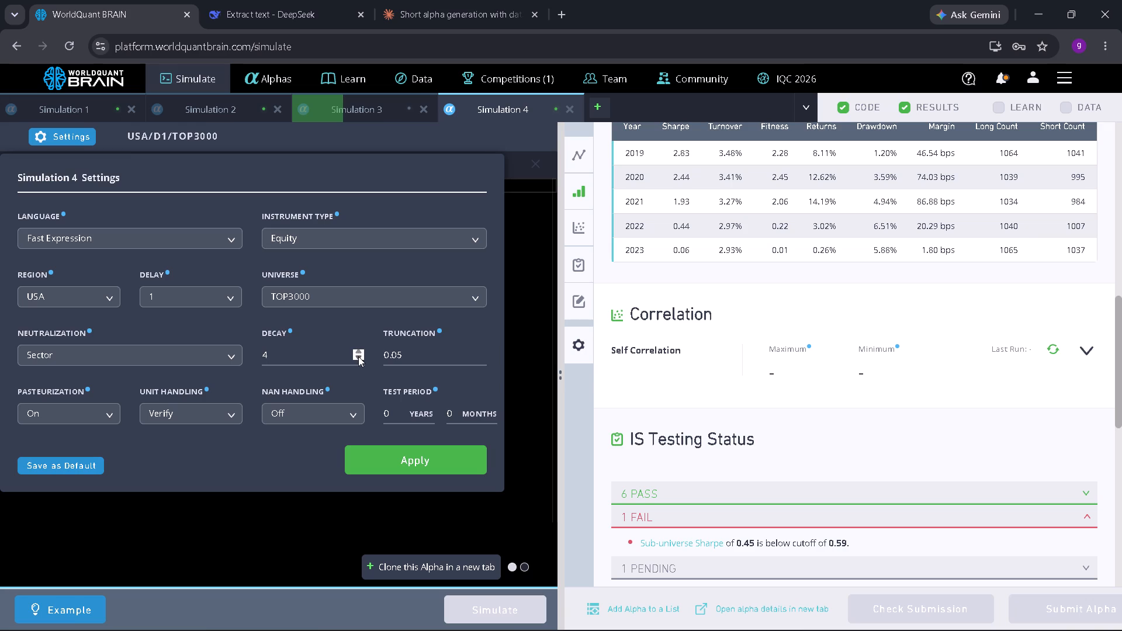
double_click(358, 356)
click(358, 356)
click(401, 460)
click(509, 605)
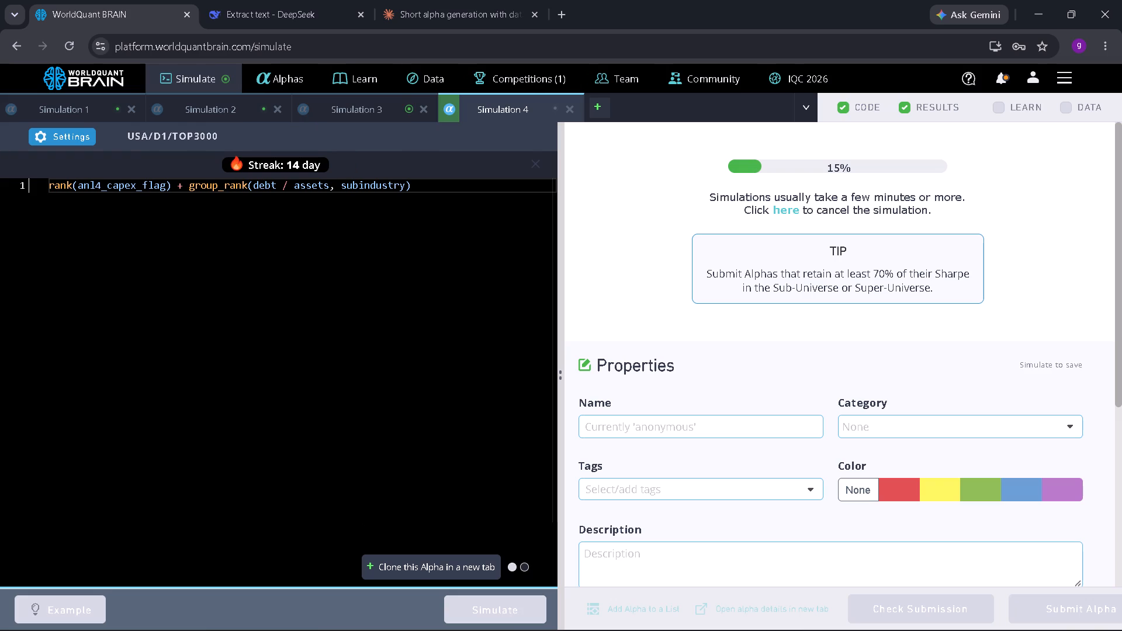
Show the test period for Simulation 3 and expand the failed tests in its IS Testing Status.
click(363, 115)
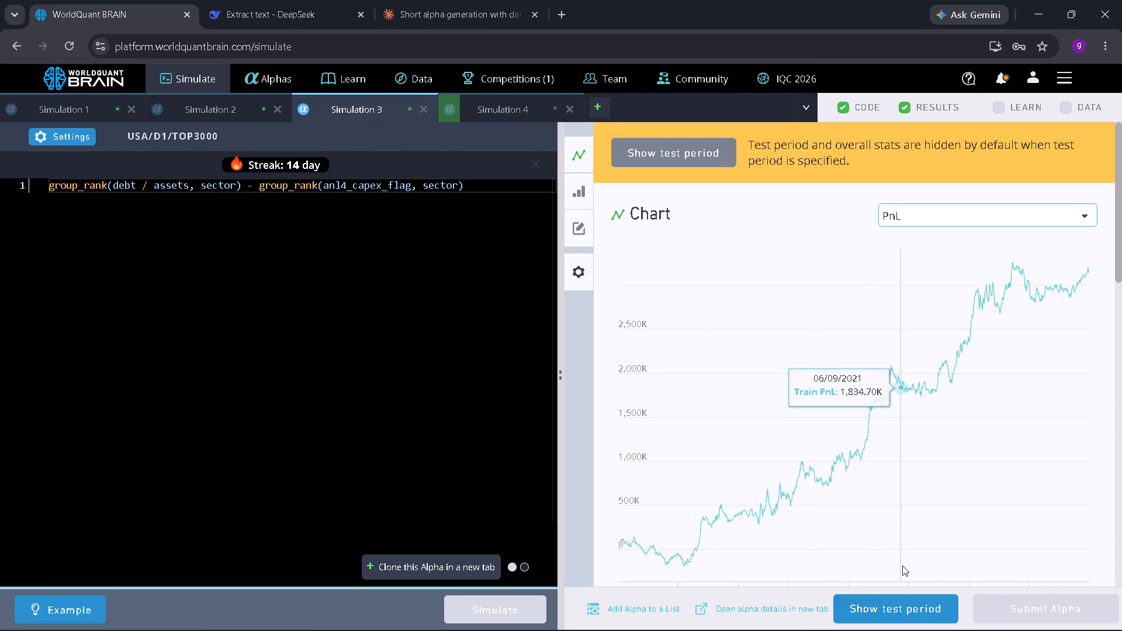
click(909, 608)
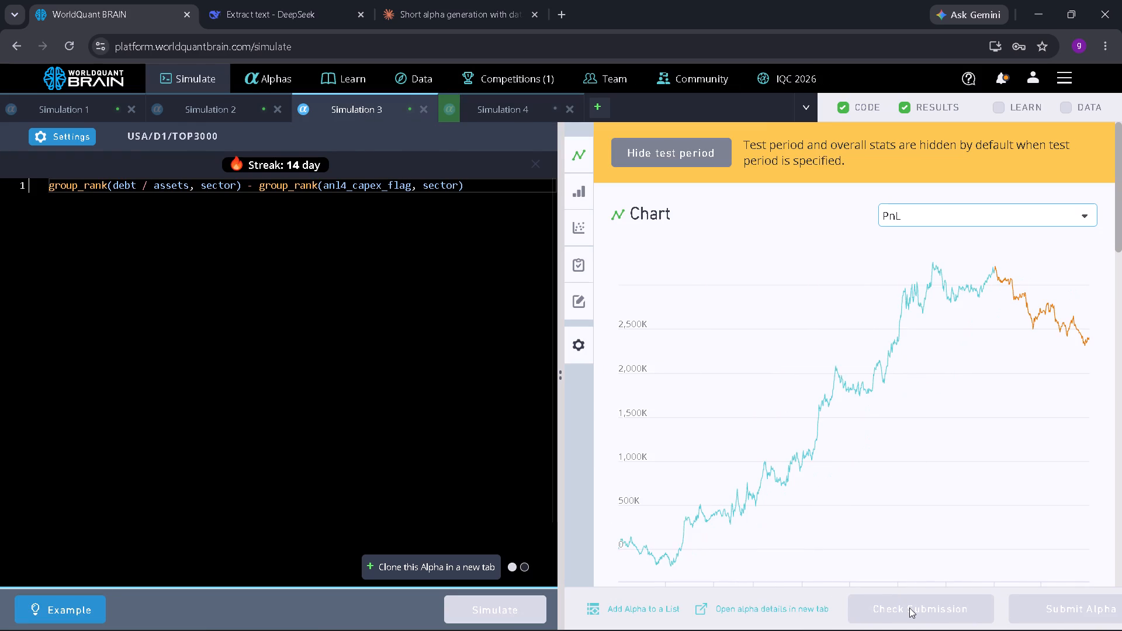
scroll(934, 482, down, 5)
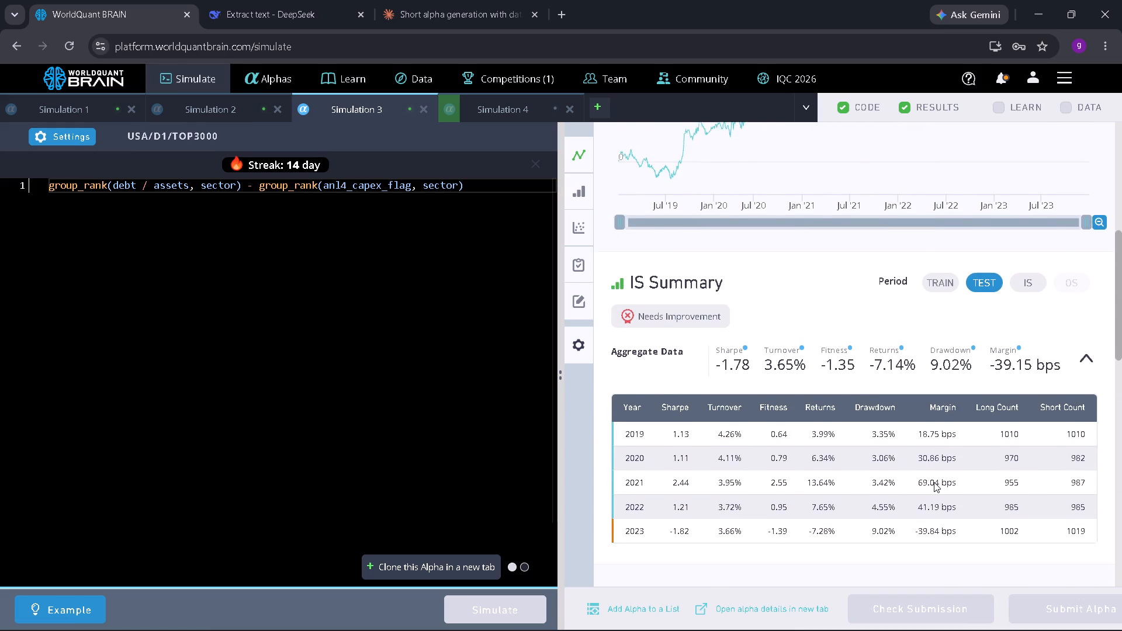
scroll(934, 482, down, 3)
click(924, 452)
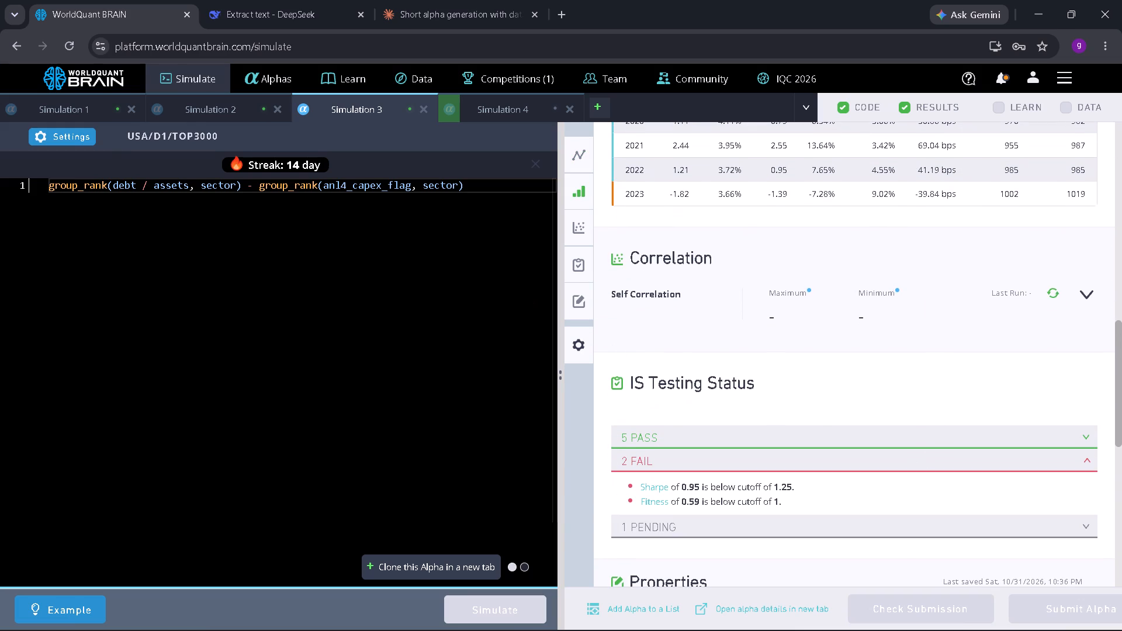
Set Simulation 3's test period to 0 years and truncation to 0.05, raise its decay past 9, and simulate it.
click(84, 134)
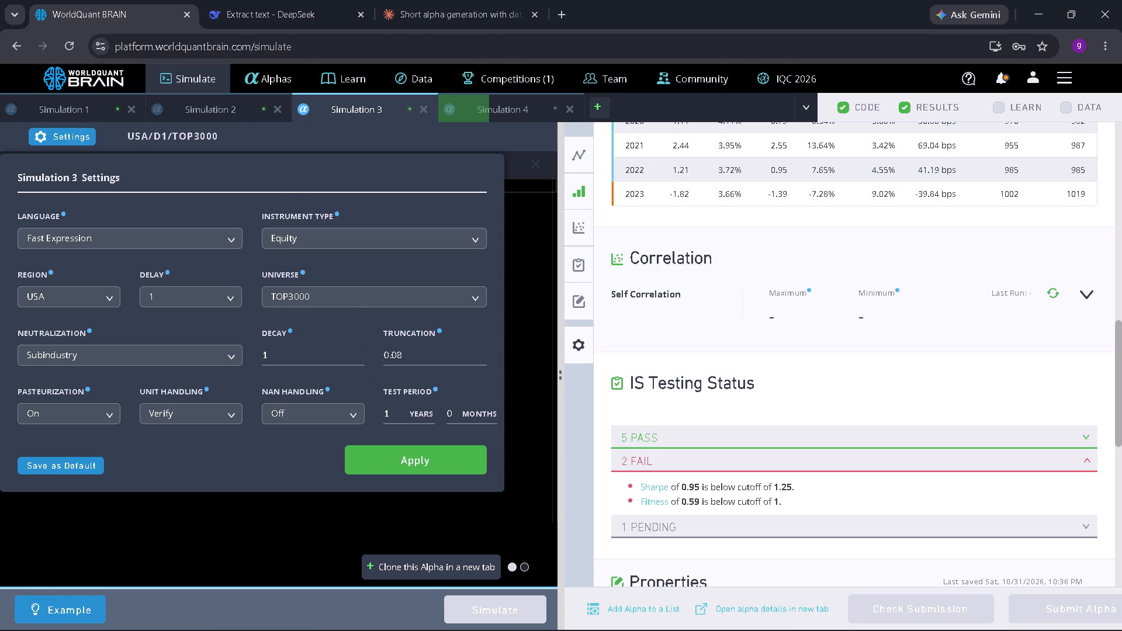
click(393, 410)
key(BackSpace)
key(0)
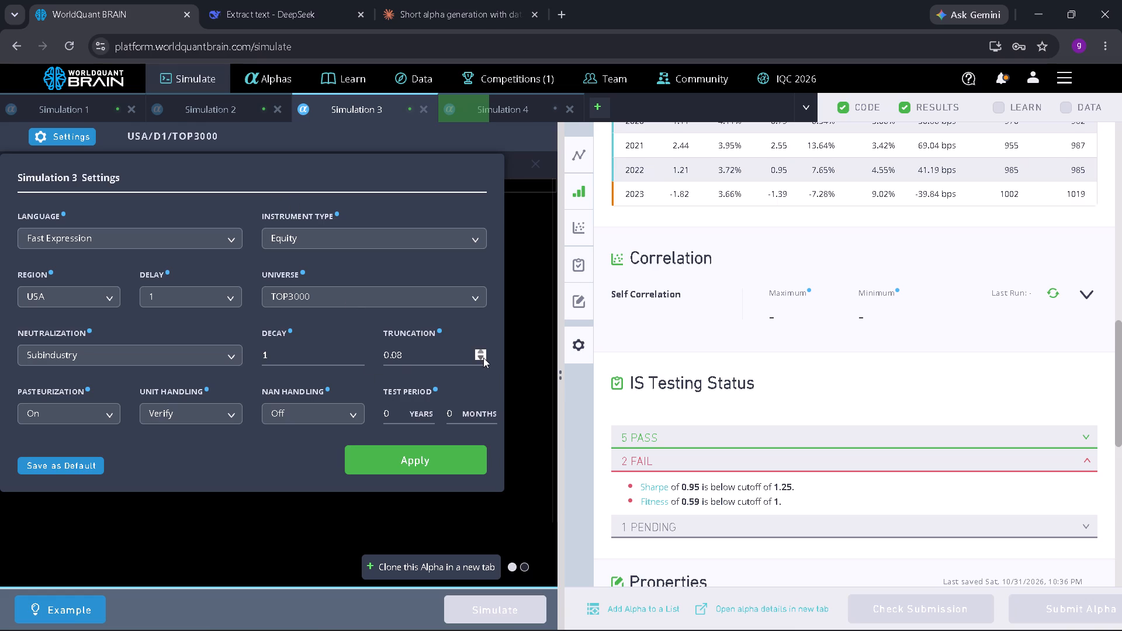
double_click(484, 360)
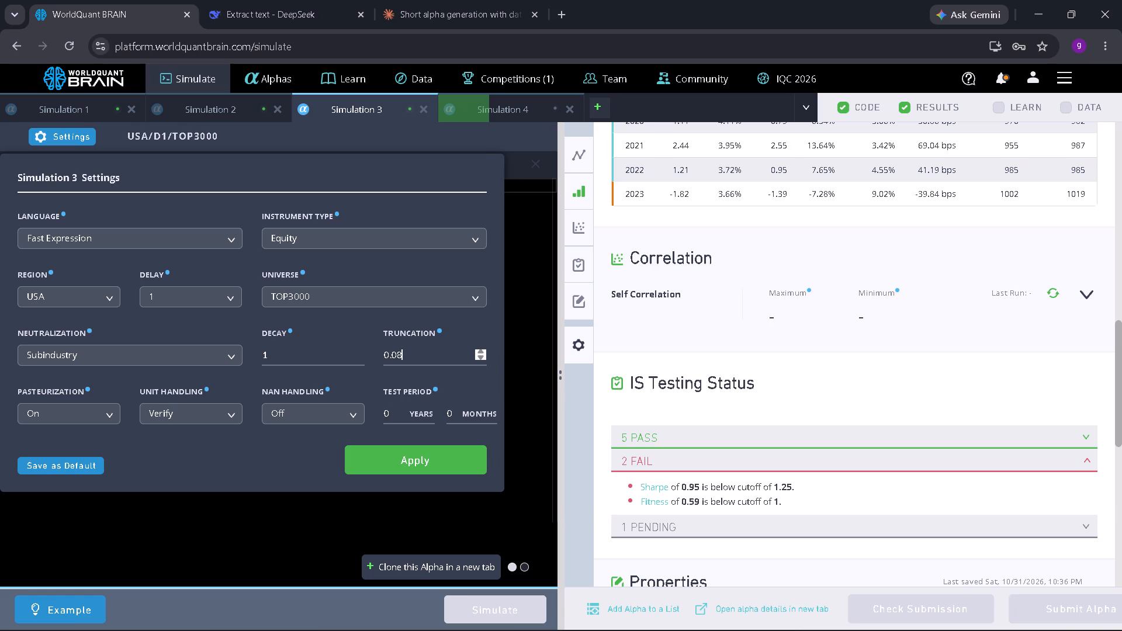
double_click(482, 356)
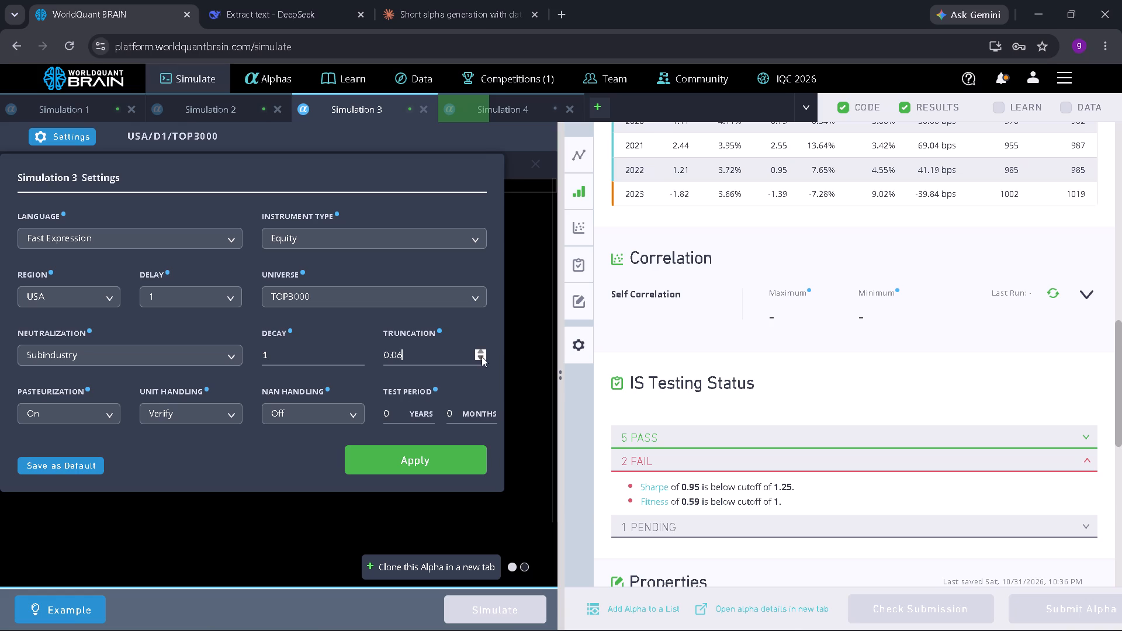
click(482, 356)
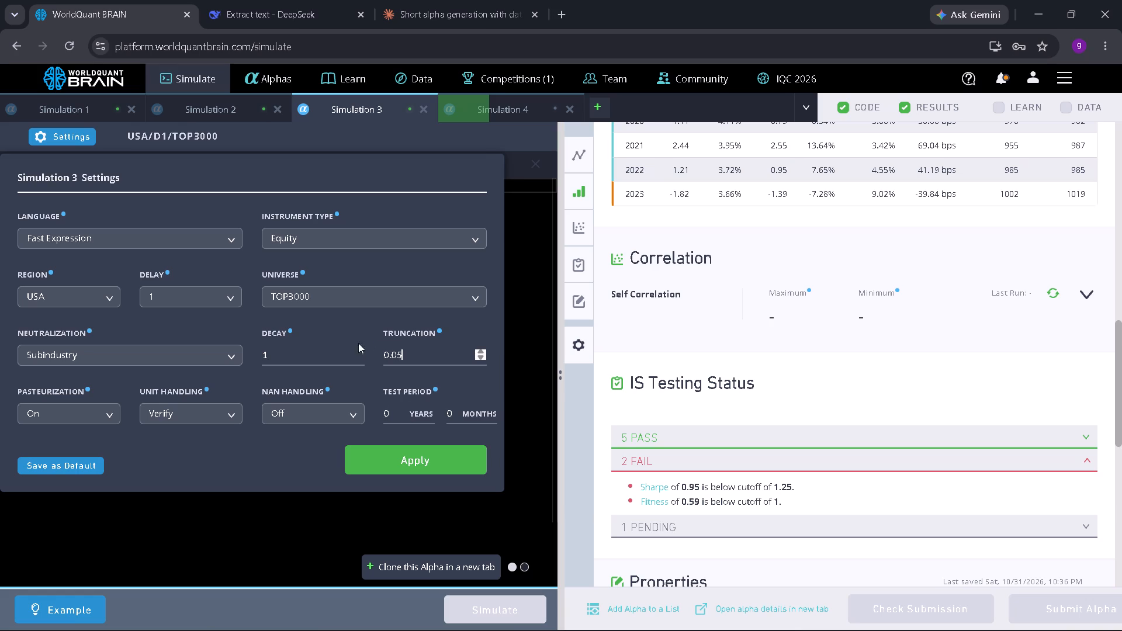
triple_click(358, 349)
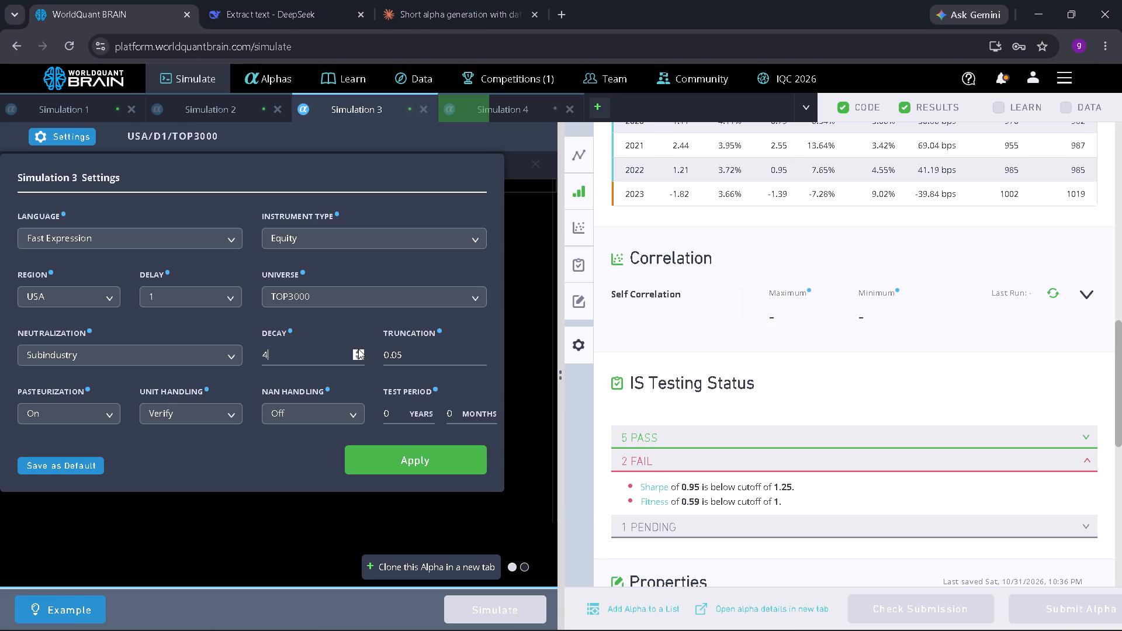
double_click(358, 349)
click(358, 349)
double_click(358, 349)
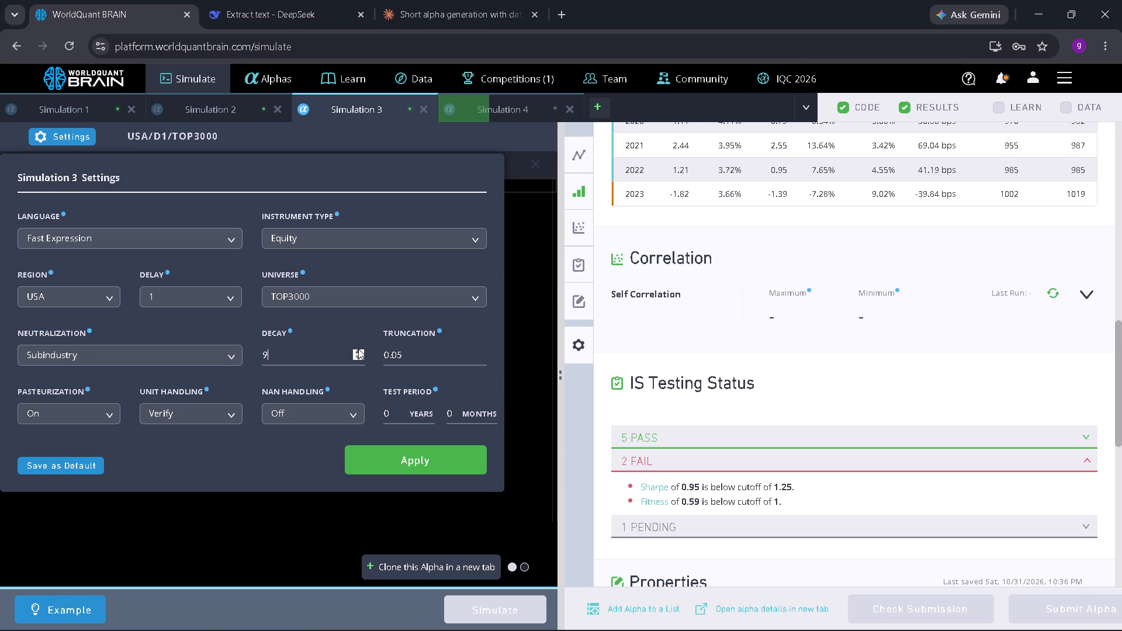
click(358, 349)
click(394, 466)
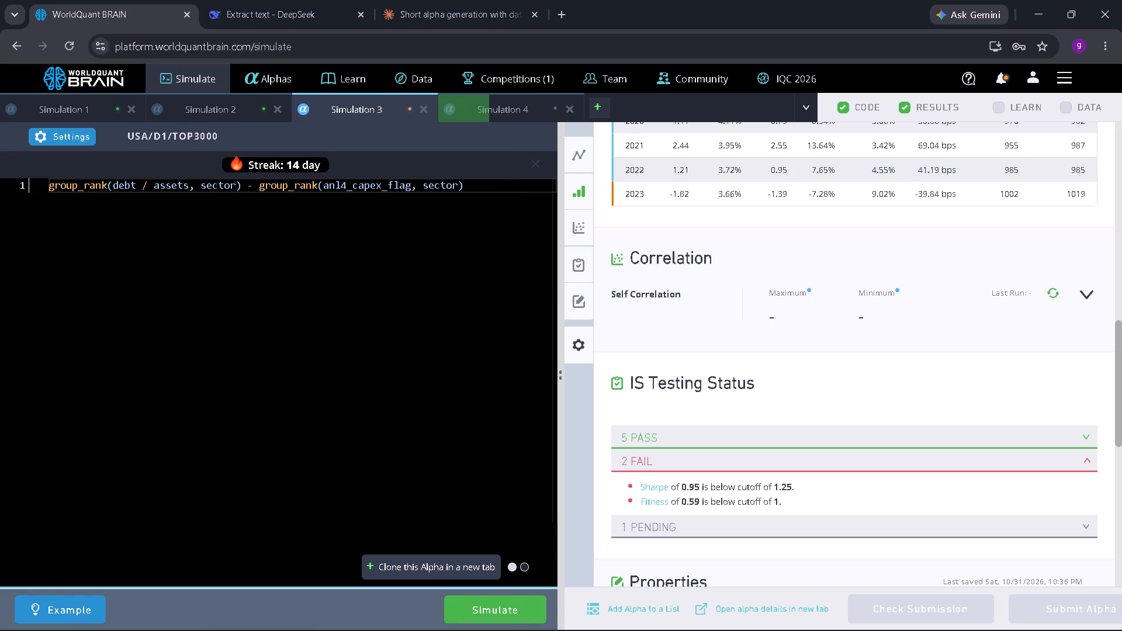
click(498, 612)
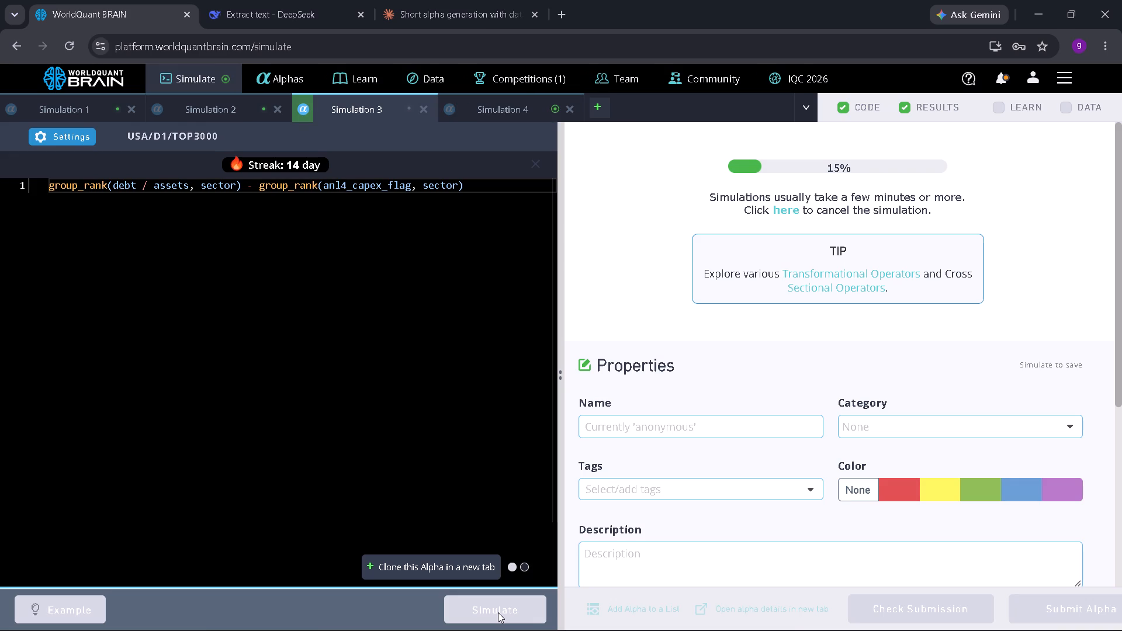
Expand the failed test in Simulation 4's new IS Testing Status and check its simulation settings.
click(507, 94)
scroll(724, 339, down, 1)
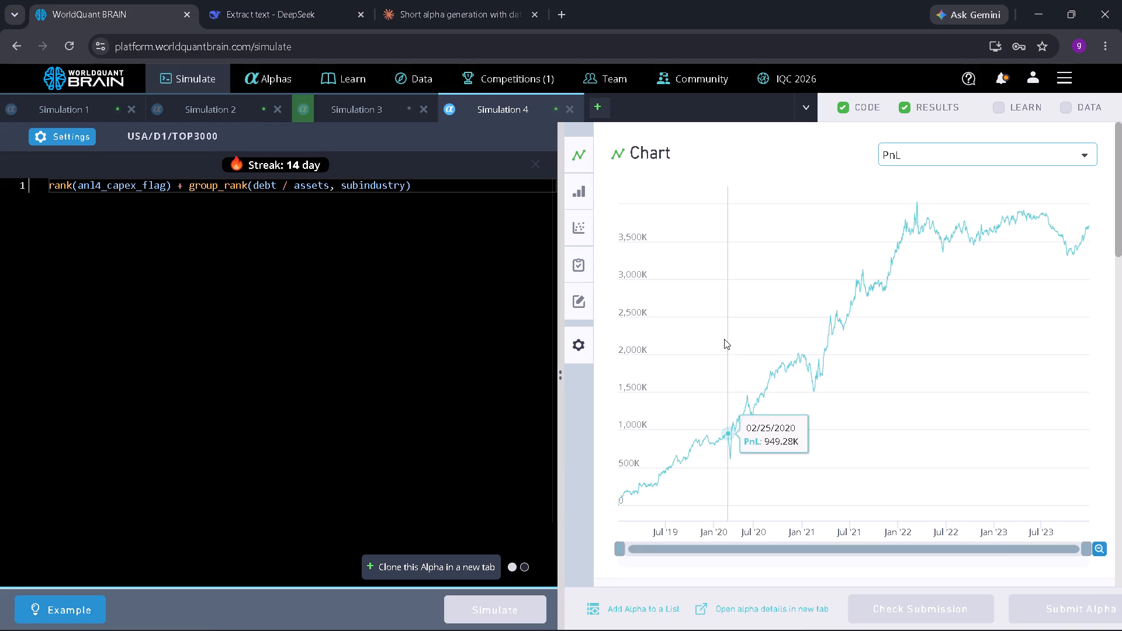
scroll(724, 339, down, 7)
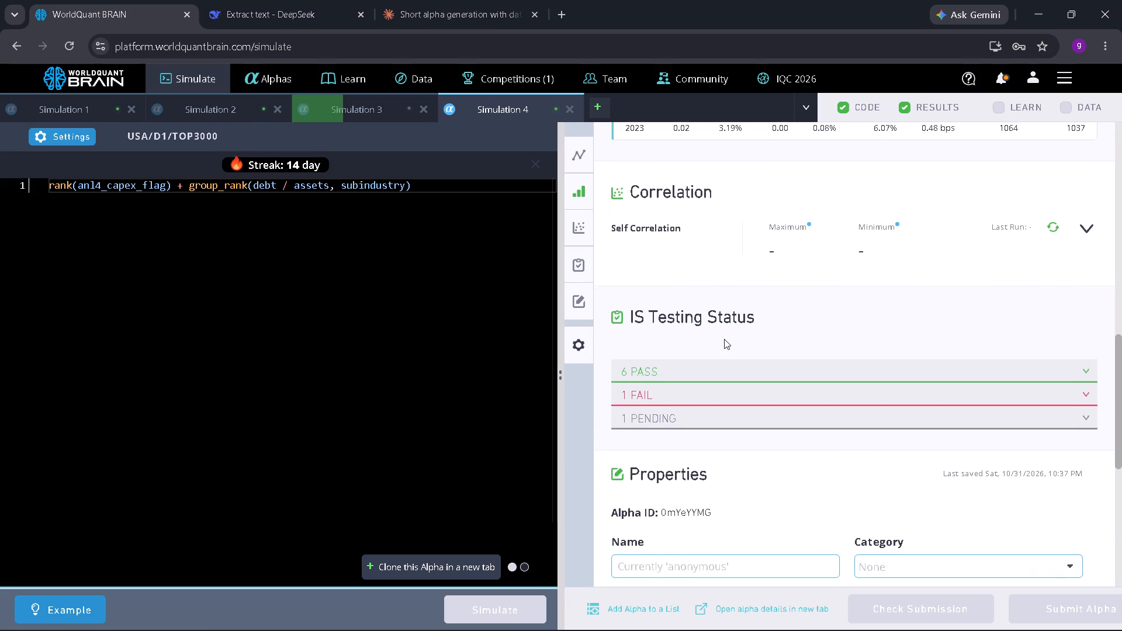
click(708, 385)
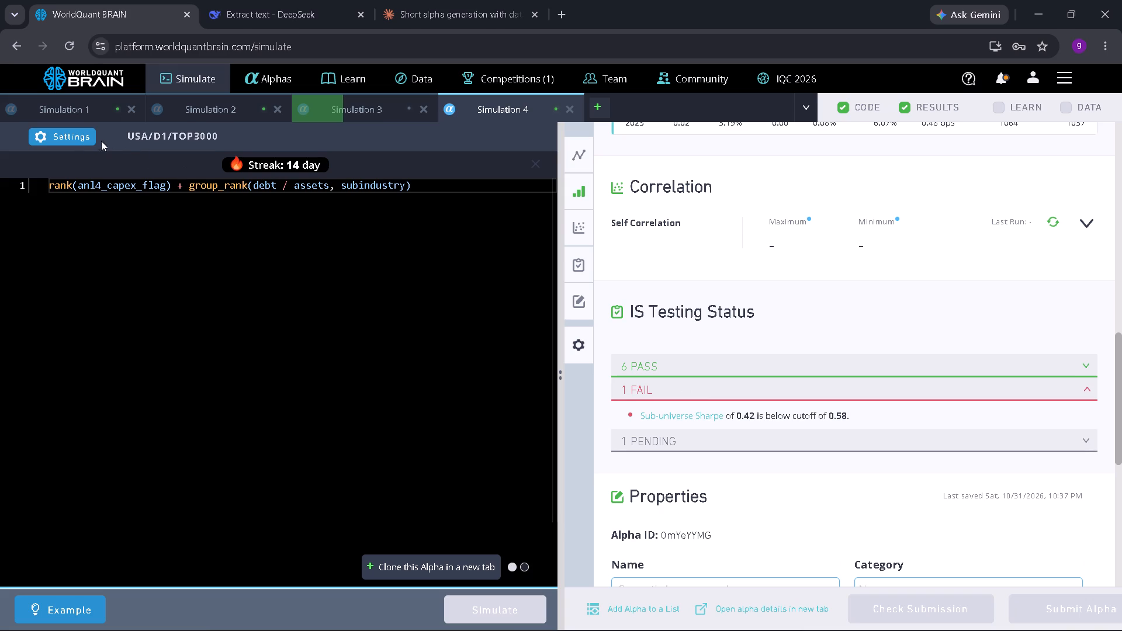
click(81, 136)
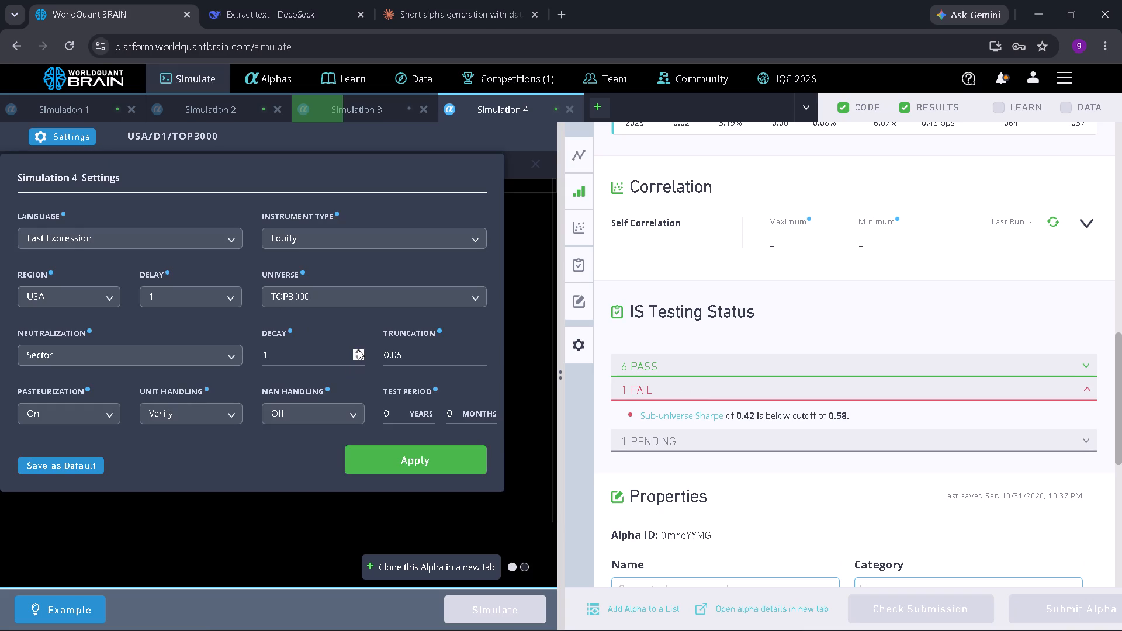
click(394, 500)
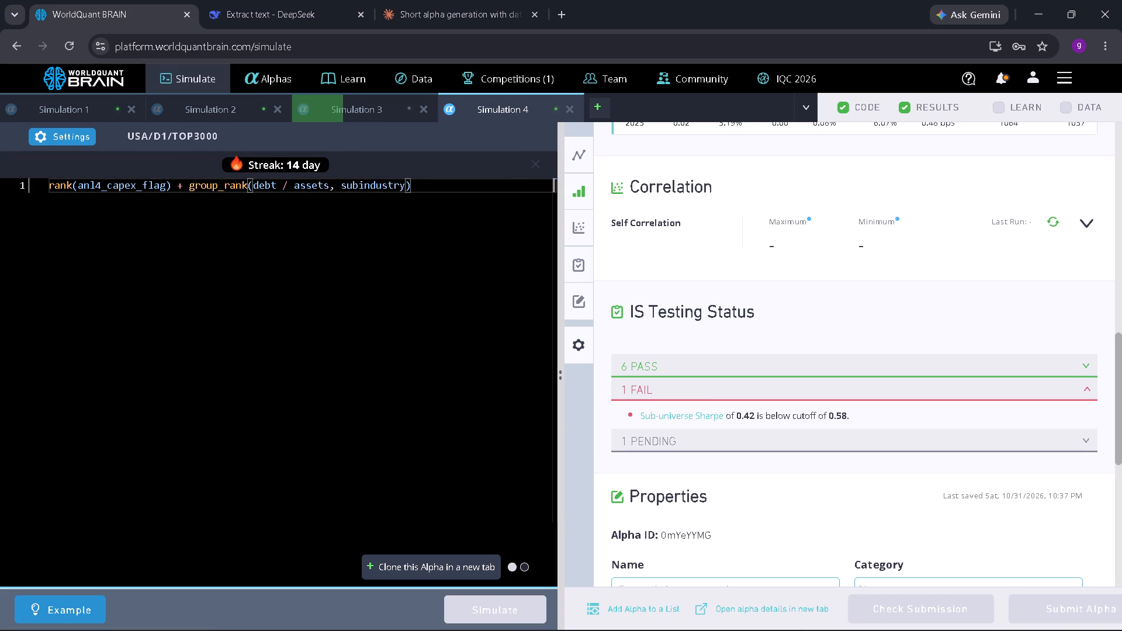
key(Print)
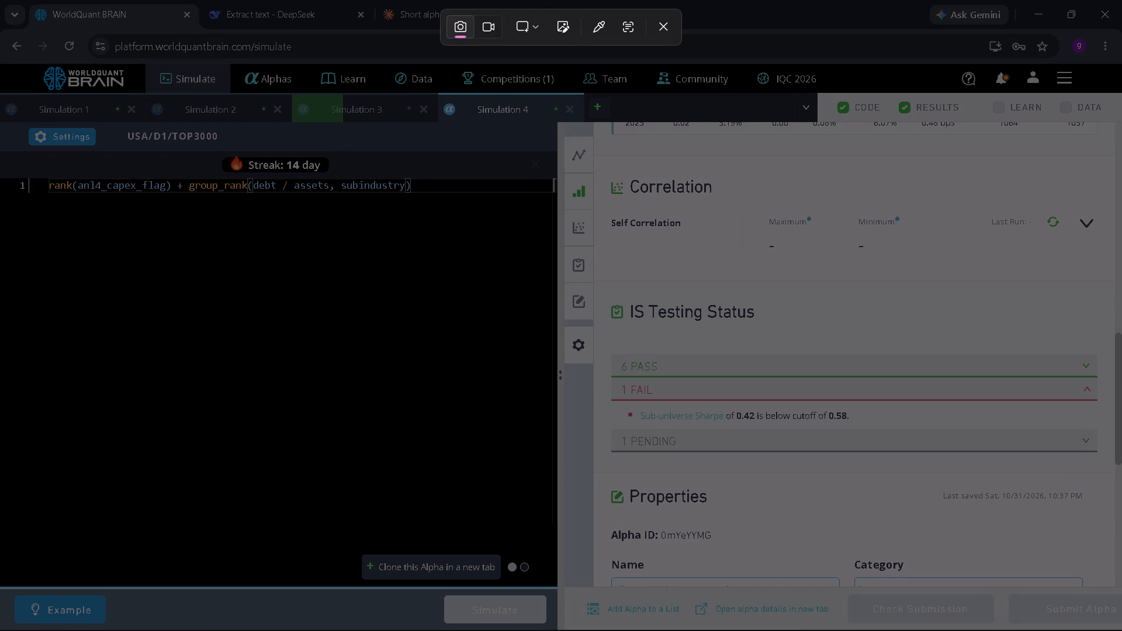
drag(5, 152, 537, 506)
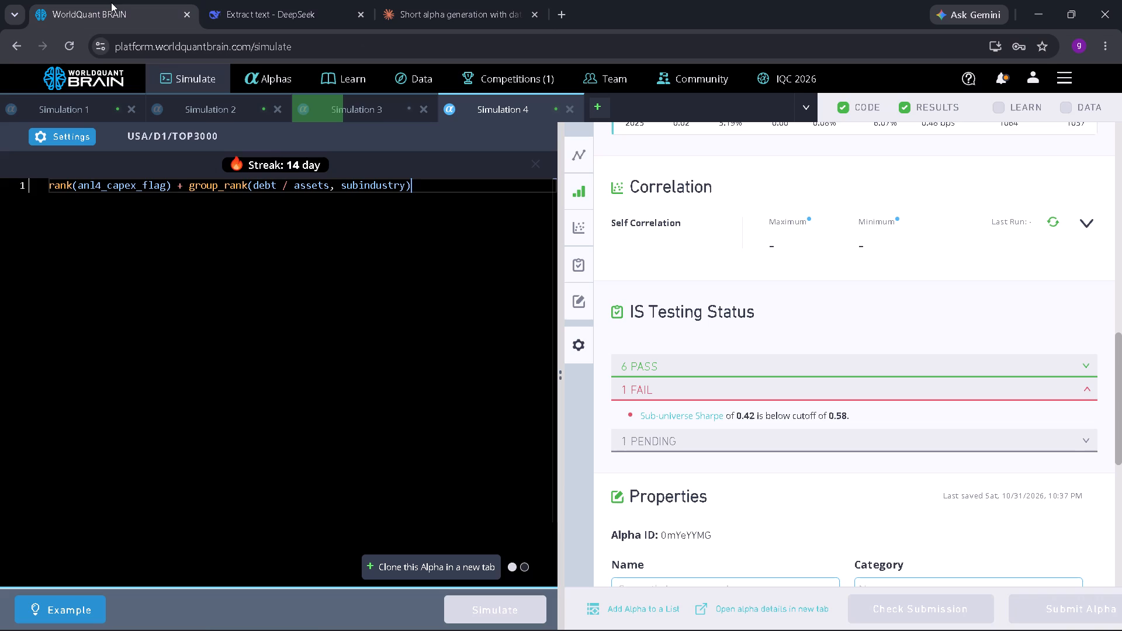
click(328, 288)
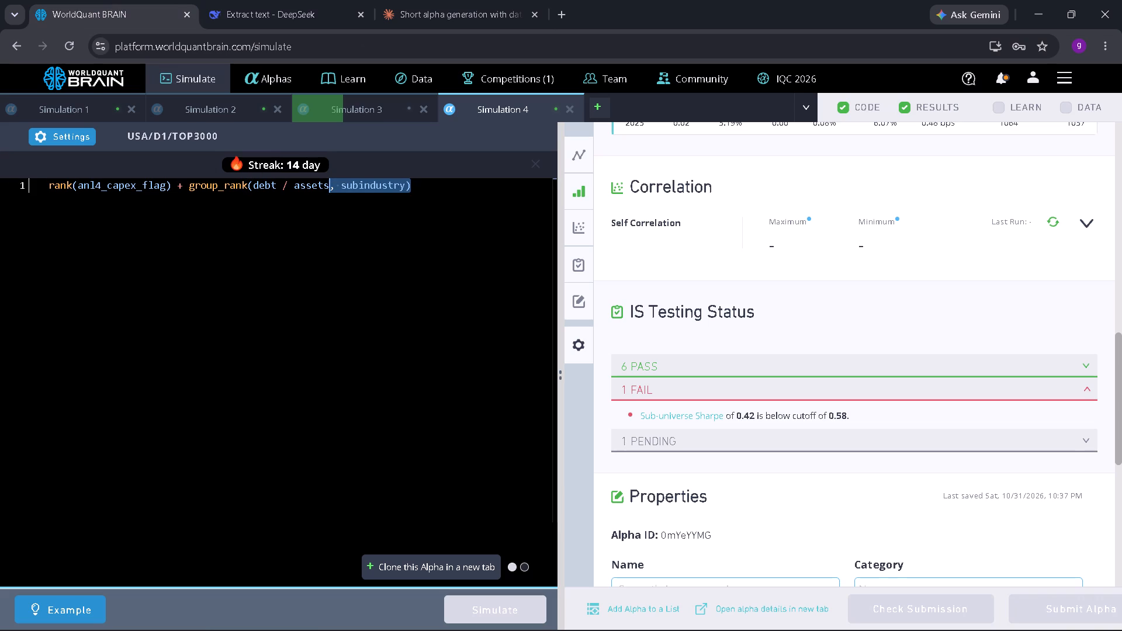
key(ctrl+a)
key(ctrl+v)
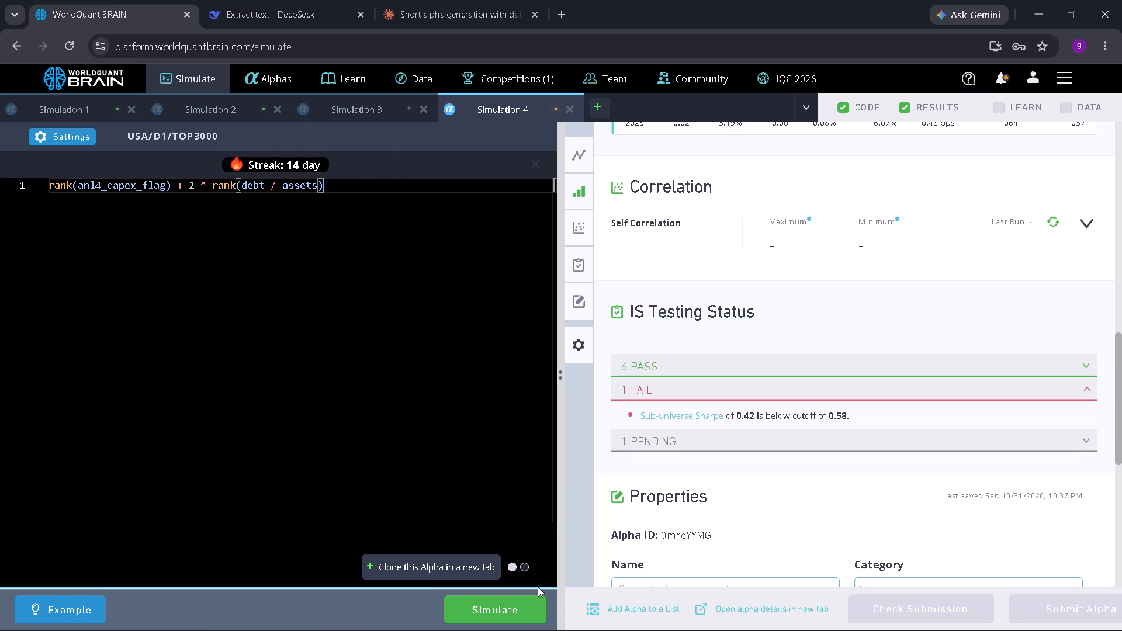
click(505, 609)
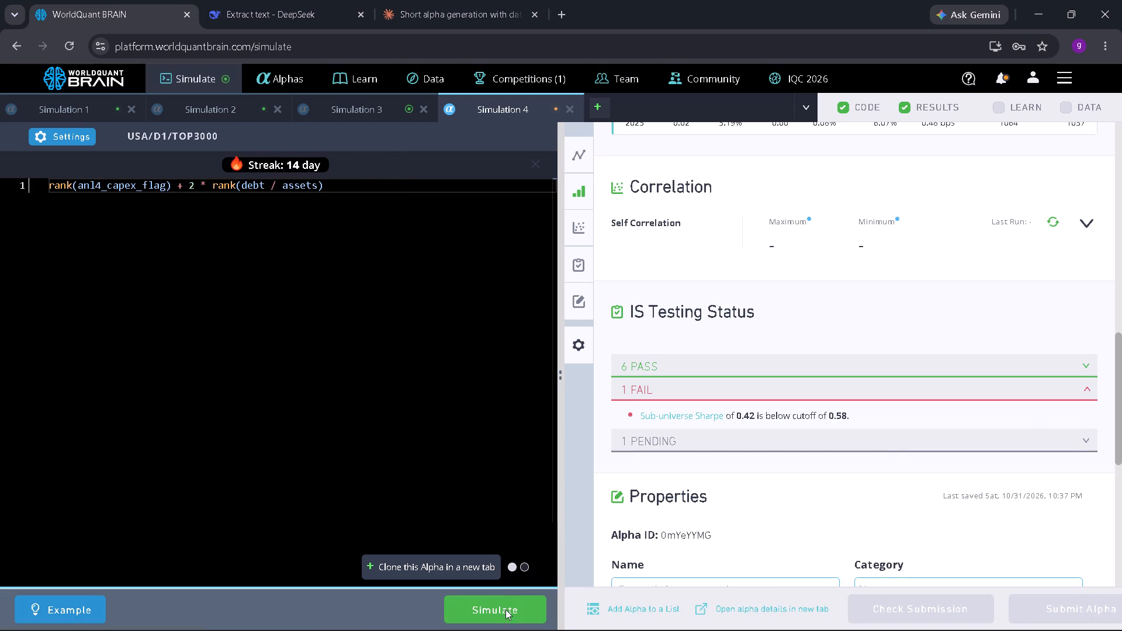
Expand the failed tests in Simulation 3's new IS Testing Status.
click(368, 109)
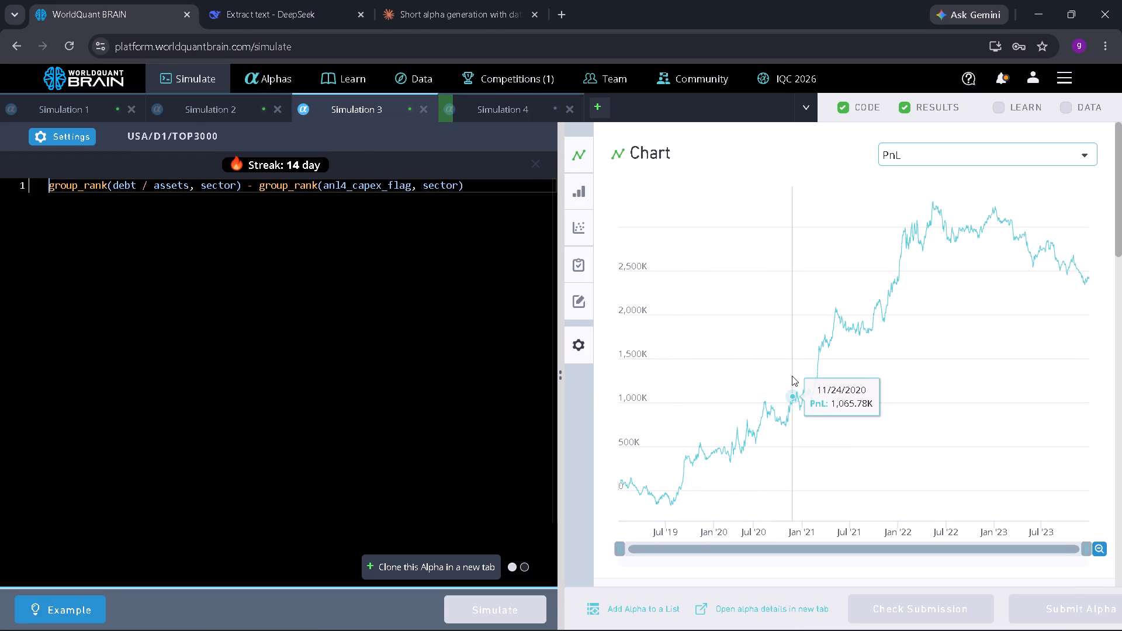
scroll(792, 376, down, 9)
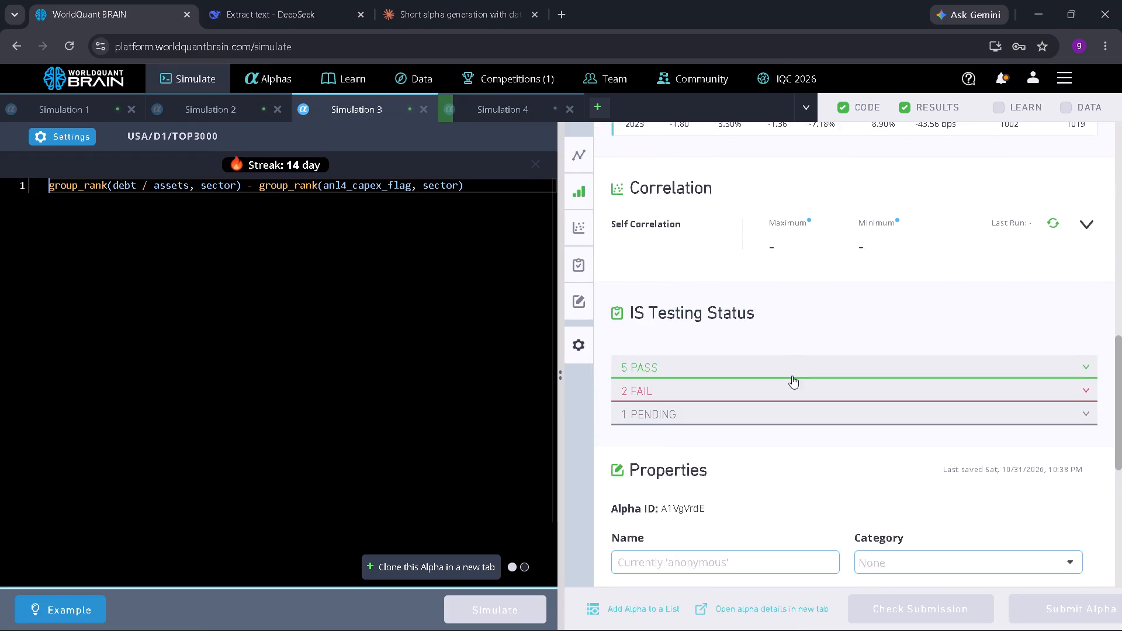
click(761, 299)
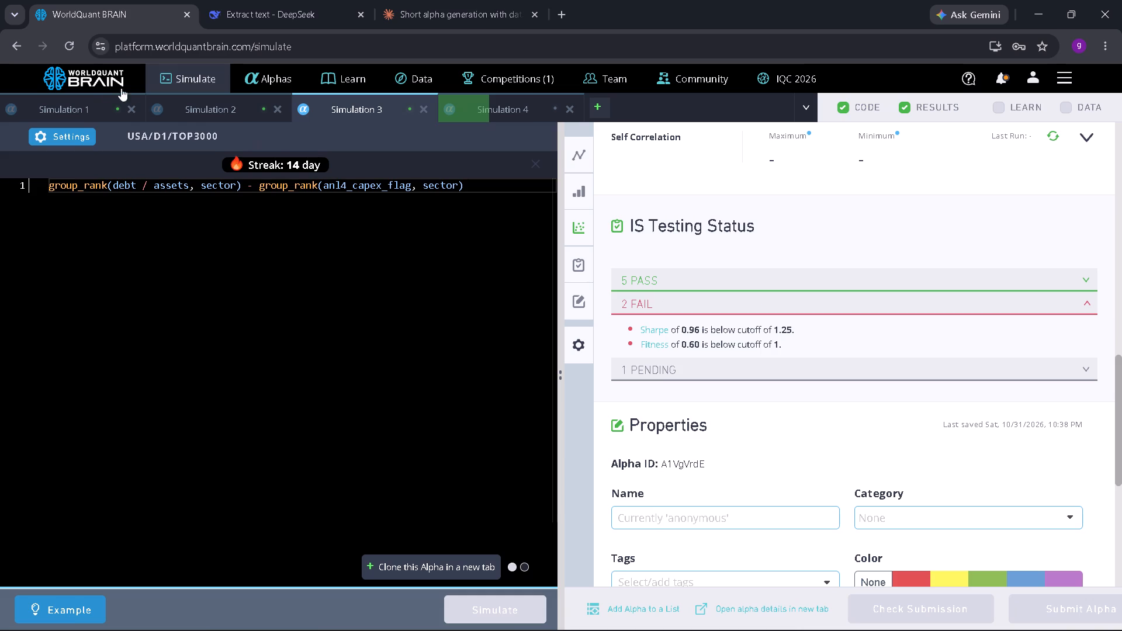
Set Simulation 3's decay to 20, apply the settings and simulate the alpha again.
click(79, 141)
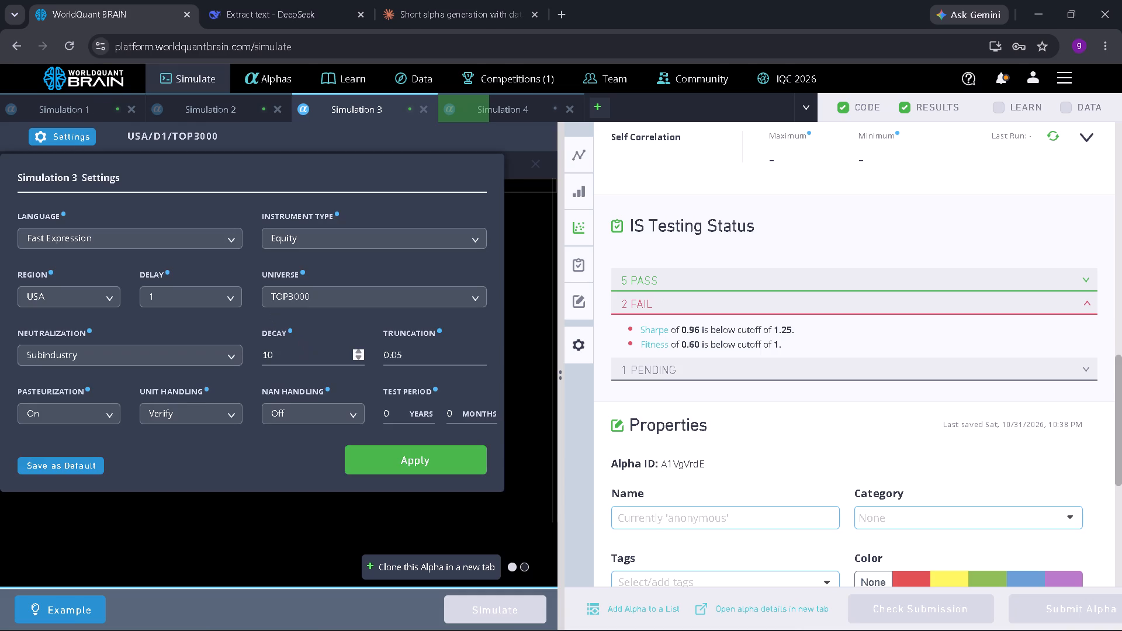
click(342, 358)
key(BackSpace)
key(BackSpace)
text(20)
click(459, 463)
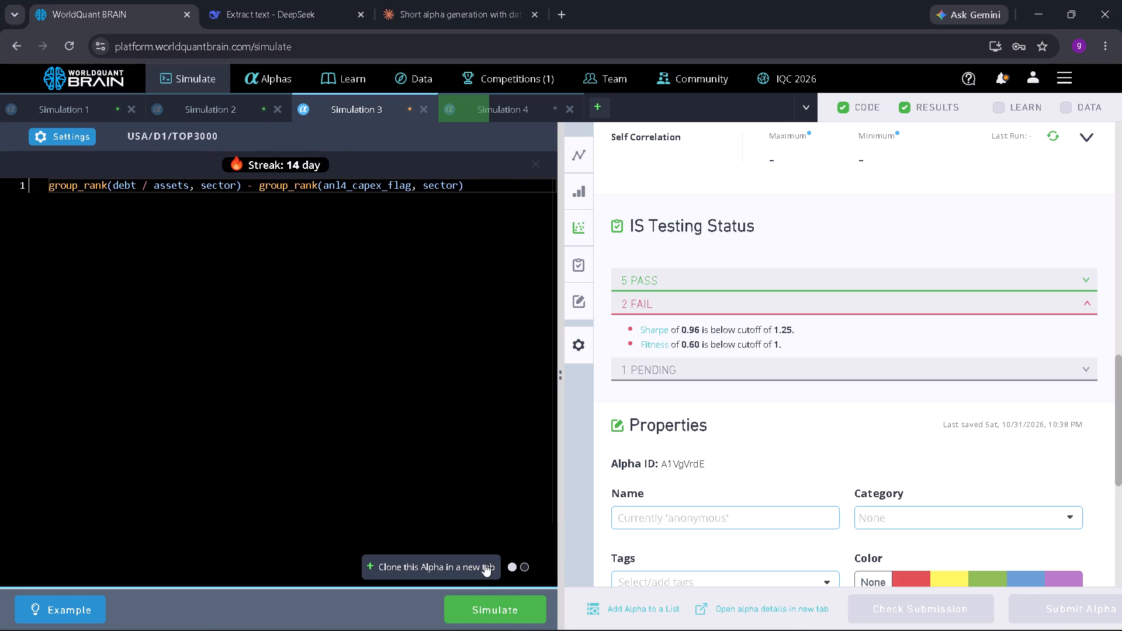
click(484, 603)
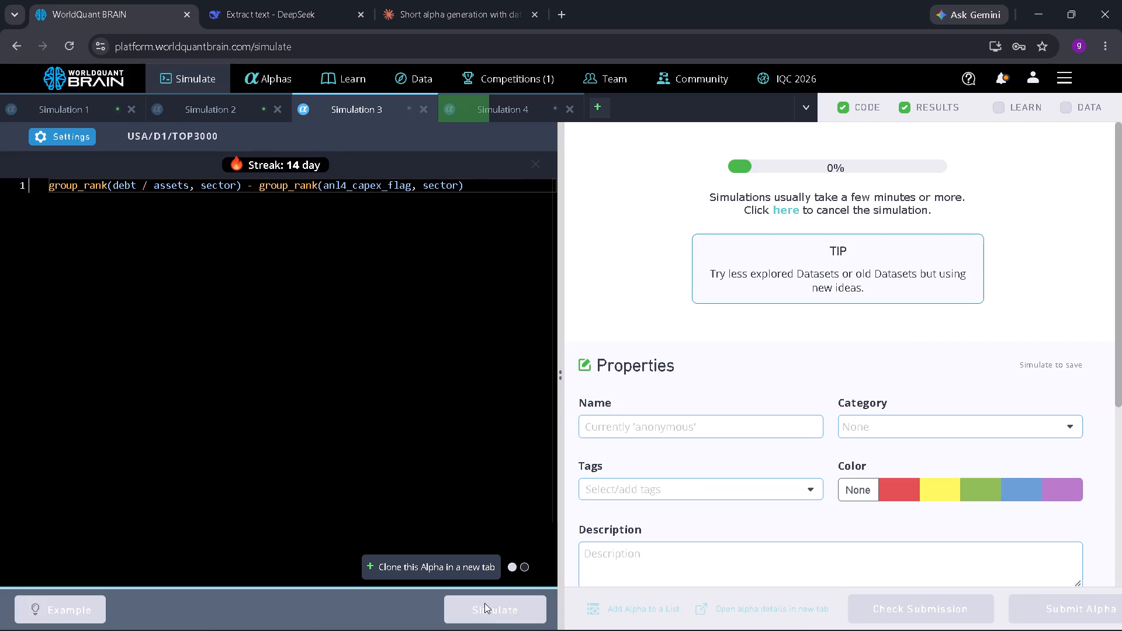
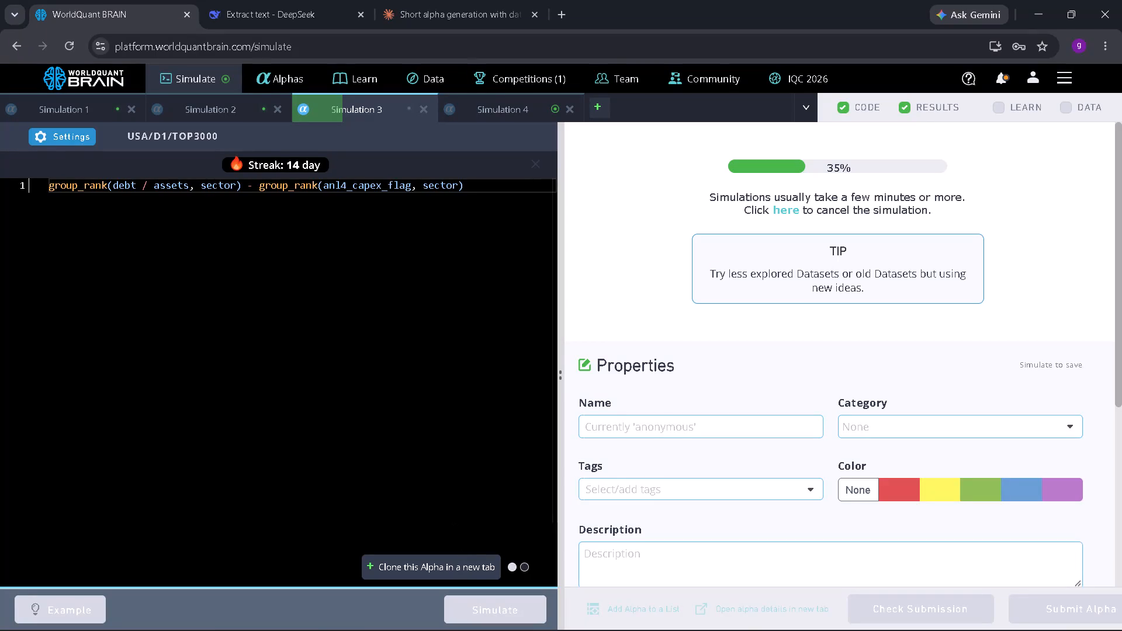
Expand the failed tests in Simulation 4's new IS Testing Status.
click(499, 103)
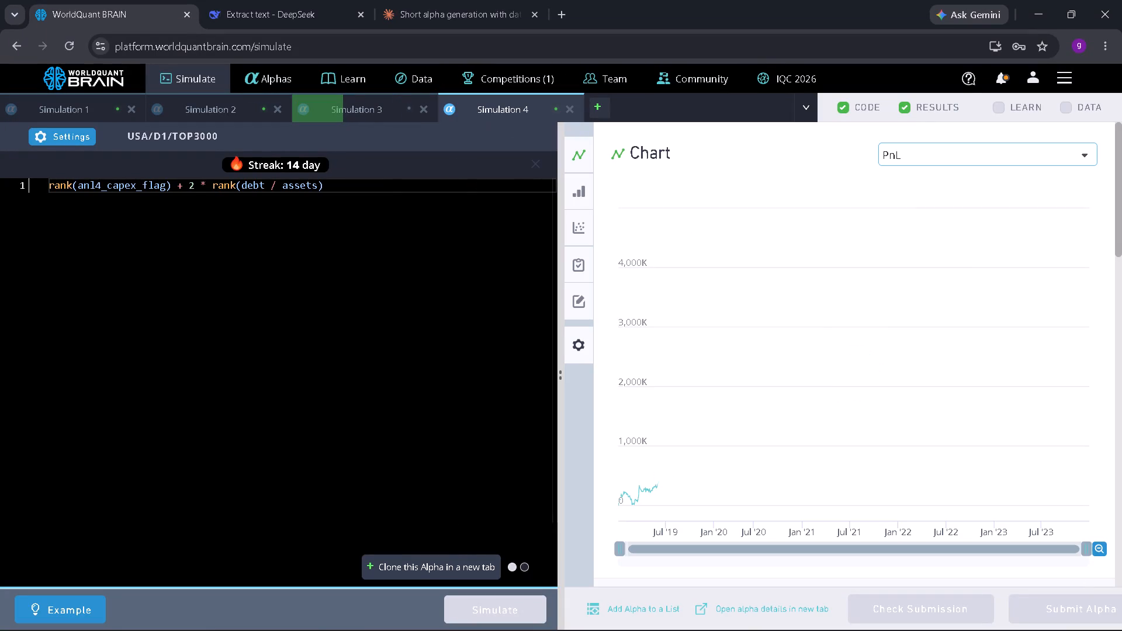
scroll(907, 568, down, 4)
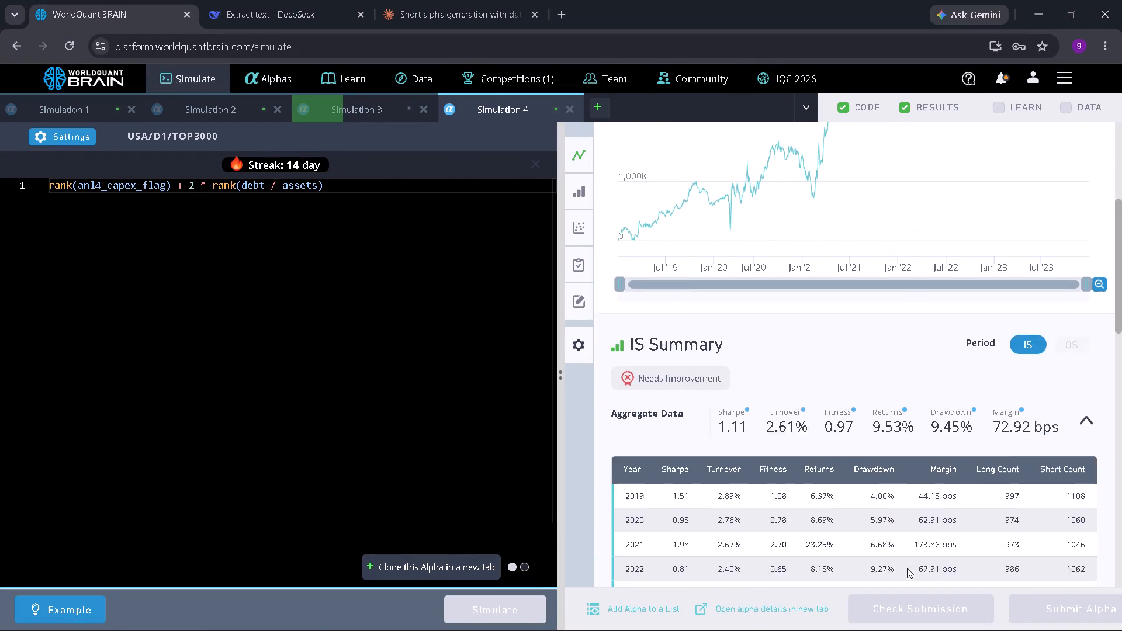
scroll(912, 547, down, 4)
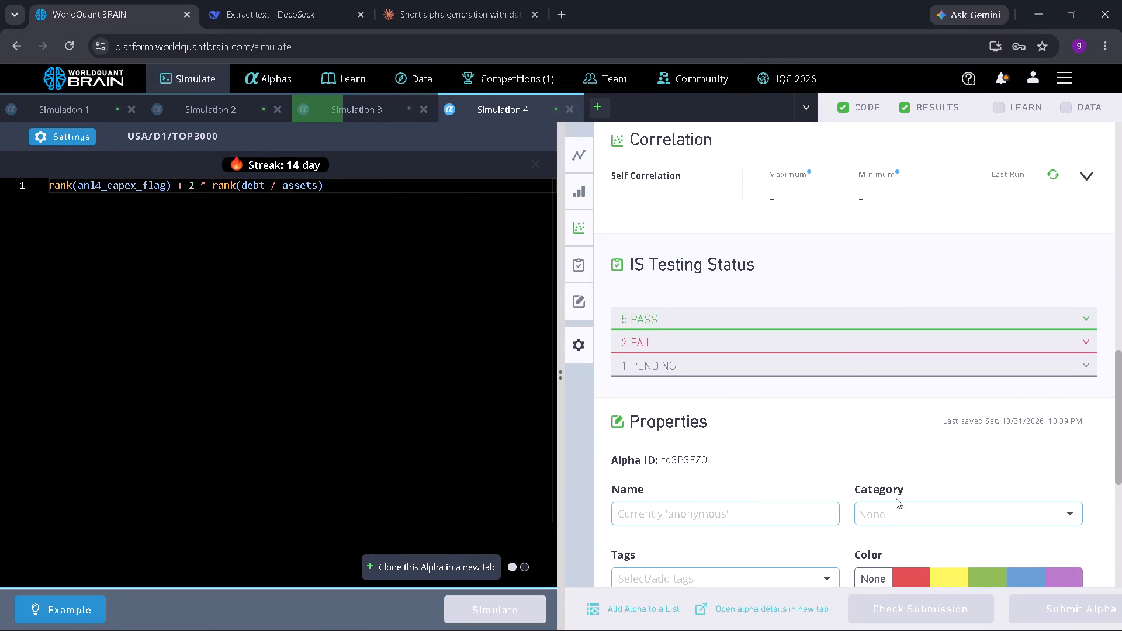
click(843, 340)
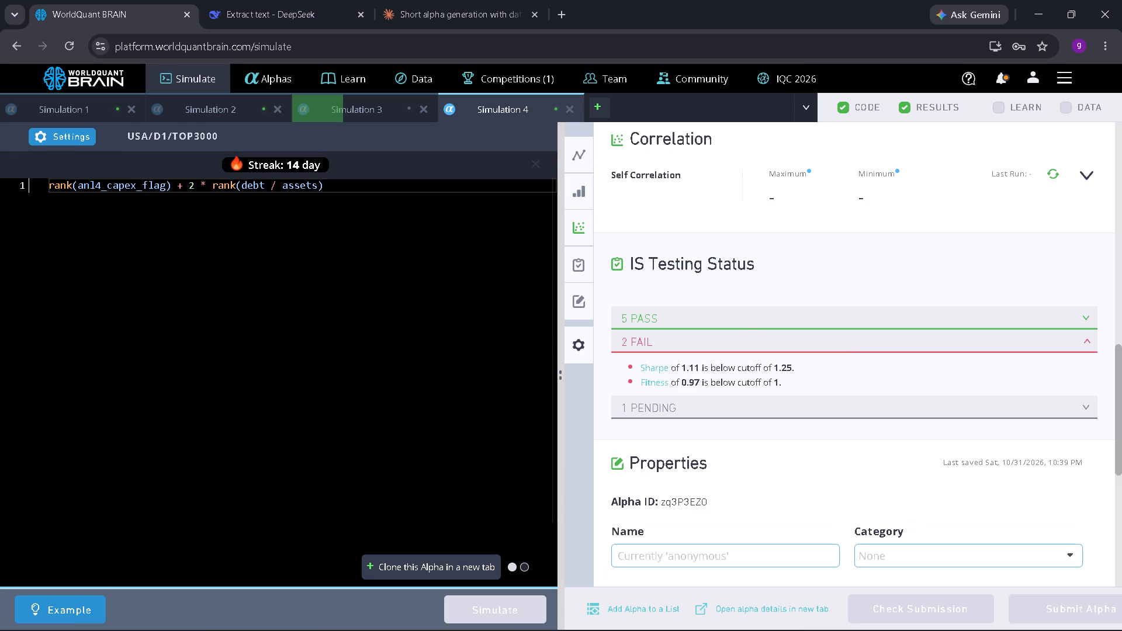
Set Simulation 4's decay to 4, apply the settings and simulate the alpha again.
click(76, 129)
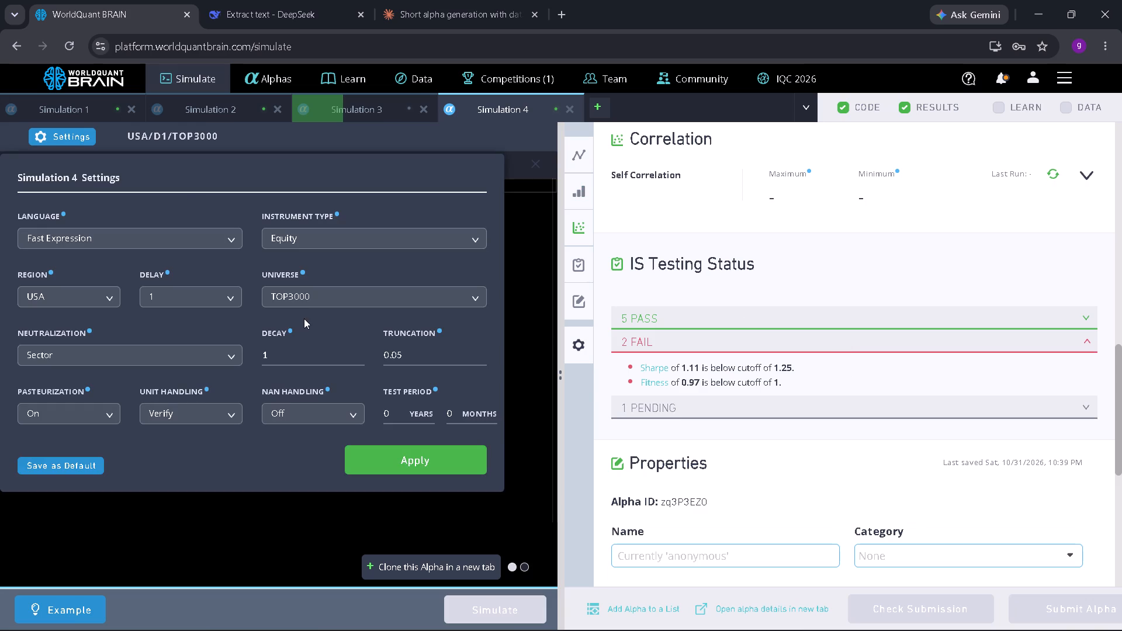
double_click(358, 349)
click(358, 349)
click(417, 457)
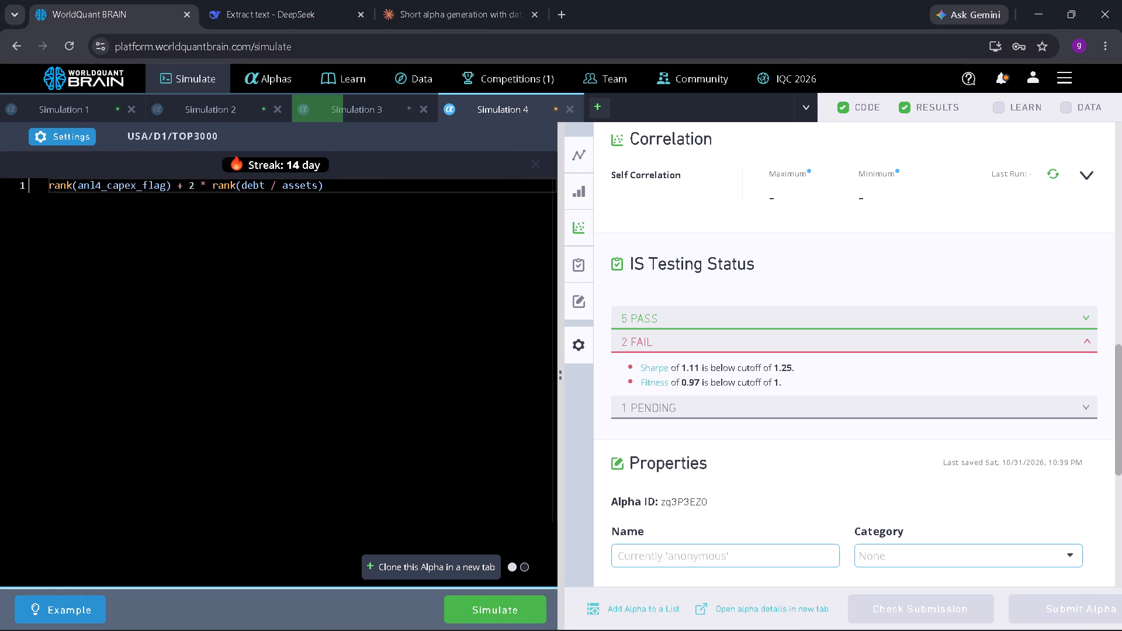
click(479, 611)
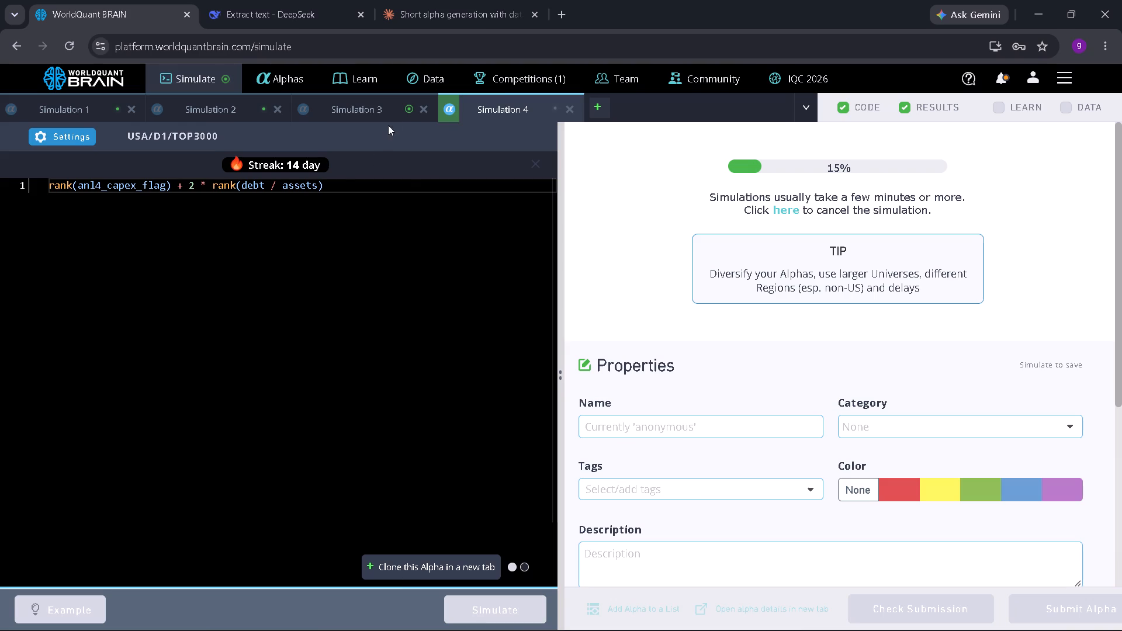
Expand the failed tests in Simulation 3's new IS Testing Status.
click(390, 105)
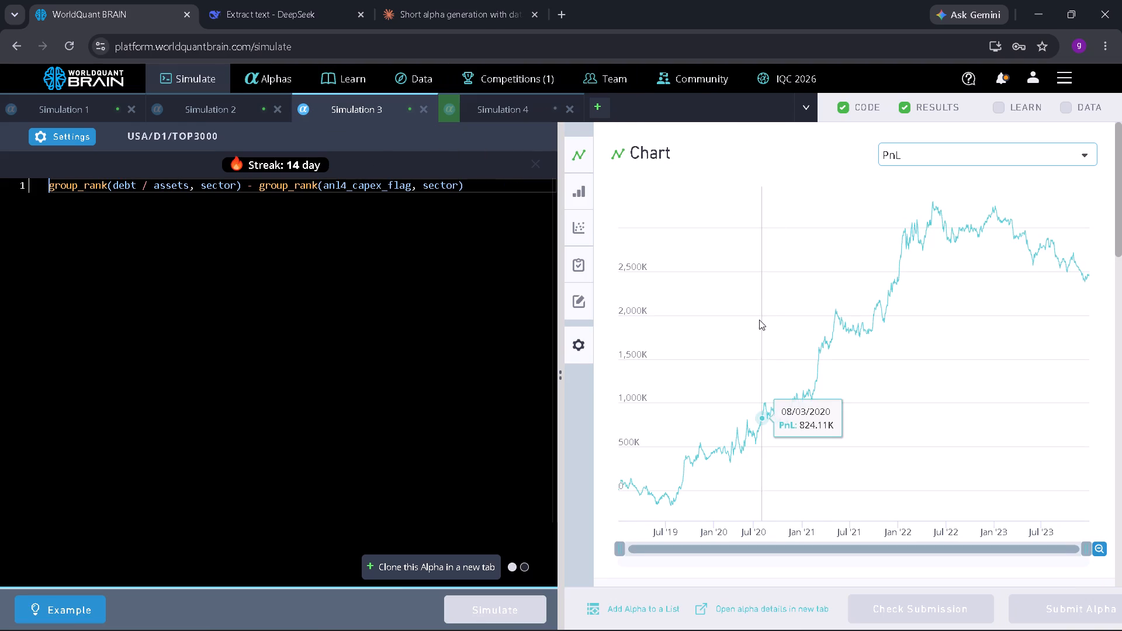
scroll(759, 320, down, 7)
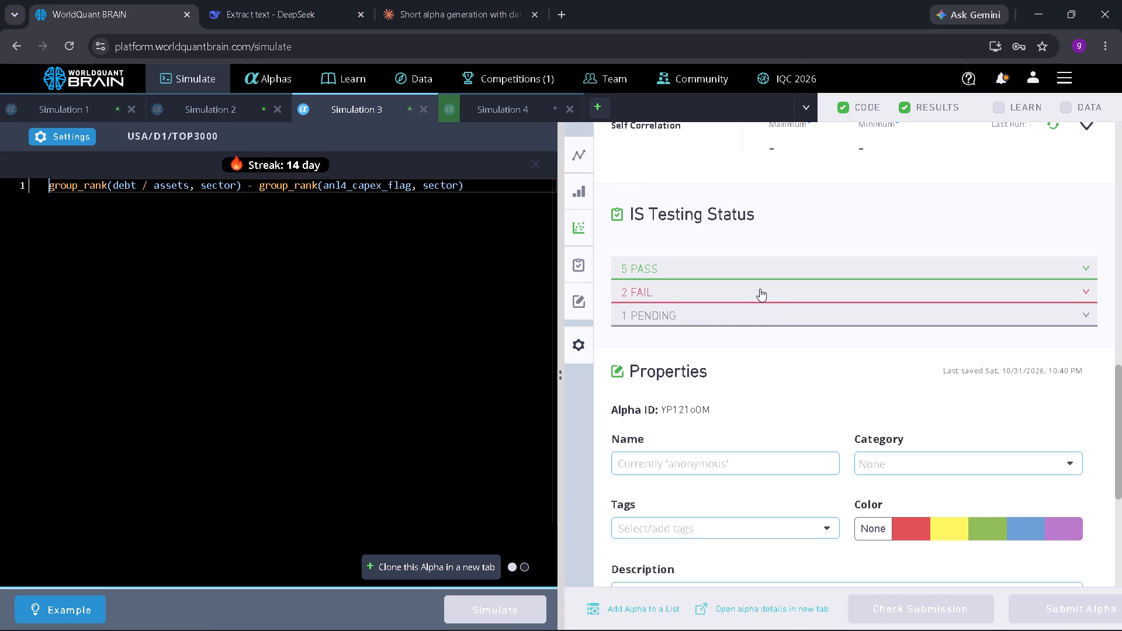
click(760, 289)
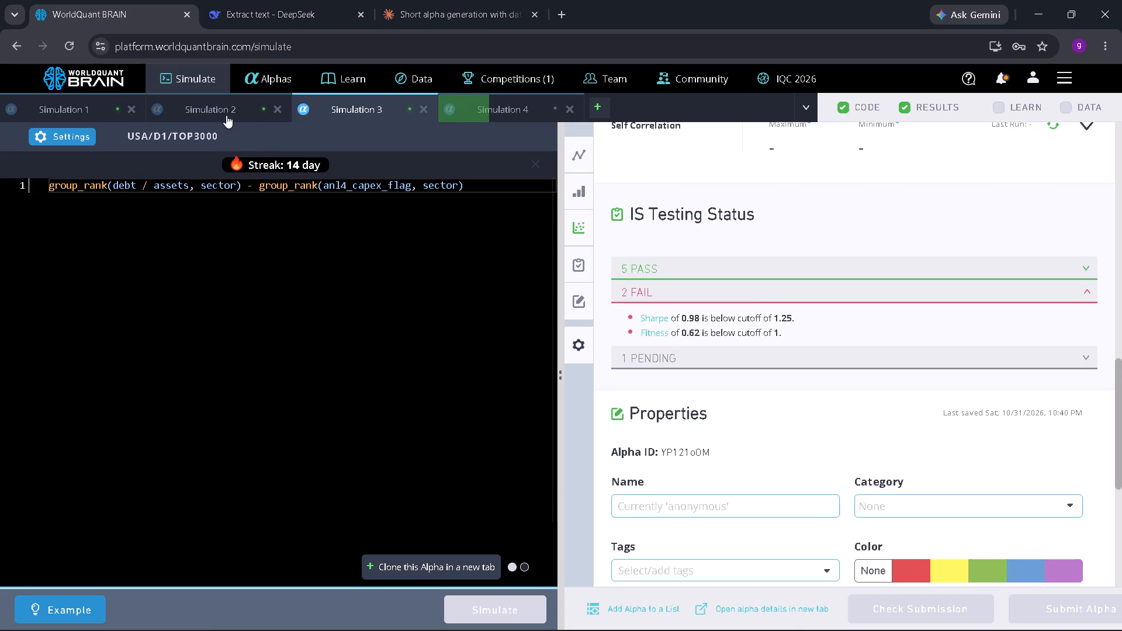
Set Simulation 3's decay to 70, apply the settings and simulate the alpha again.
click(84, 130)
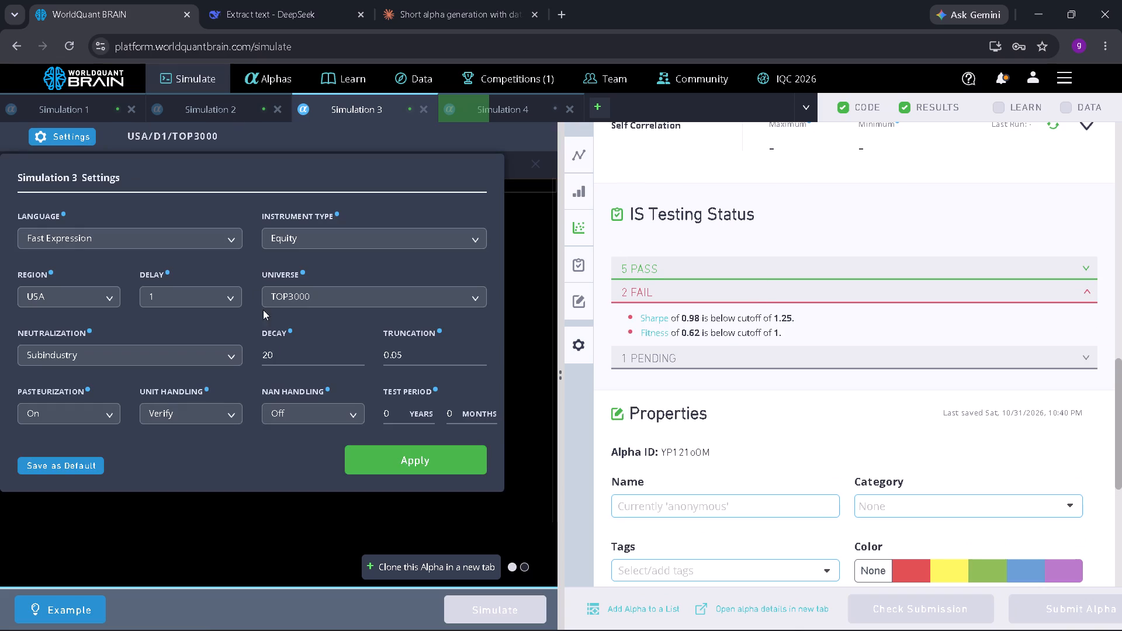
click(292, 354)
key(BackSpace)
key(BackSpace)
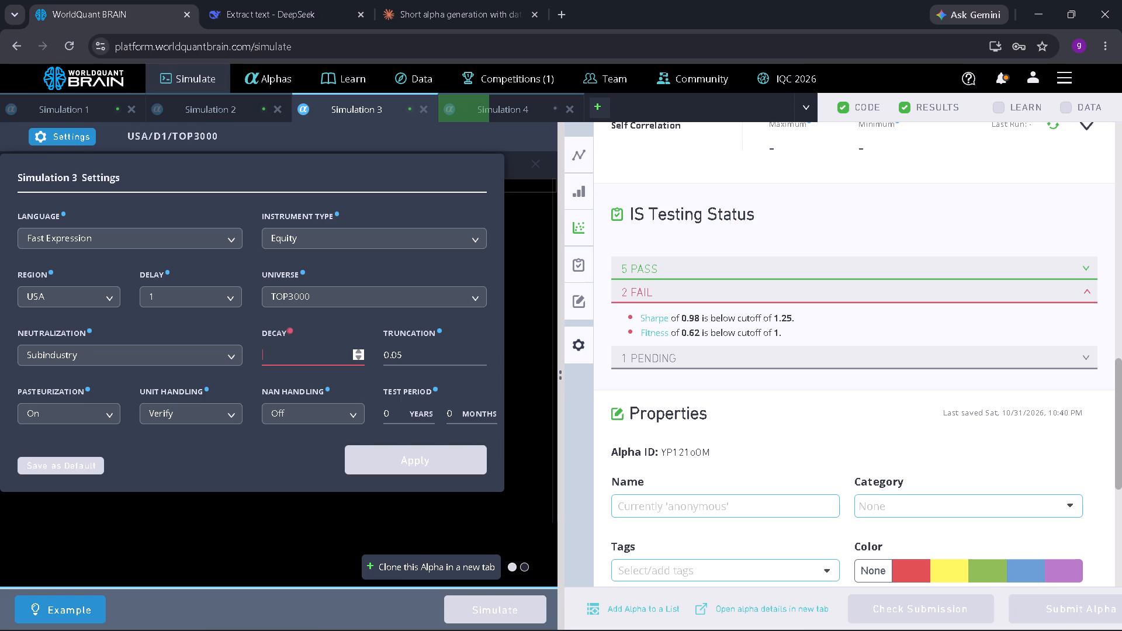
text(70)
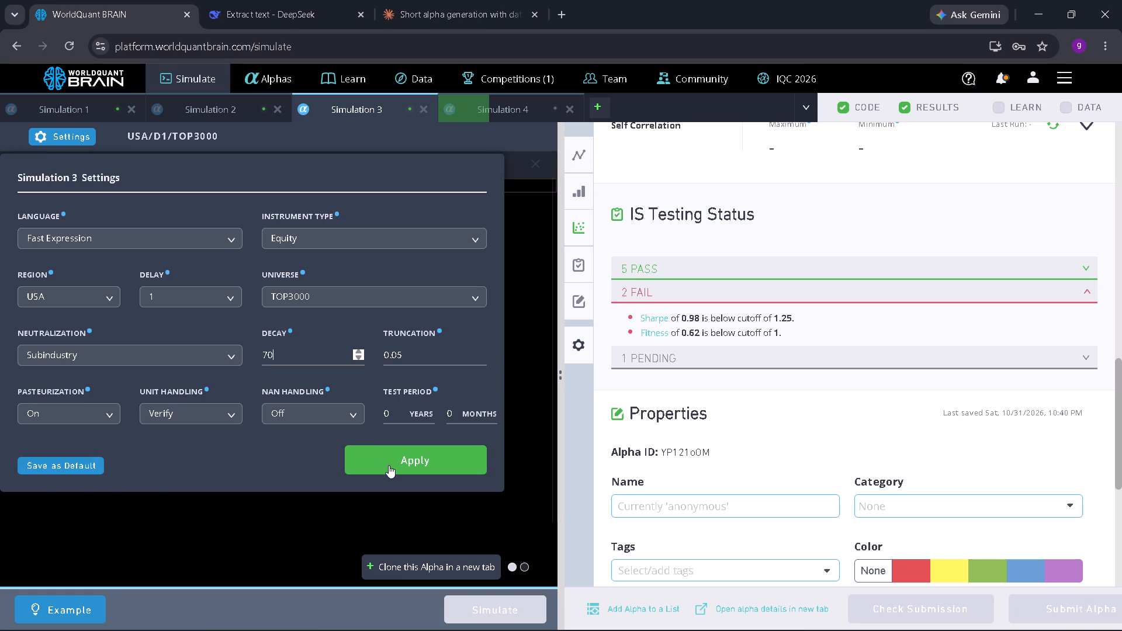
click(389, 465)
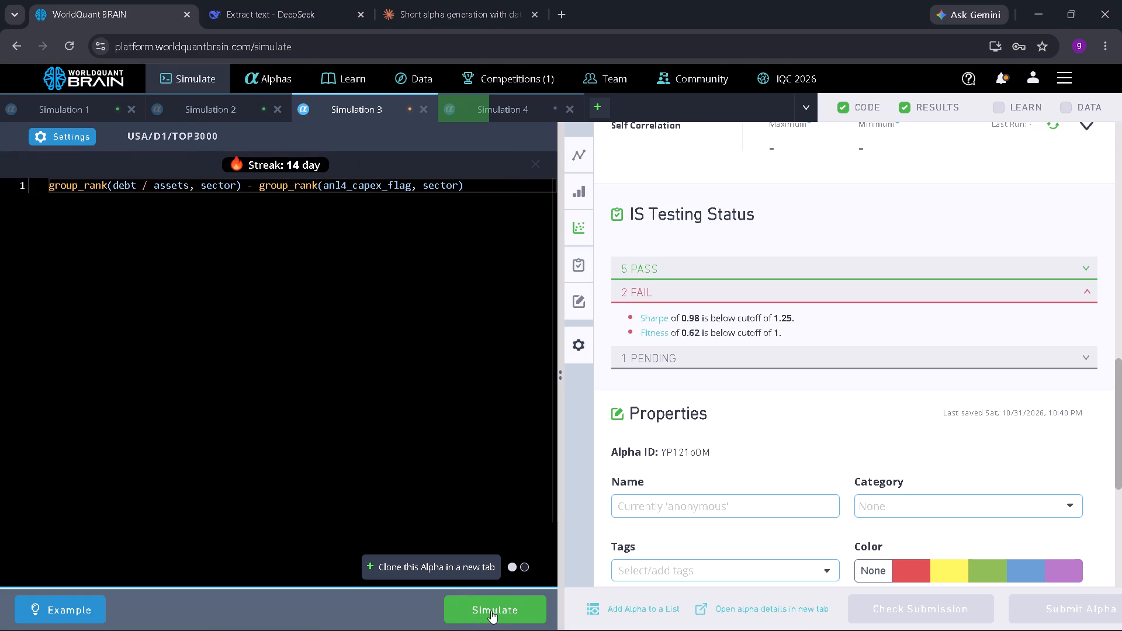
click(491, 611)
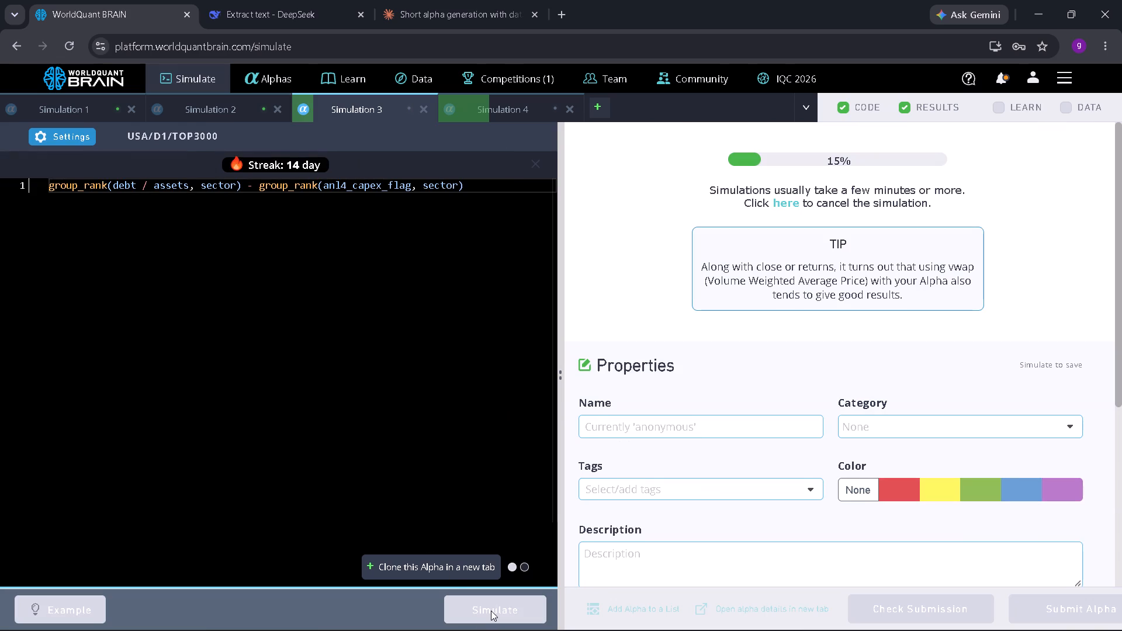
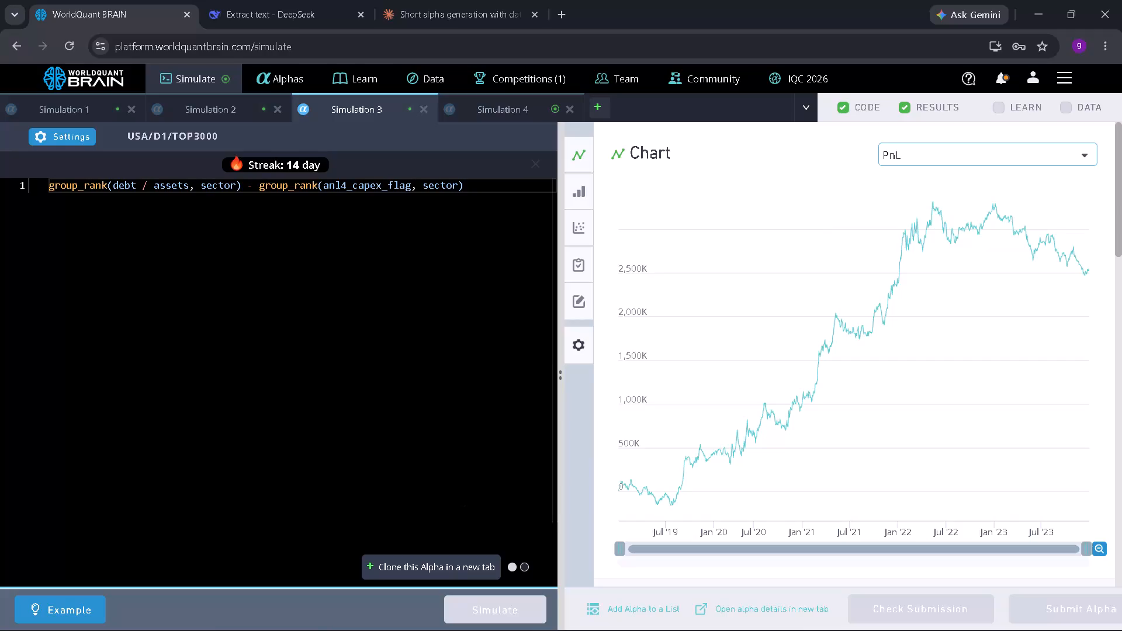
Expand the failed tests in Simulation 4's new IS Testing Status.
click(512, 110)
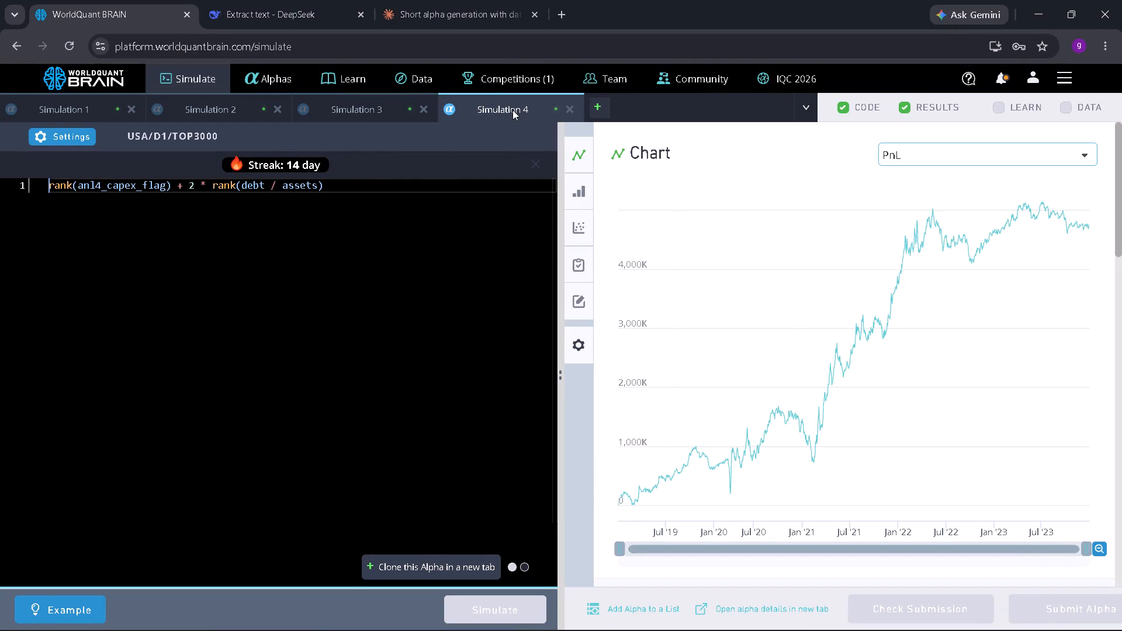
scroll(899, 539, down, 4)
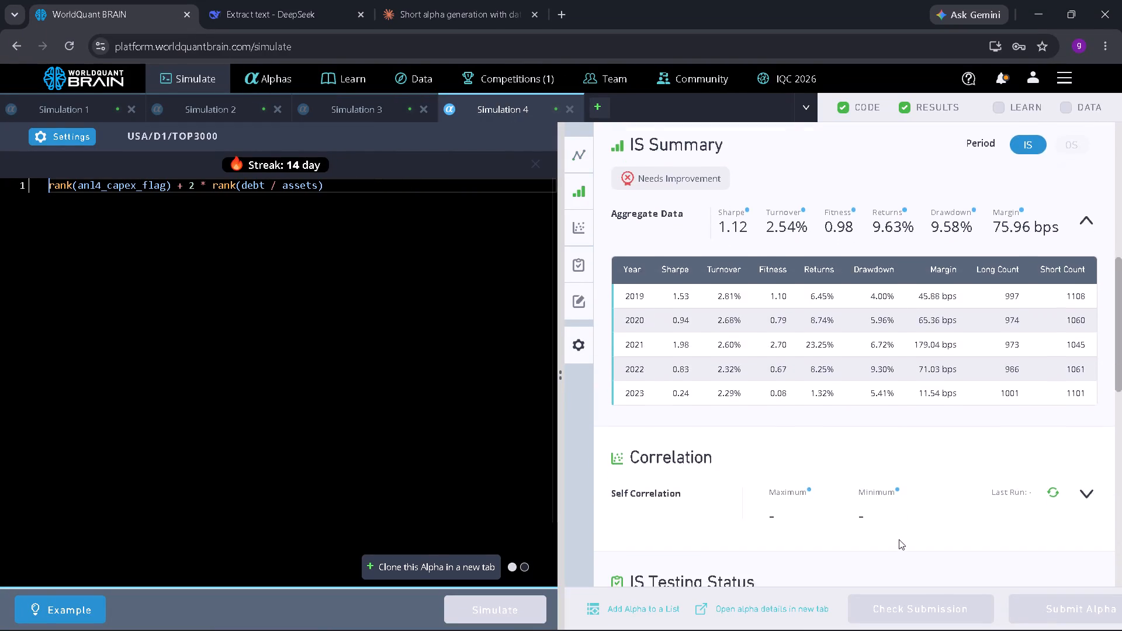
scroll(899, 539, down, 2)
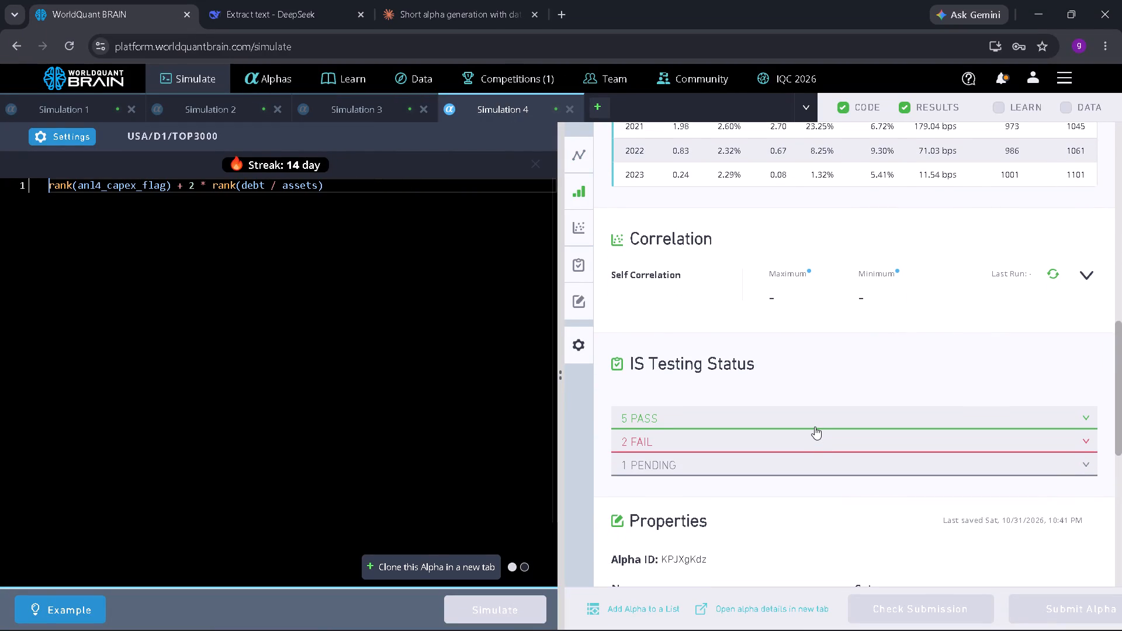
click(813, 439)
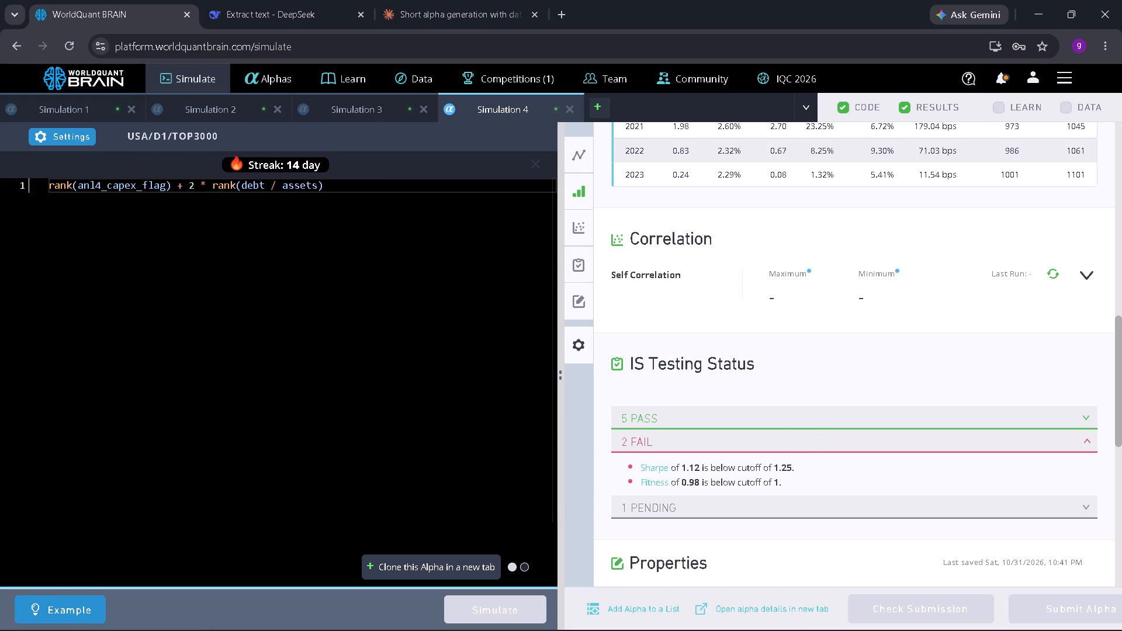
Expand the failed tests in Simulation 3's new IS Testing Status.
click(363, 105)
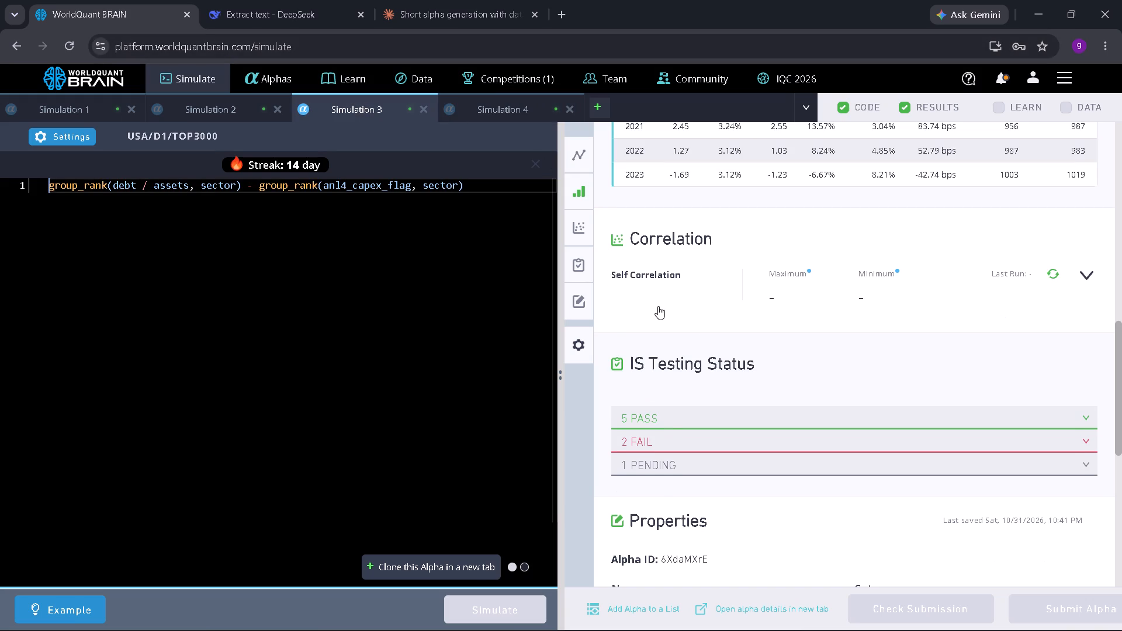
click(676, 434)
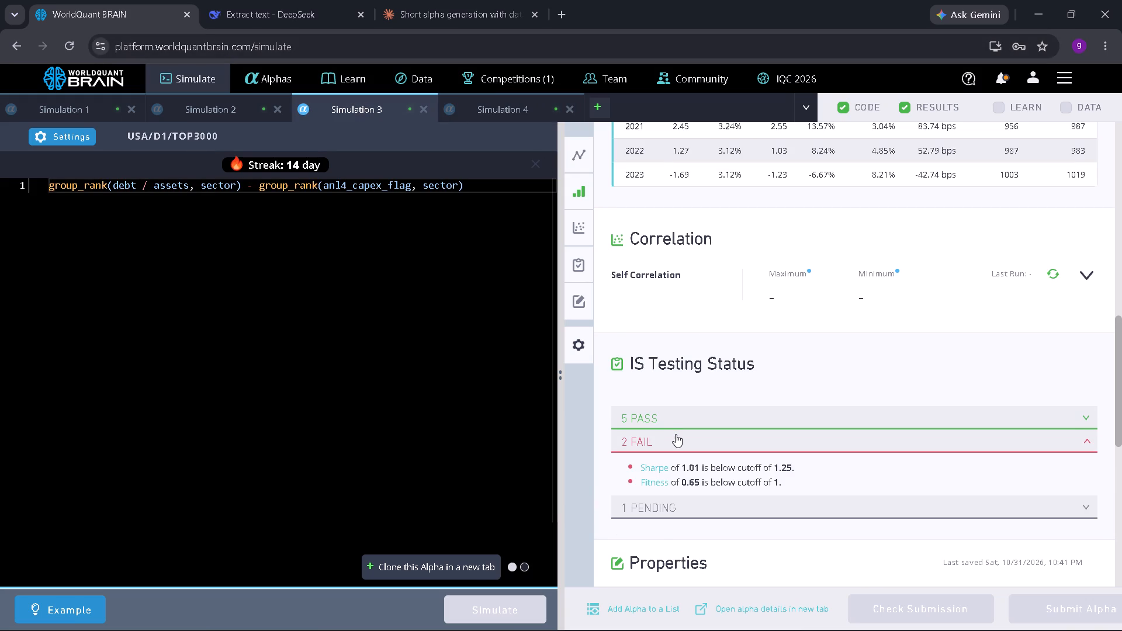
Set Simulation 3's decay to 30, apply the settings and simulate the alpha again.
click(78, 129)
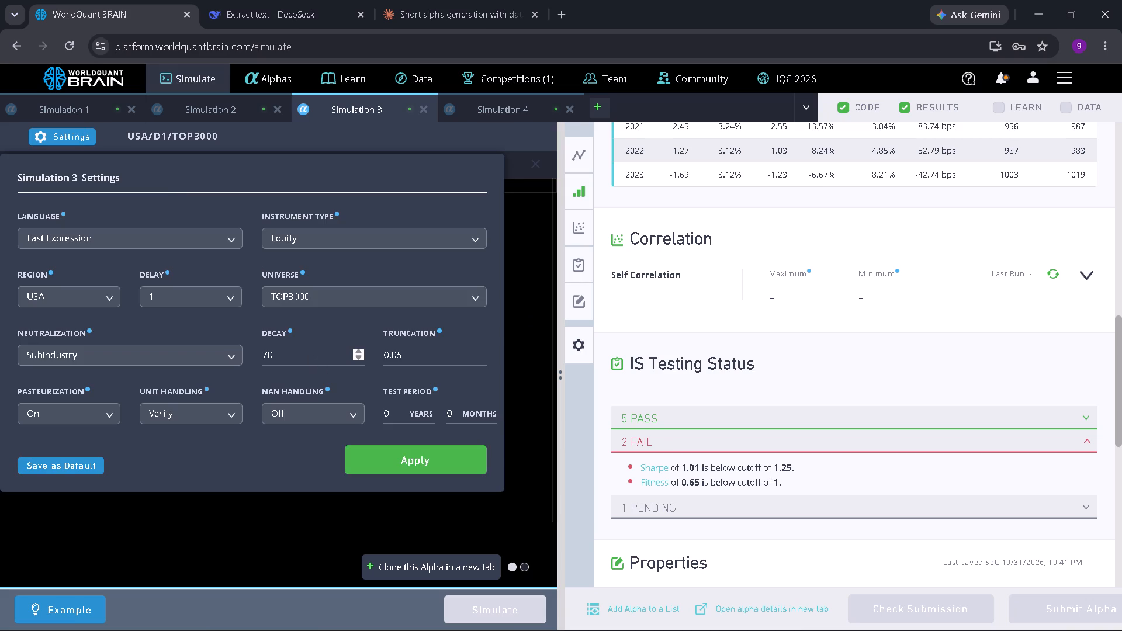
click(321, 353)
key(BackSpace)
key(BackSpace)
key(BackSpace)
text(30)
click(403, 470)
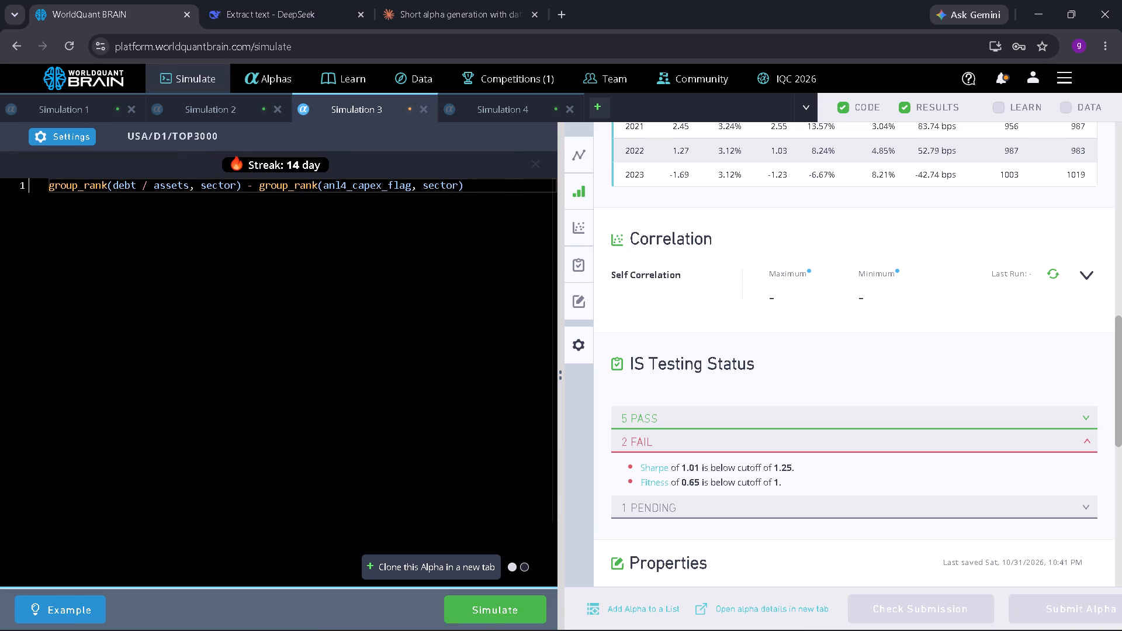
click(489, 613)
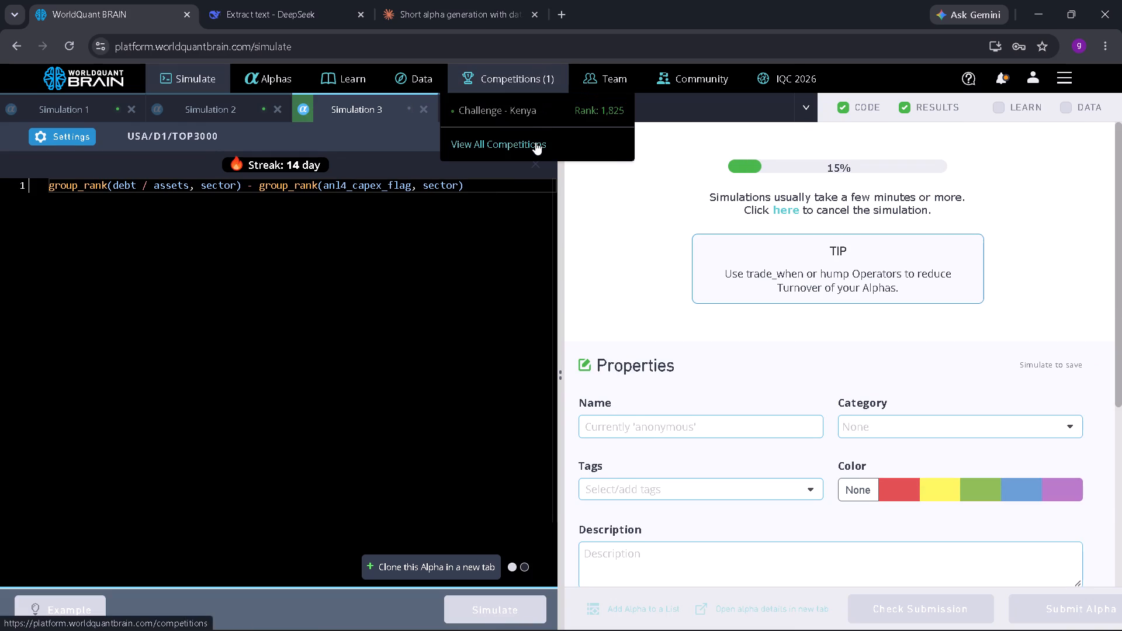
Reopen Simulation 4's results and expand the failed tests in its IS Testing Status.
click(546, 103)
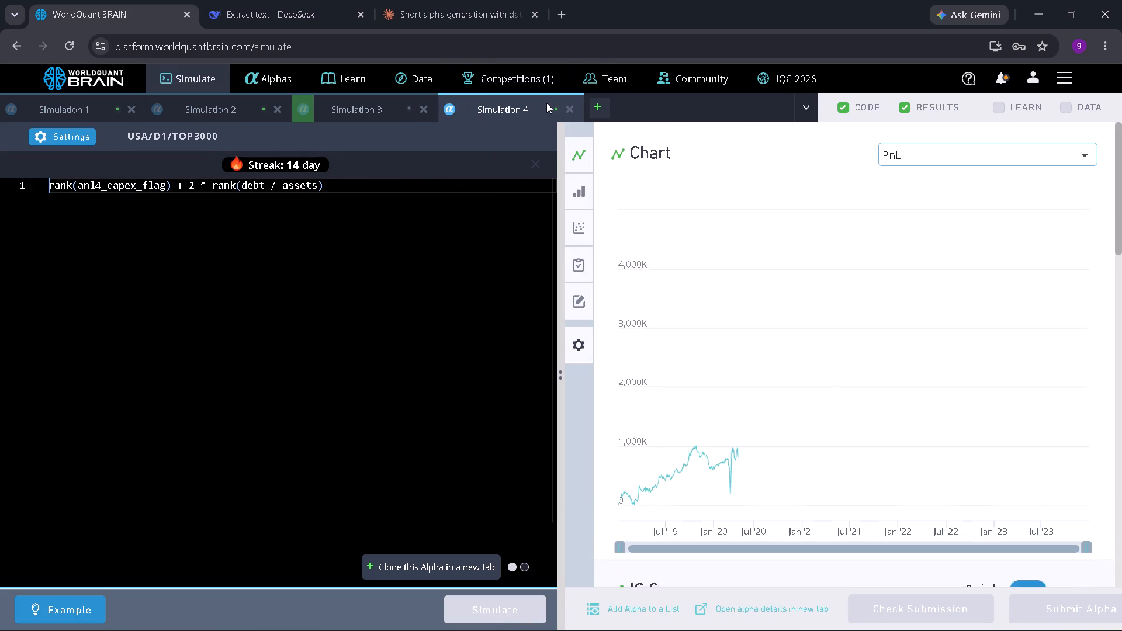
scroll(824, 418, down, 5)
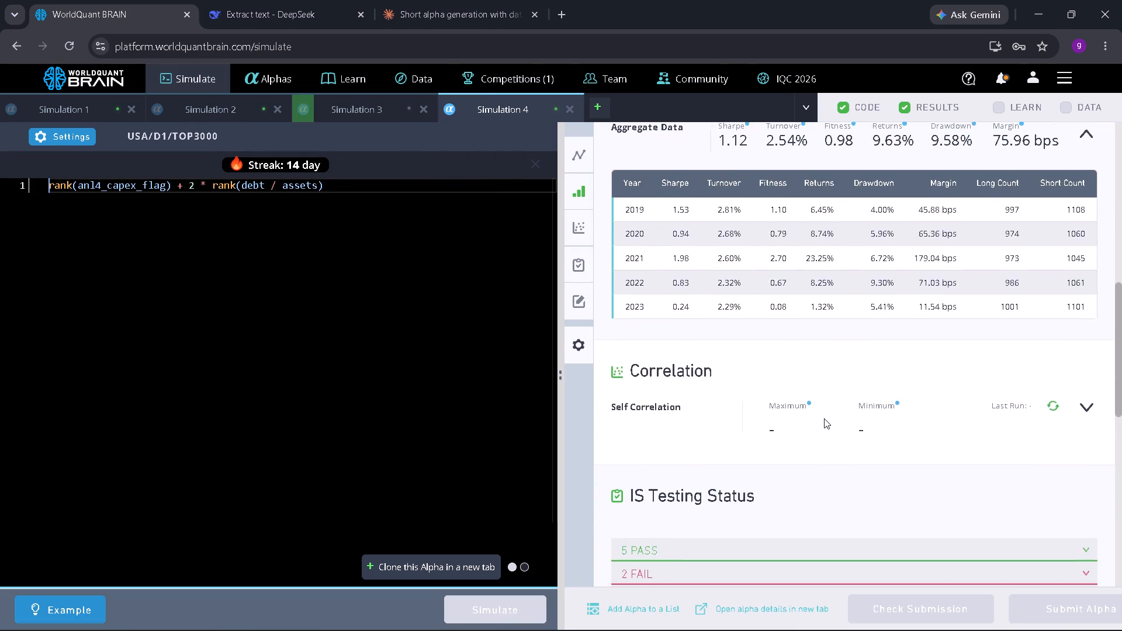
scroll(824, 418, down, 3)
click(812, 292)
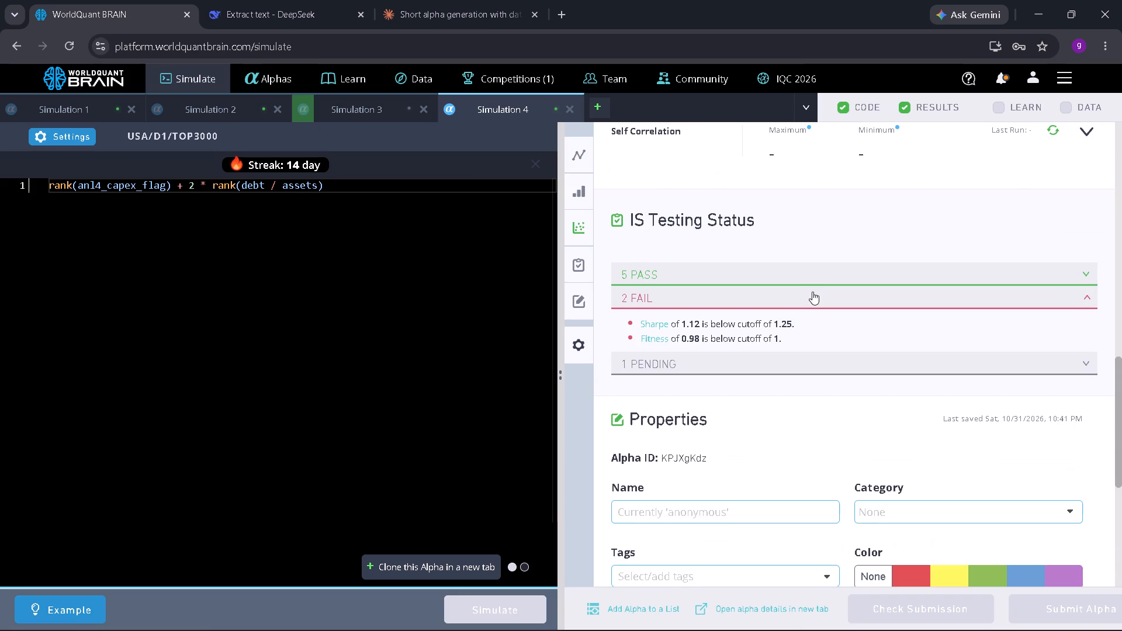
Set Simulation 4's decay to 10 and apply the settings.
click(68, 130)
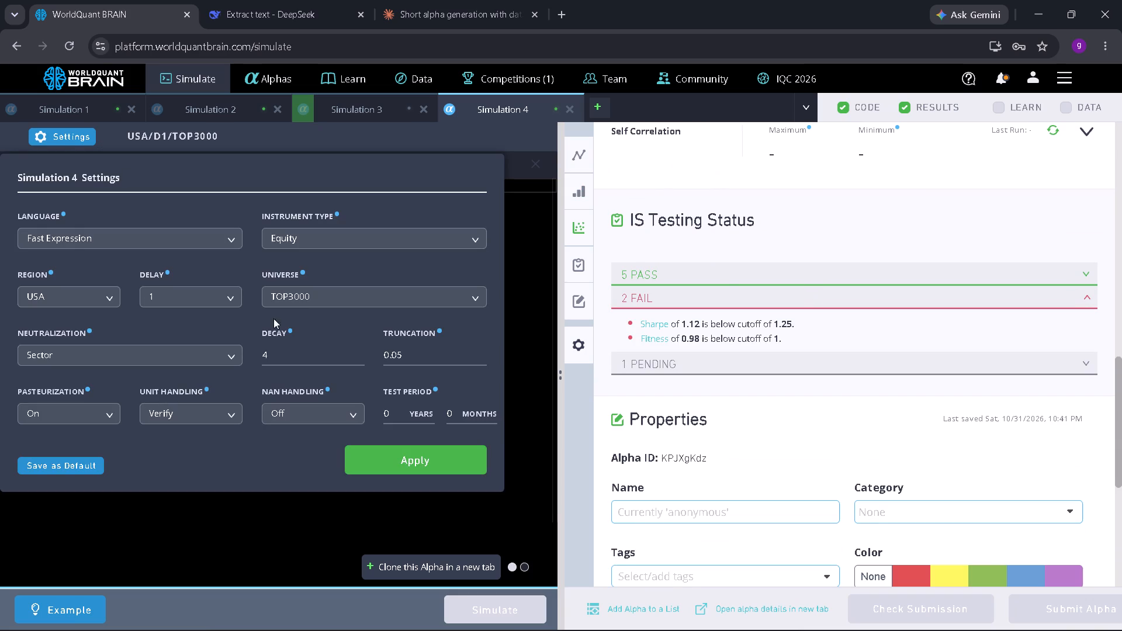
double_click(361, 352)
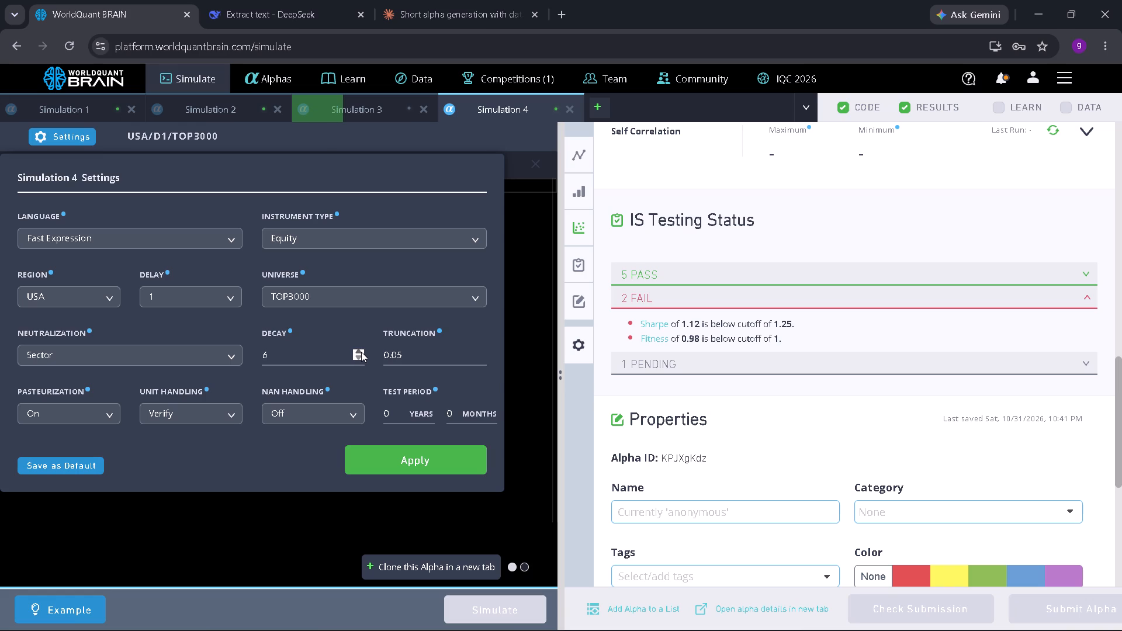
click(361, 352)
double_click(361, 352)
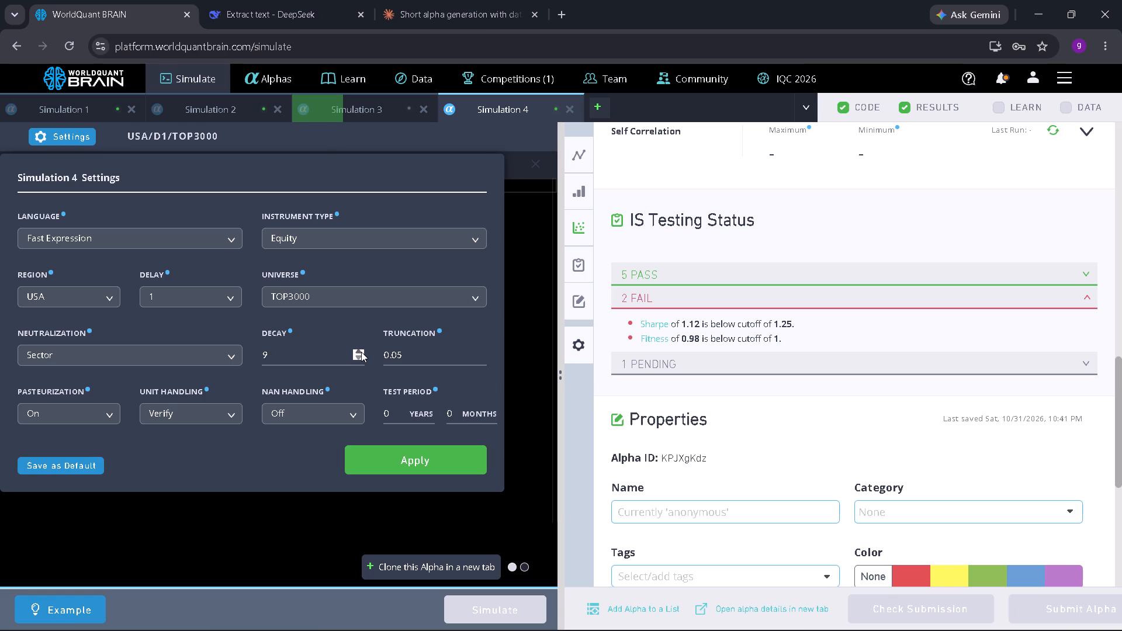
click(361, 352)
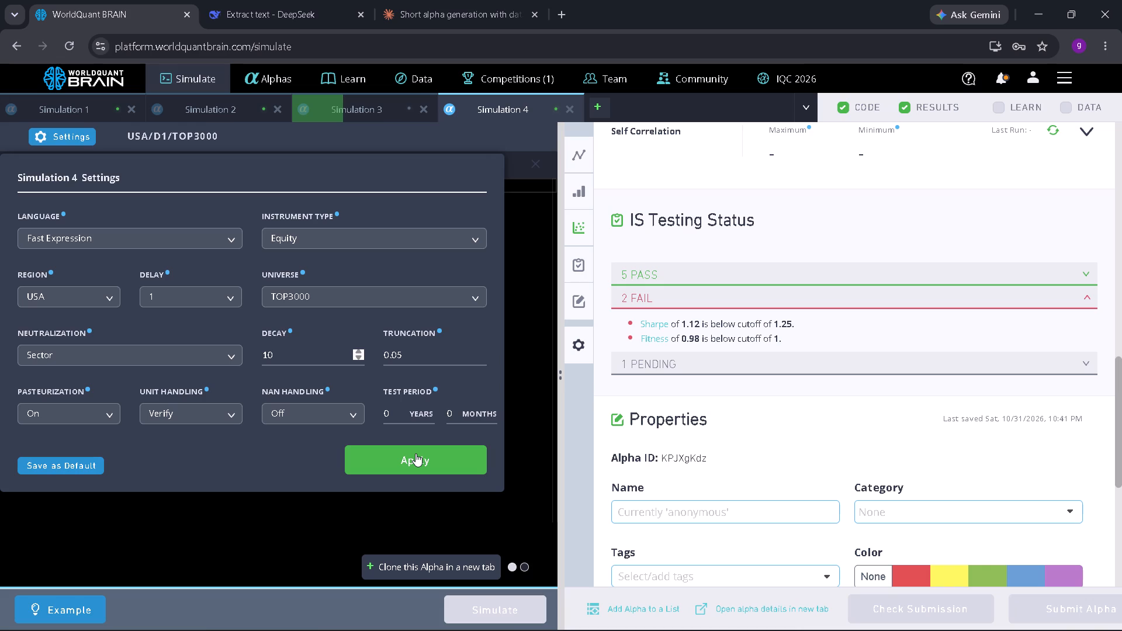
click(415, 453)
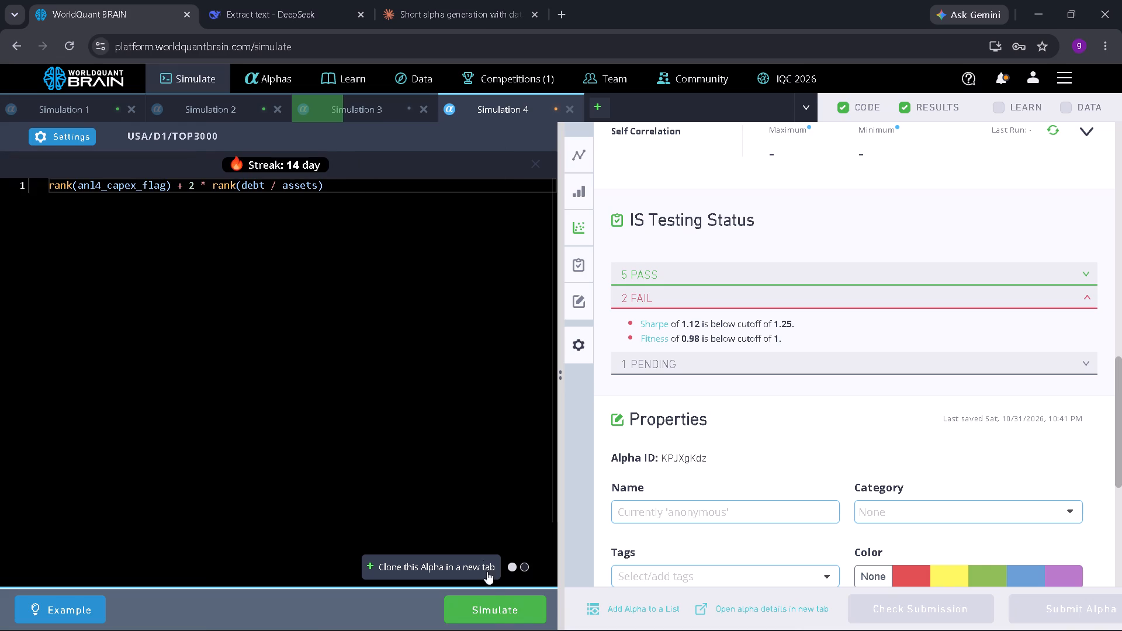
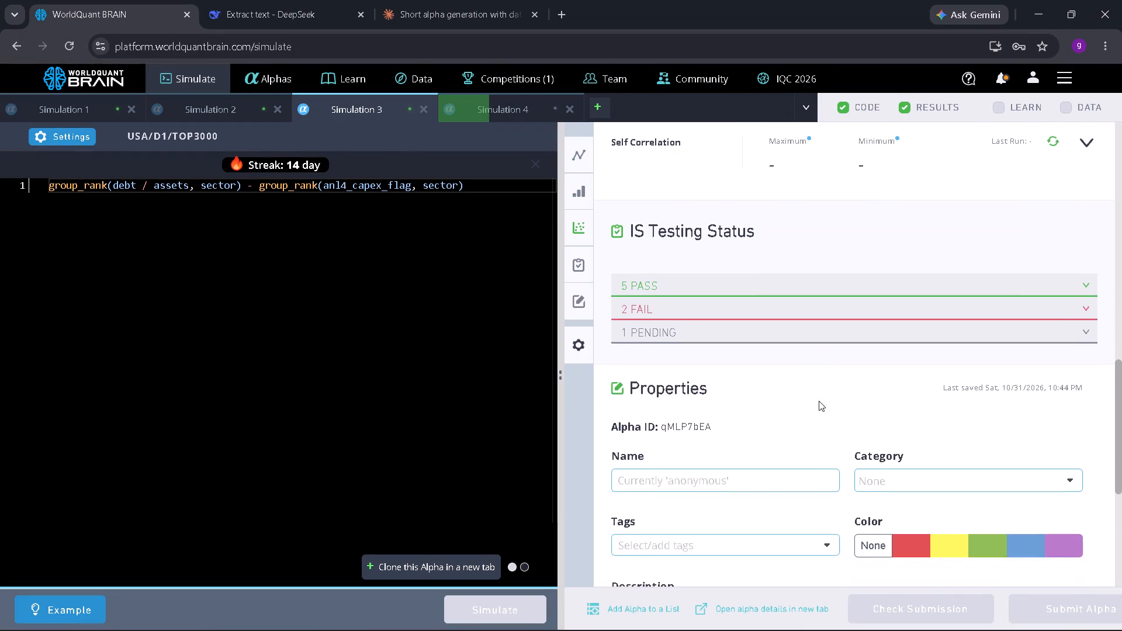
scroll(819, 401, up, 1)
click(820, 323)
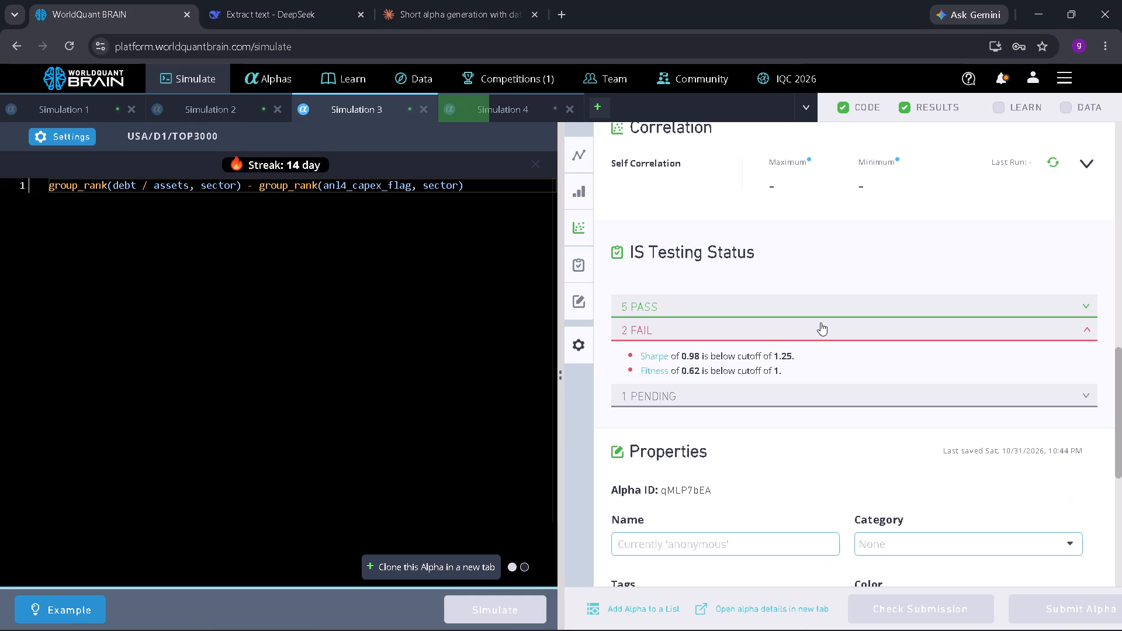
scroll(820, 323, down, 1)
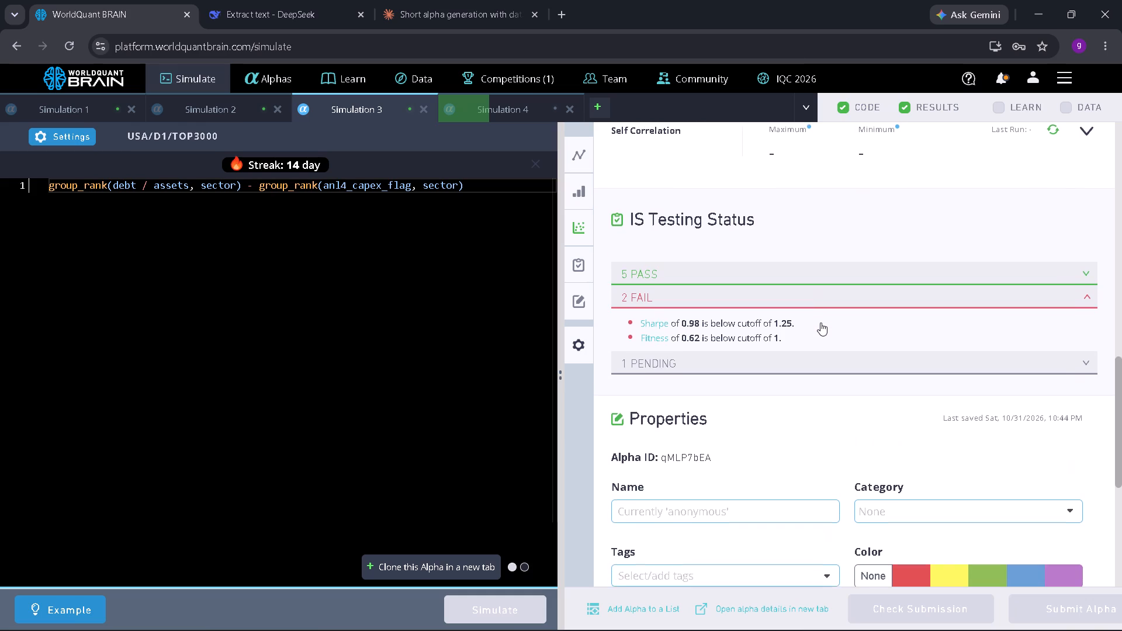
scroll(820, 323, down, 1)
key(Print)
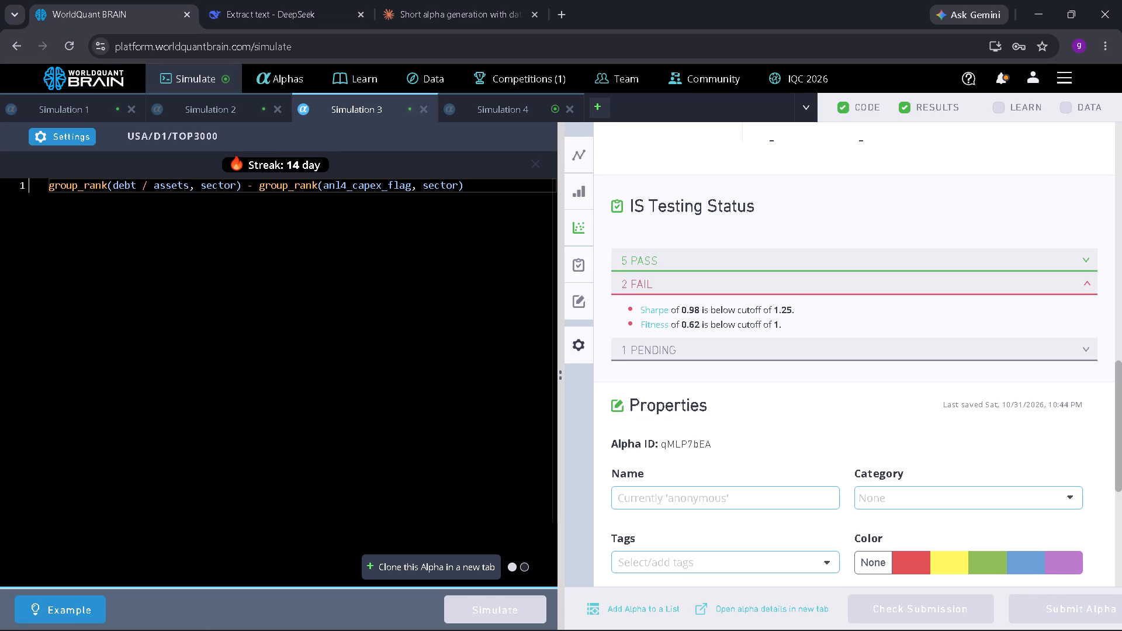
click(341, 303)
key(ctrl+a)
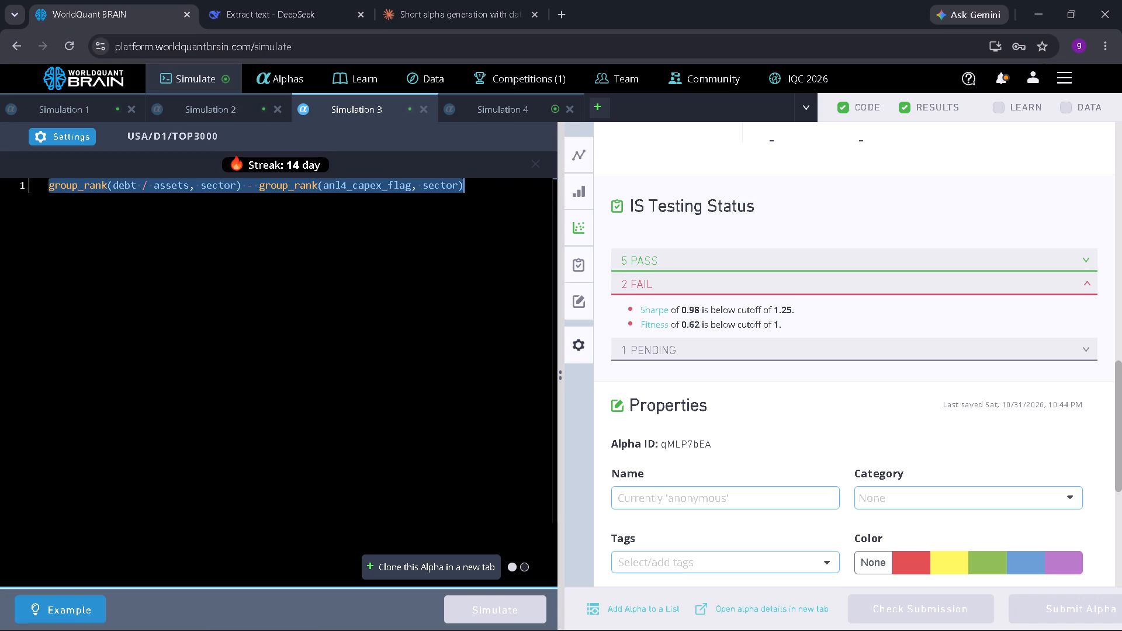
key(ctrl+v)
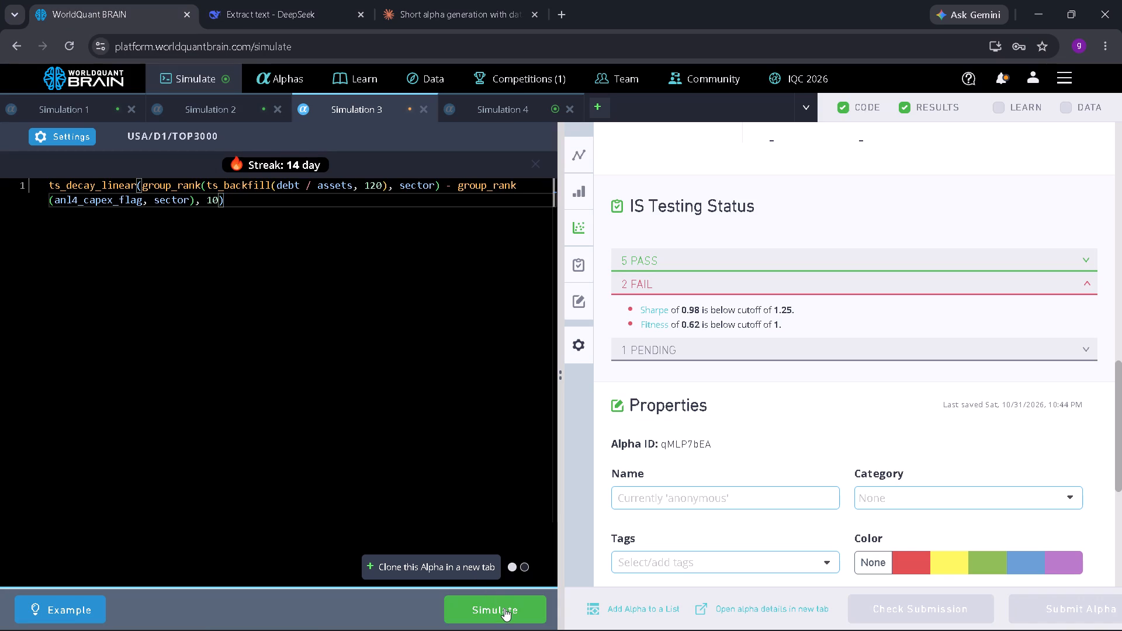
click(505, 609)
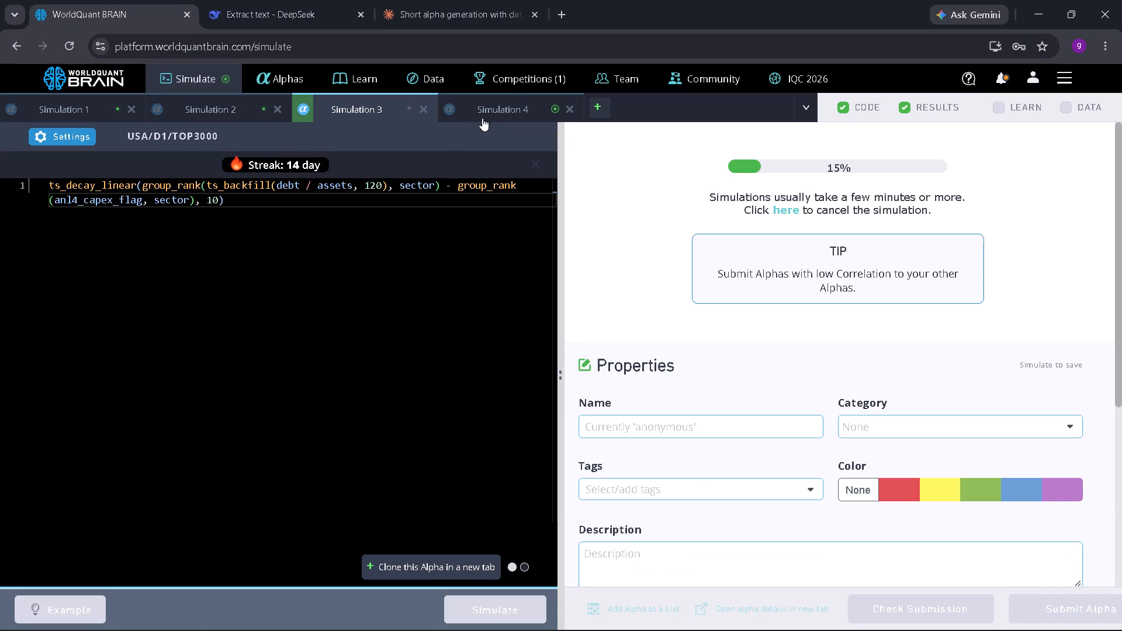
Open Simulation 4's results and expand the failed tests in its IS Testing Status.
click(489, 112)
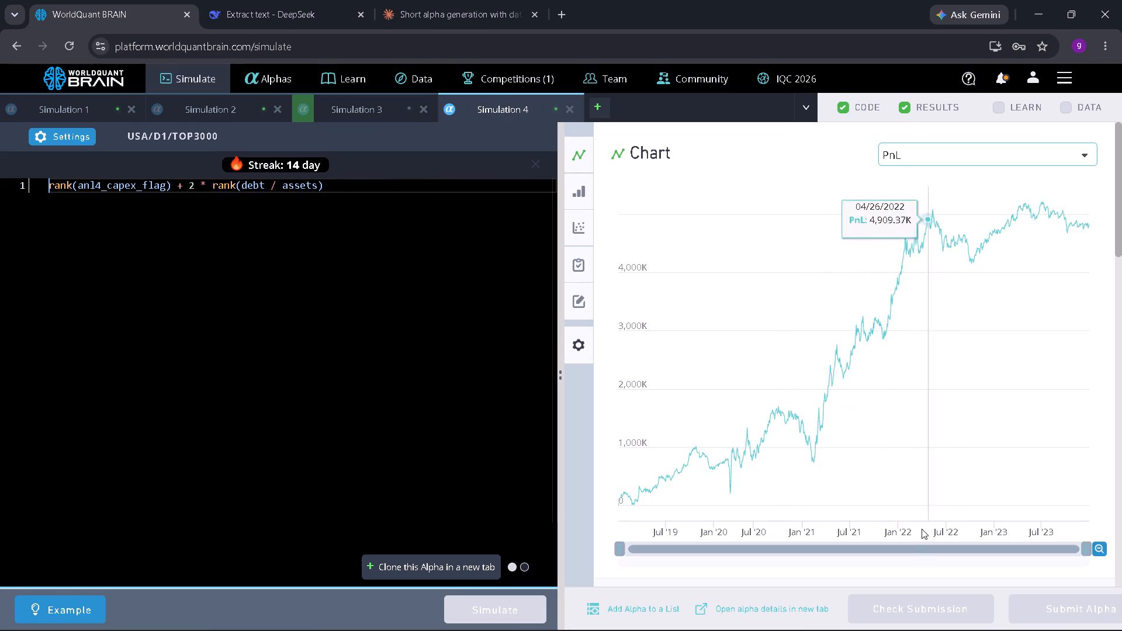
scroll(909, 549, down, 6)
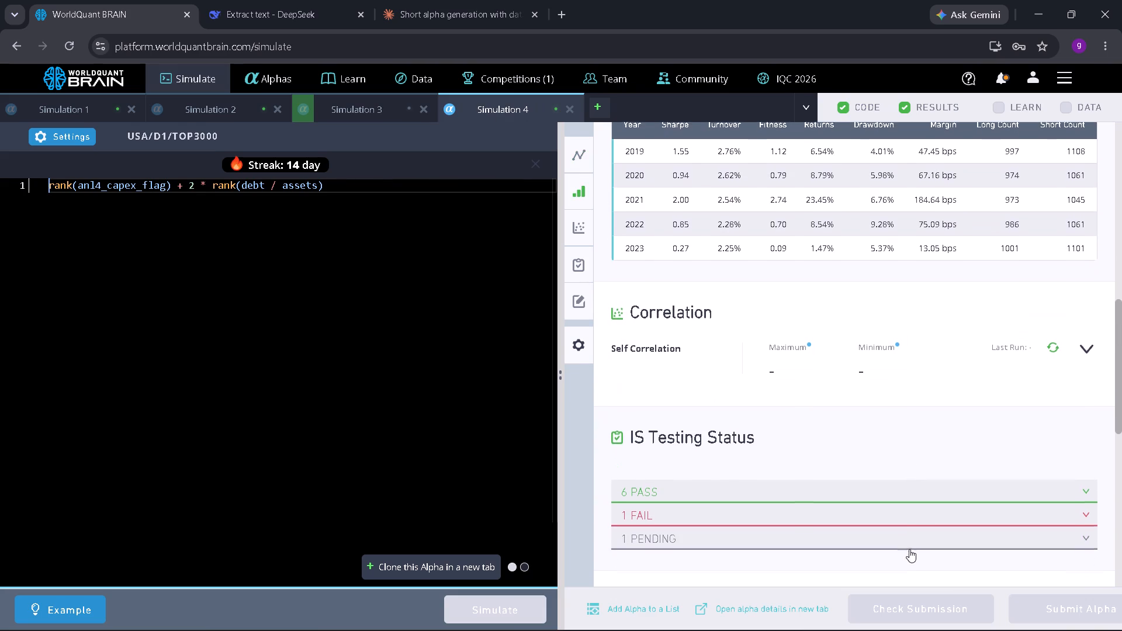
click(910, 515)
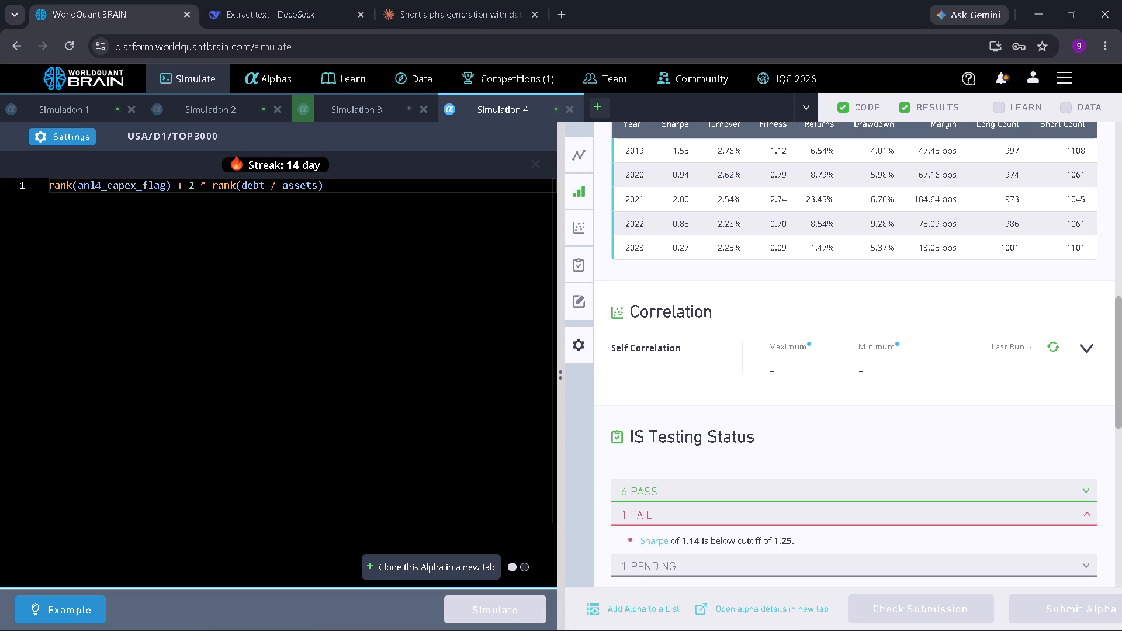
Set Simulation 4's neutralization to Market, apply the settings and simulate the alpha again.
click(77, 145)
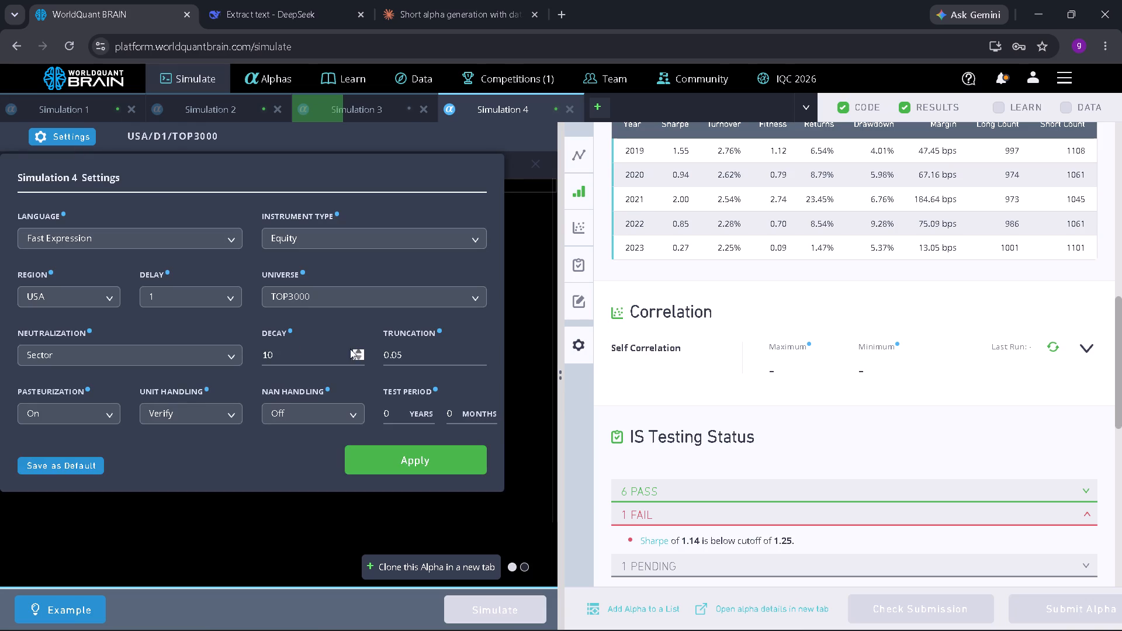
click(229, 355)
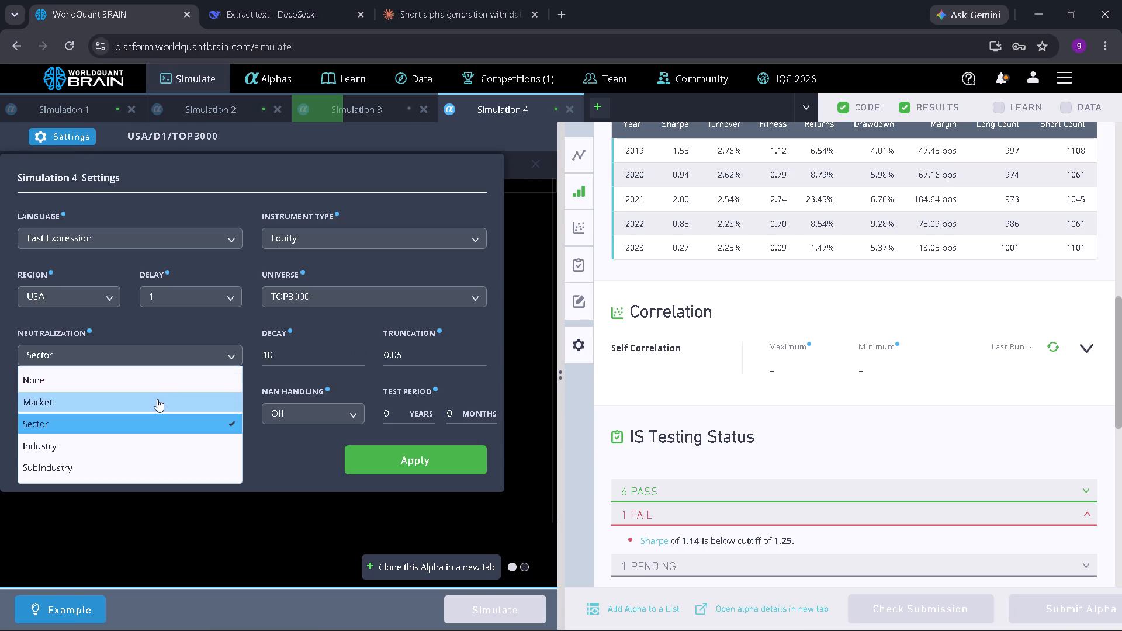
click(157, 399)
click(421, 454)
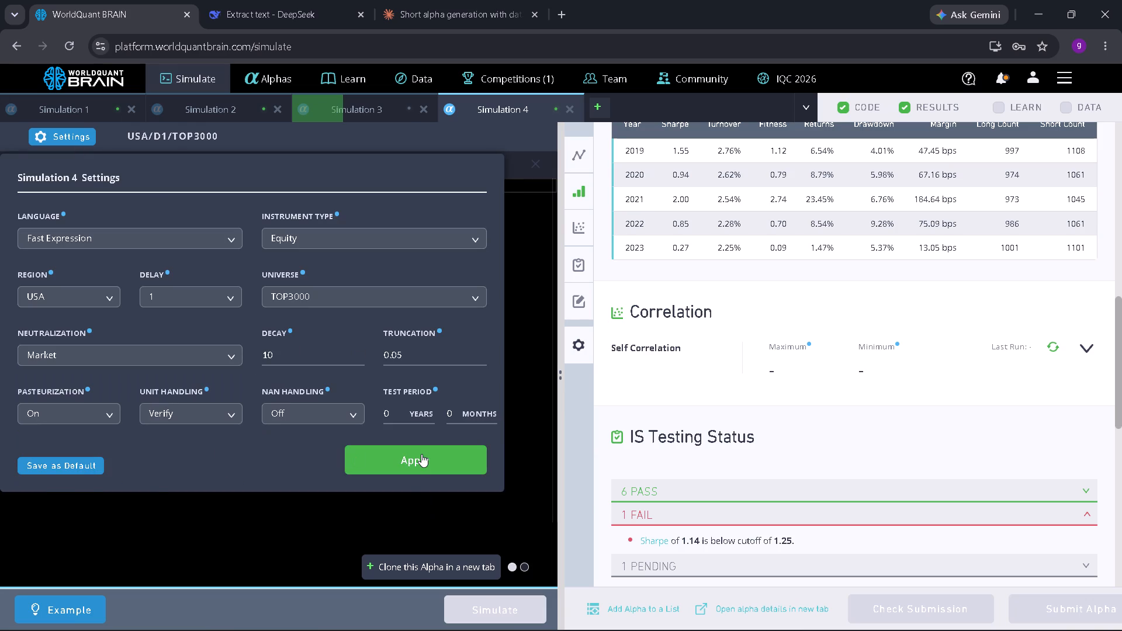
click(480, 592)
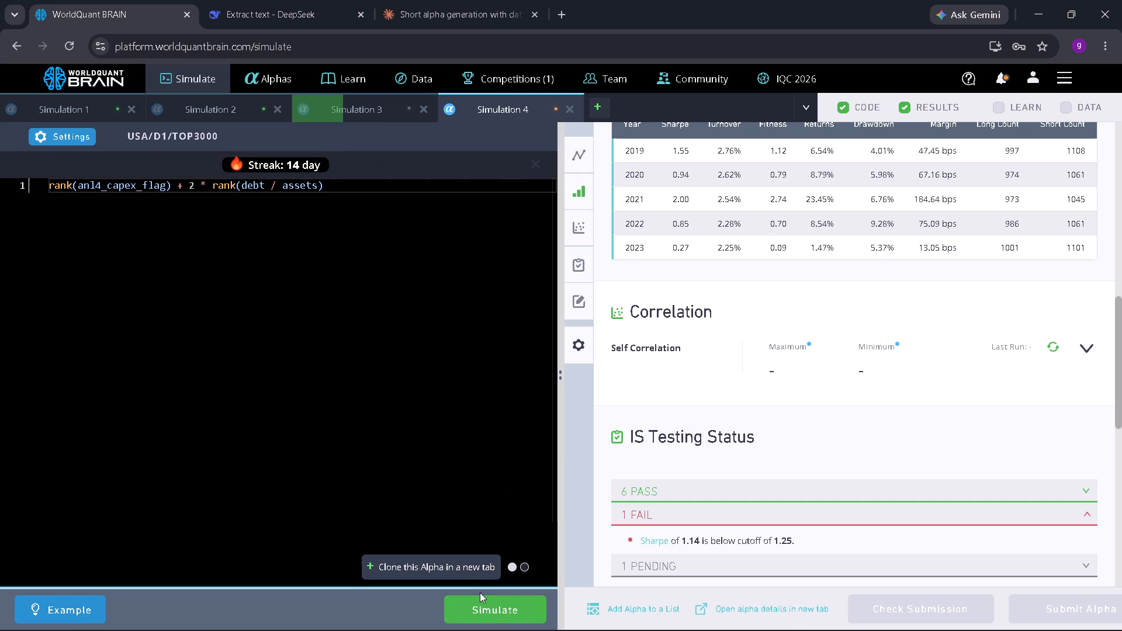
click(491, 609)
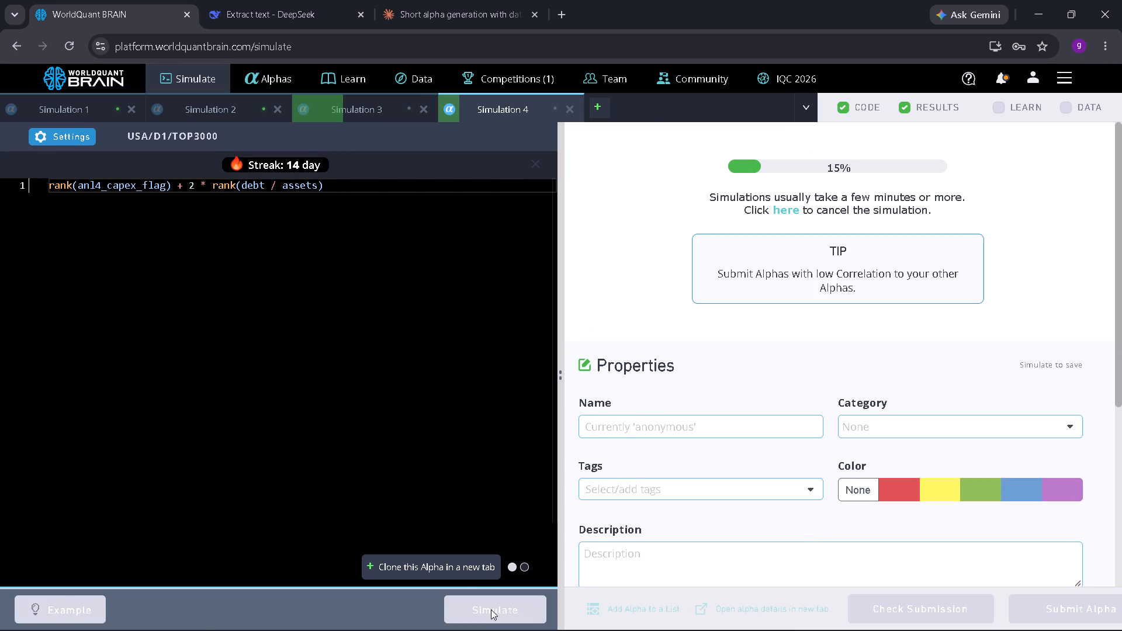
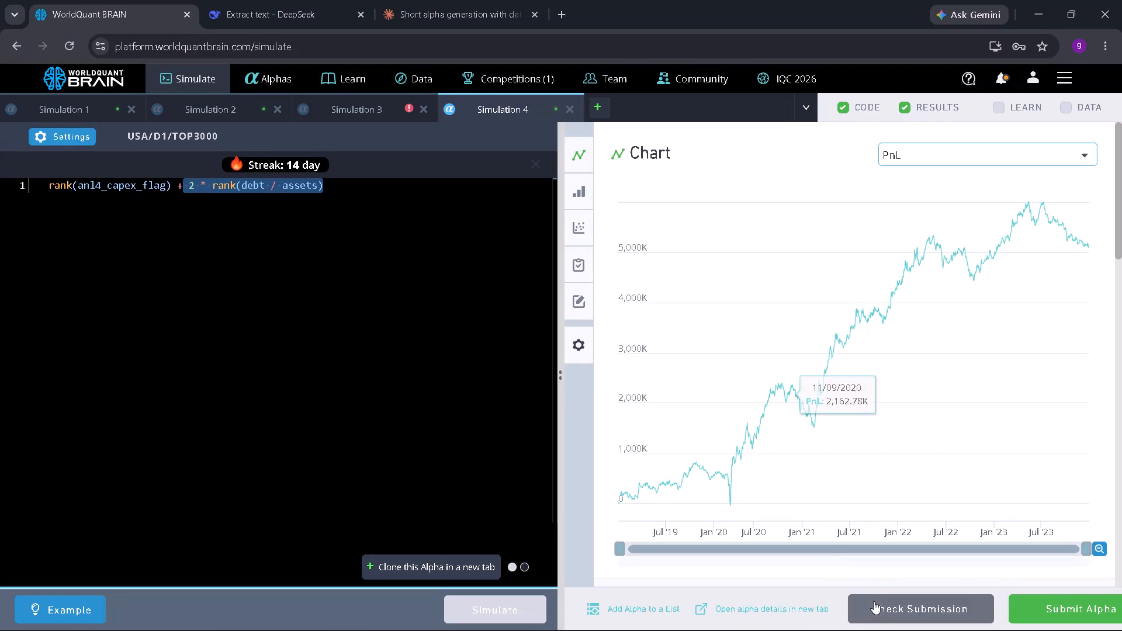
Run the submission check on Simulation 4's alpha, review its IS Summary and submit the alpha.
click(874, 601)
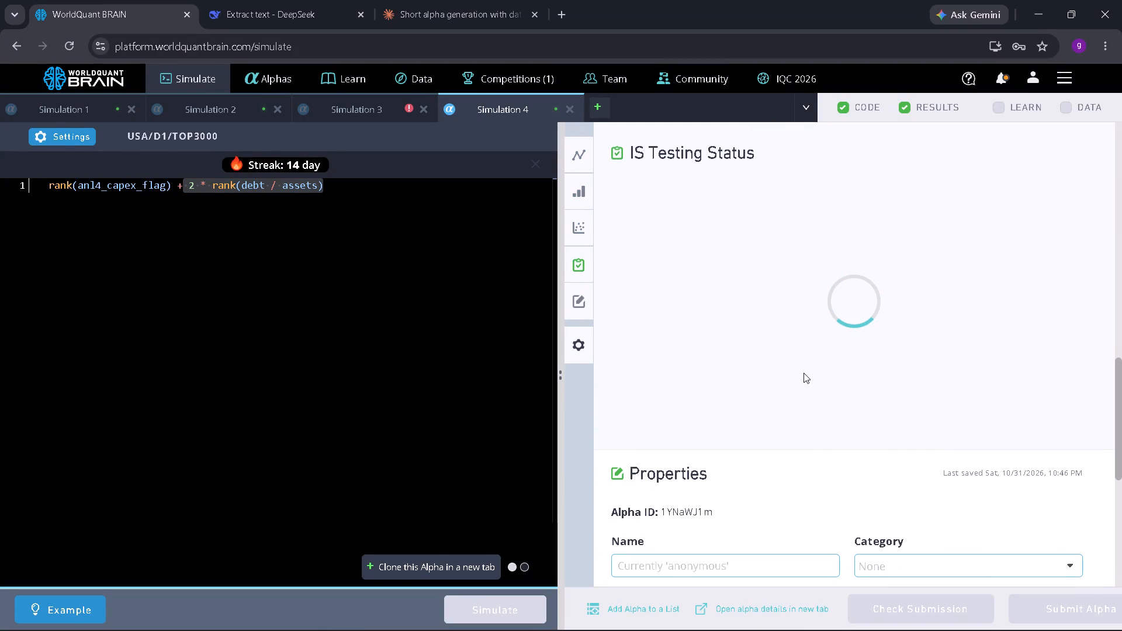
scroll(804, 373, up, 8)
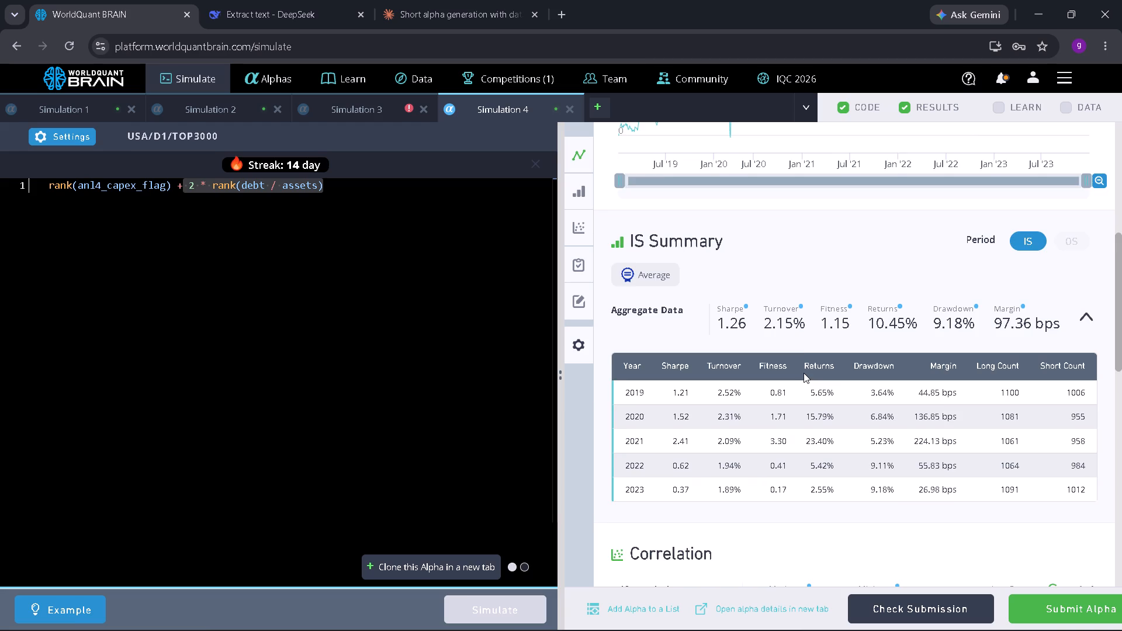
scroll(804, 373, up, 6)
scroll(804, 373, down, 2)
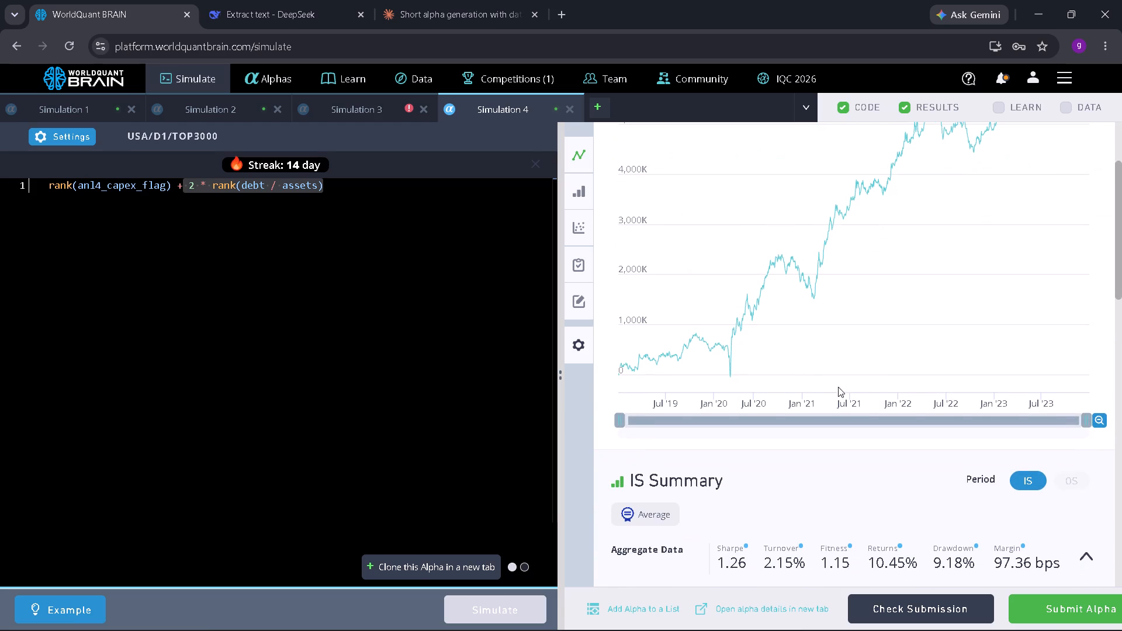
click(1085, 600)
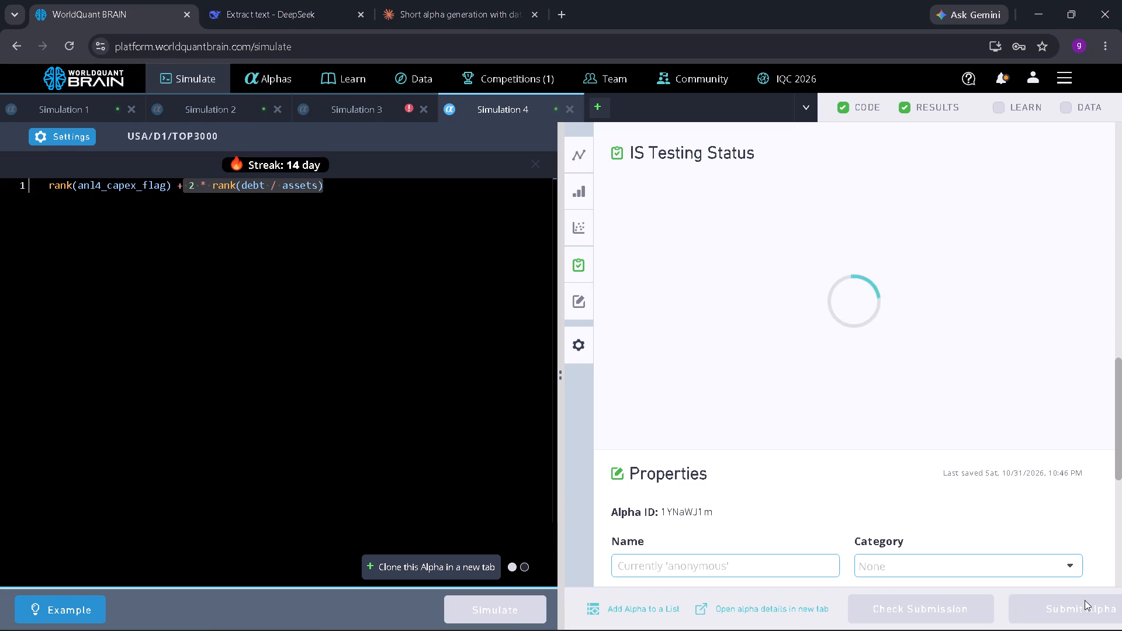
Close Simulation 3, discarding its unsimulated code.
click(423, 110)
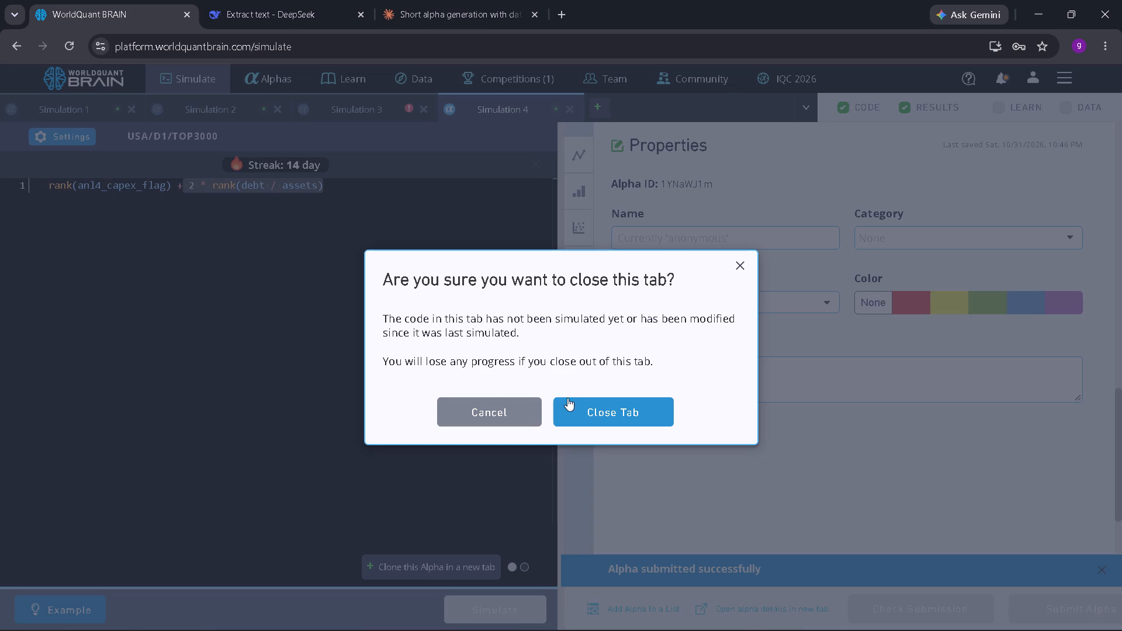
click(581, 400)
Review Simulation 2's failed tests in its IS Testing Status and its simulation settings.
click(230, 113)
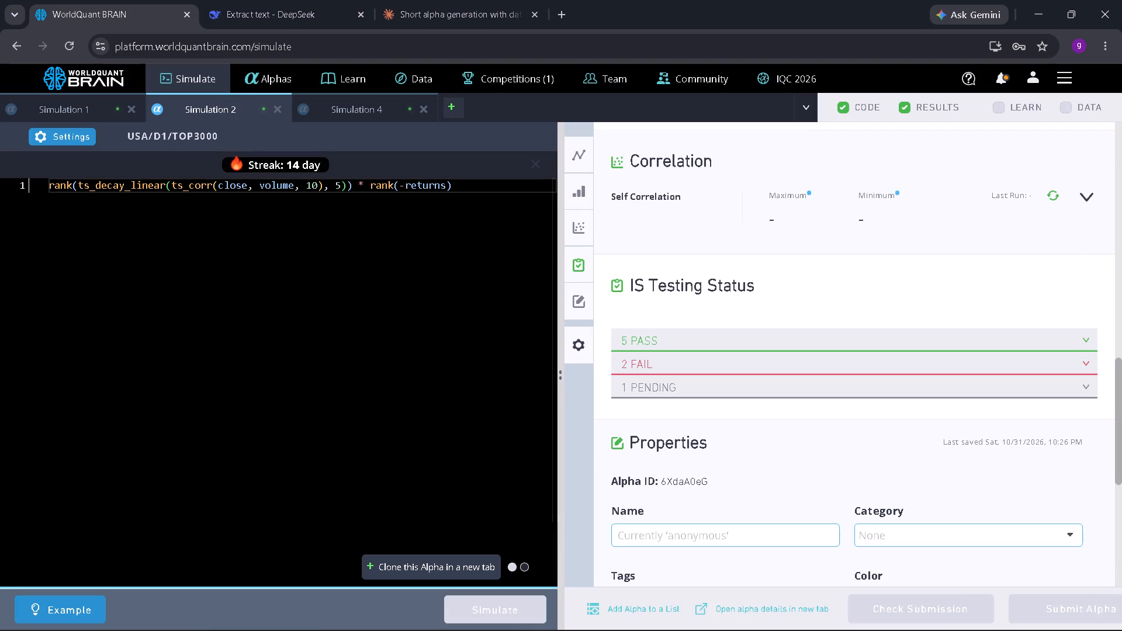
click(646, 363)
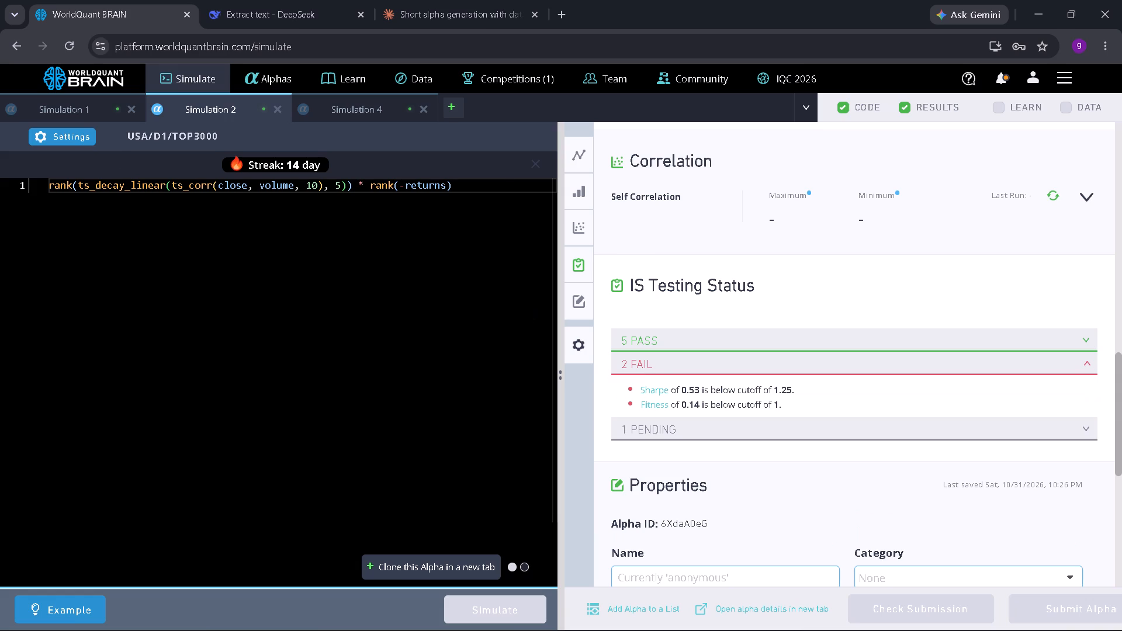
click(86, 137)
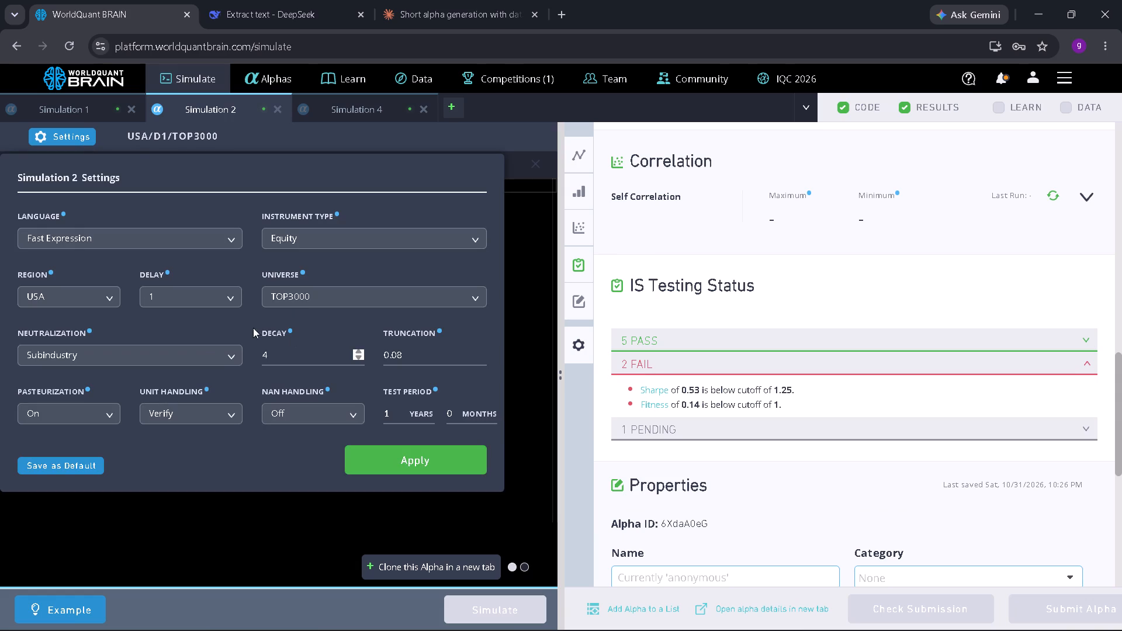
click(374, 514)
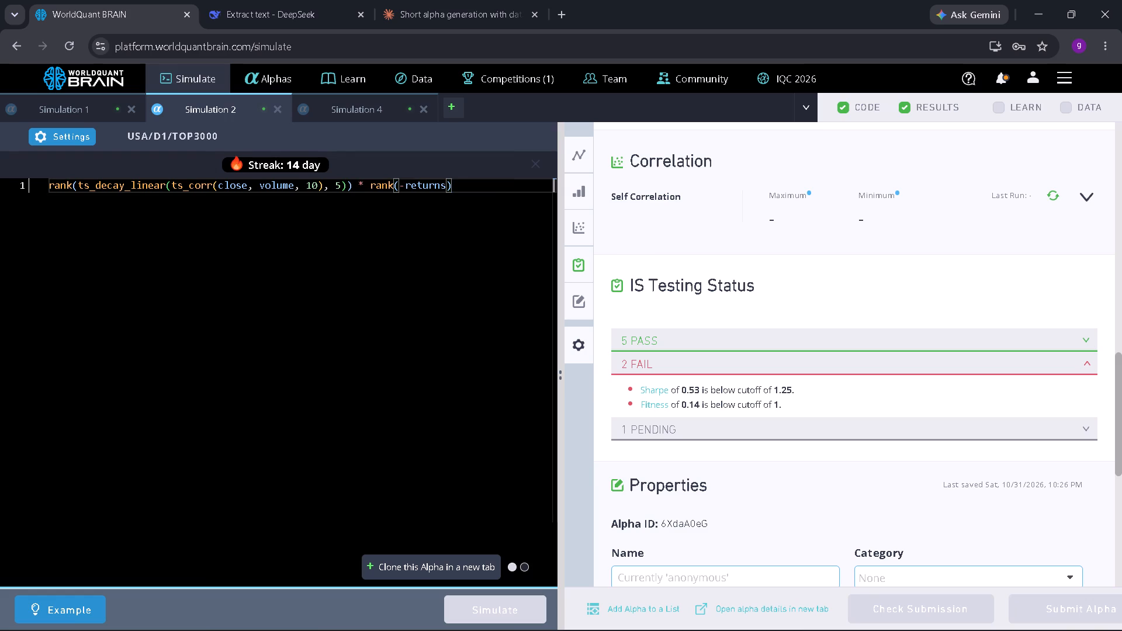
key(Print)
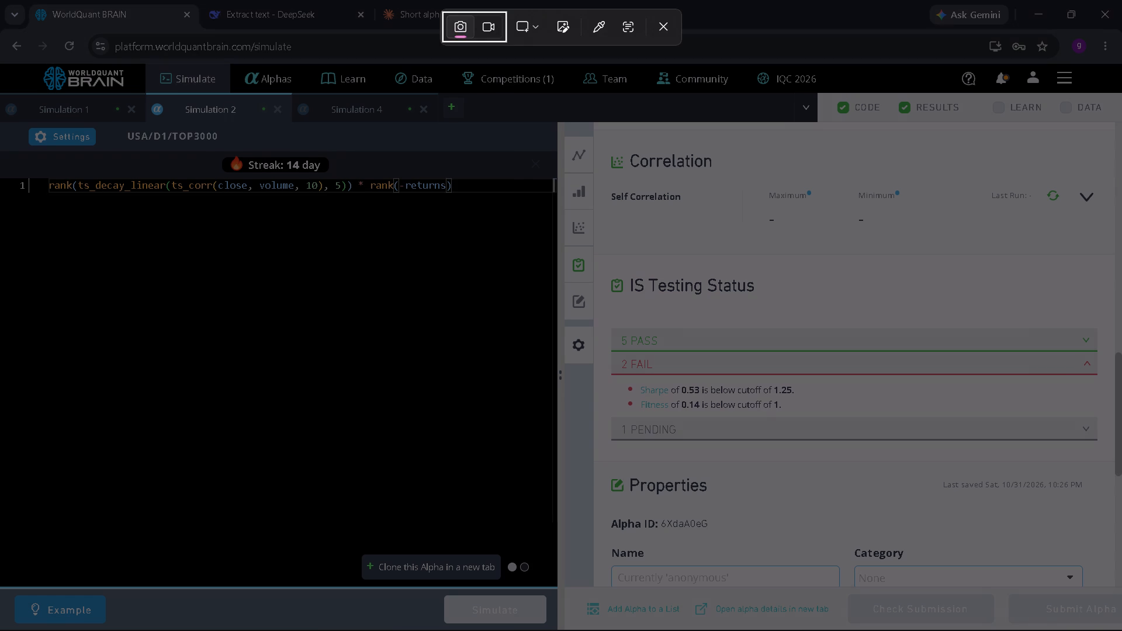
drag(19, 173, 850, 565)
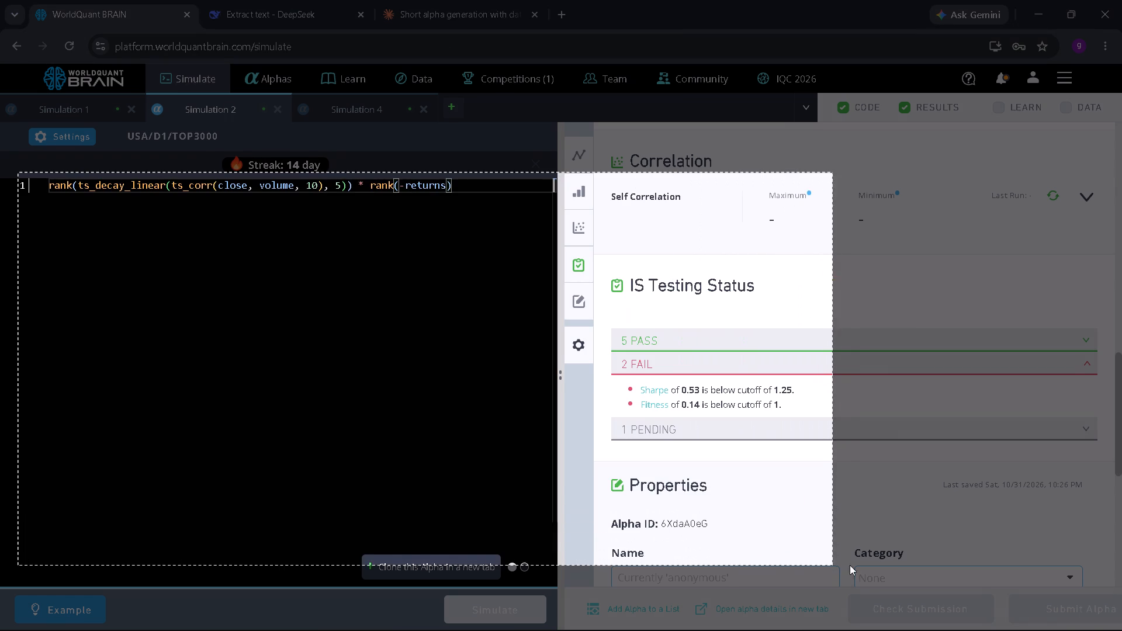
drag(850, 565, 865, 563)
click(456, 9)
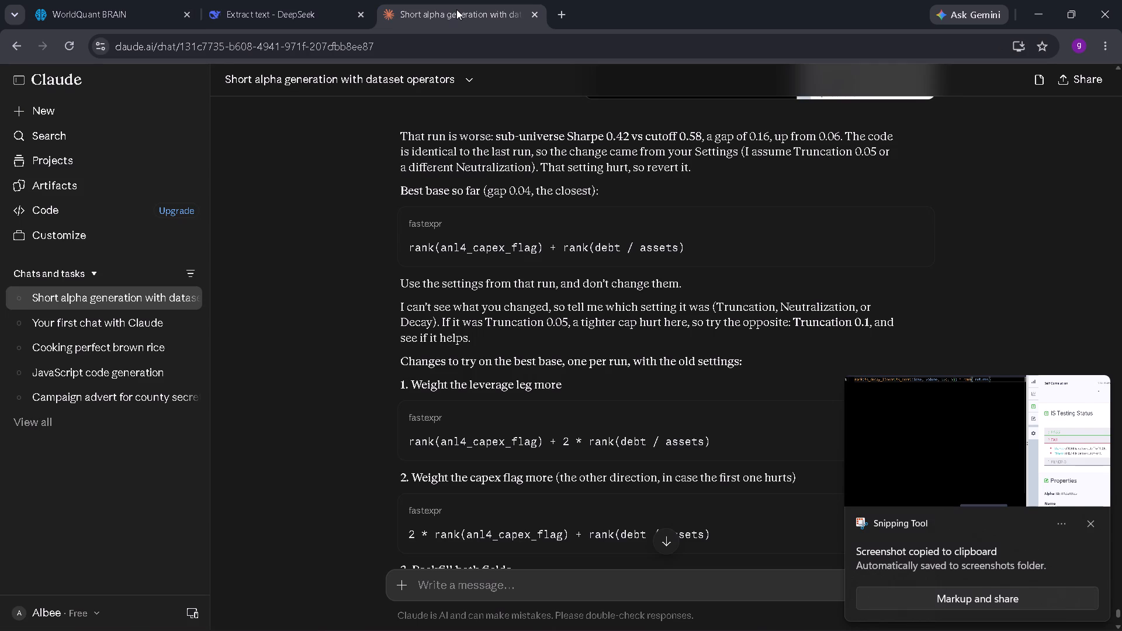
click(545, 582)
key(ctrl+v)
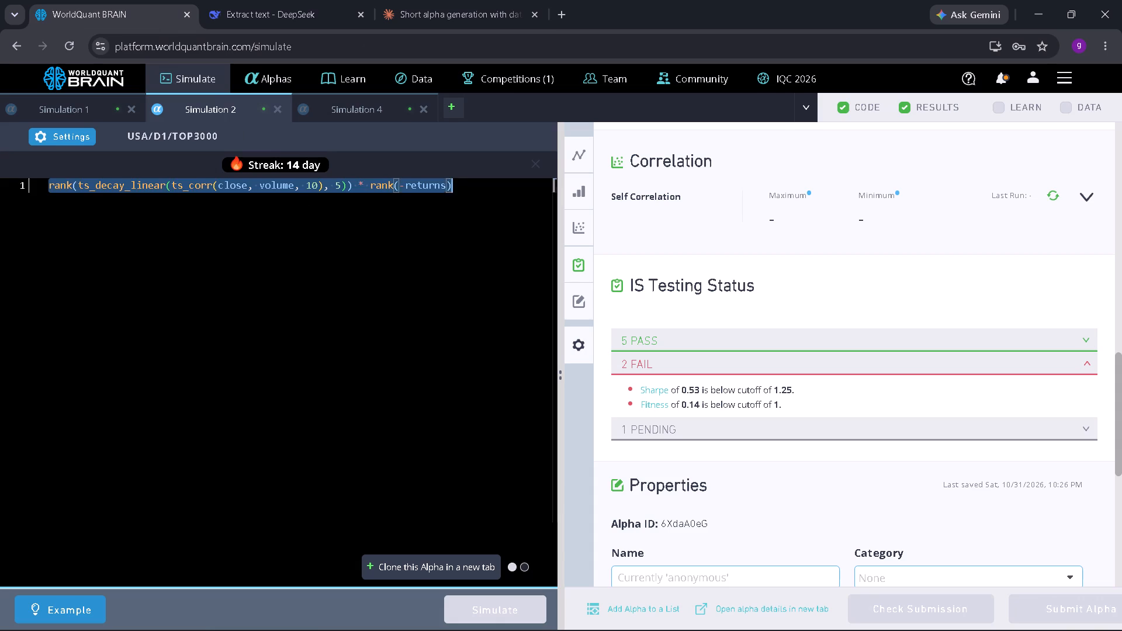
key(ctrl+v)
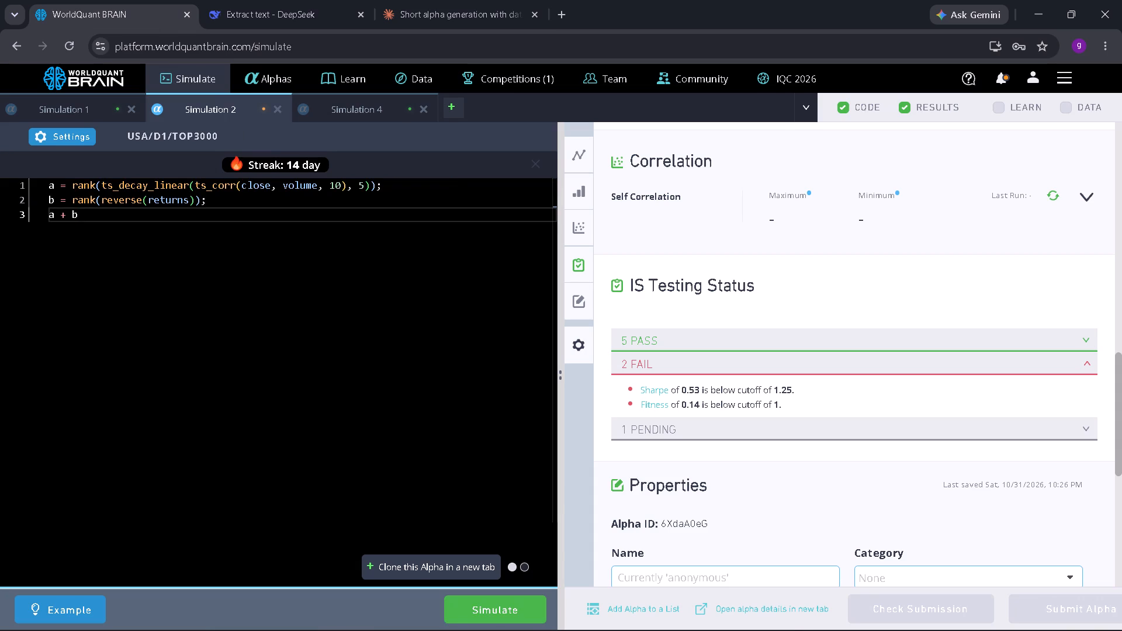
click(520, 605)
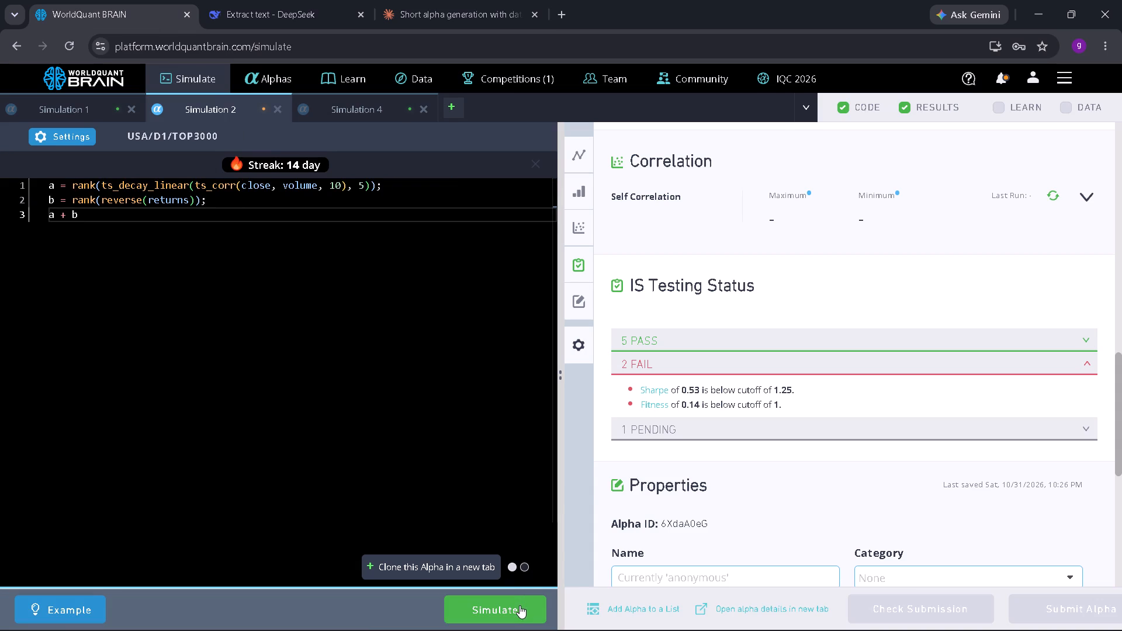
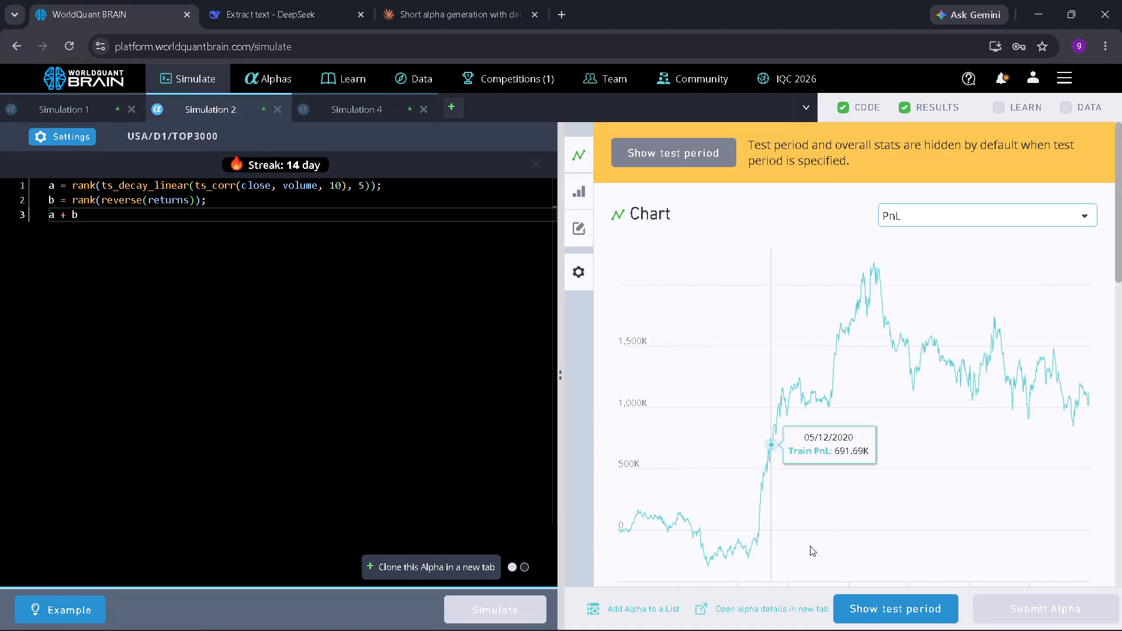
Show the test period for Simulation 2 and review its failed tests in IS Testing Status.
click(866, 609)
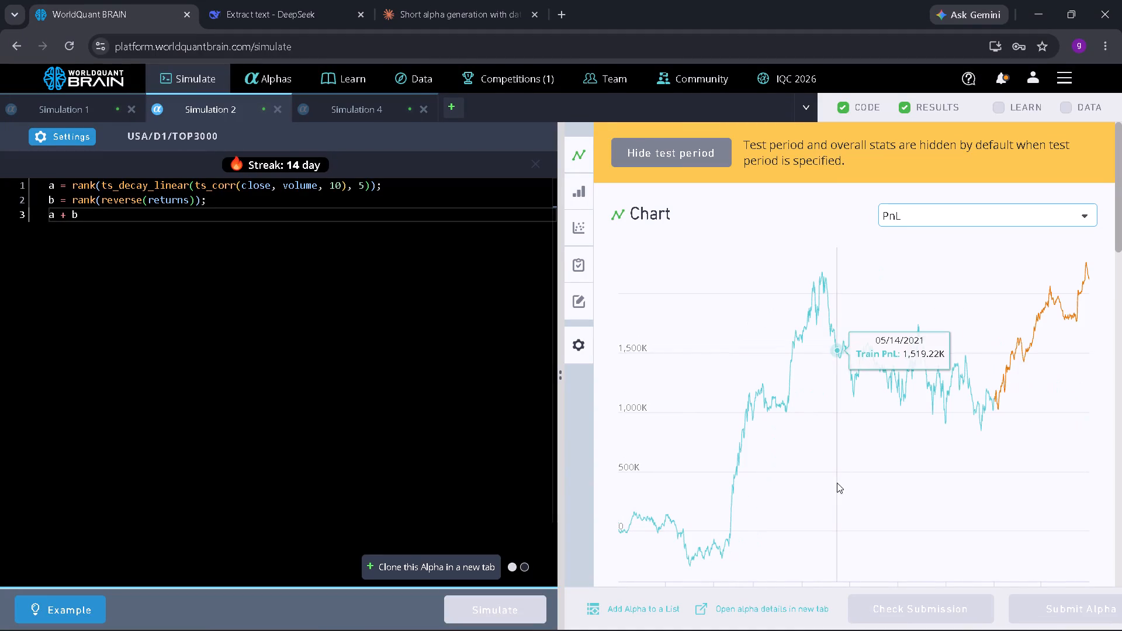
scroll(837, 483, down, 6)
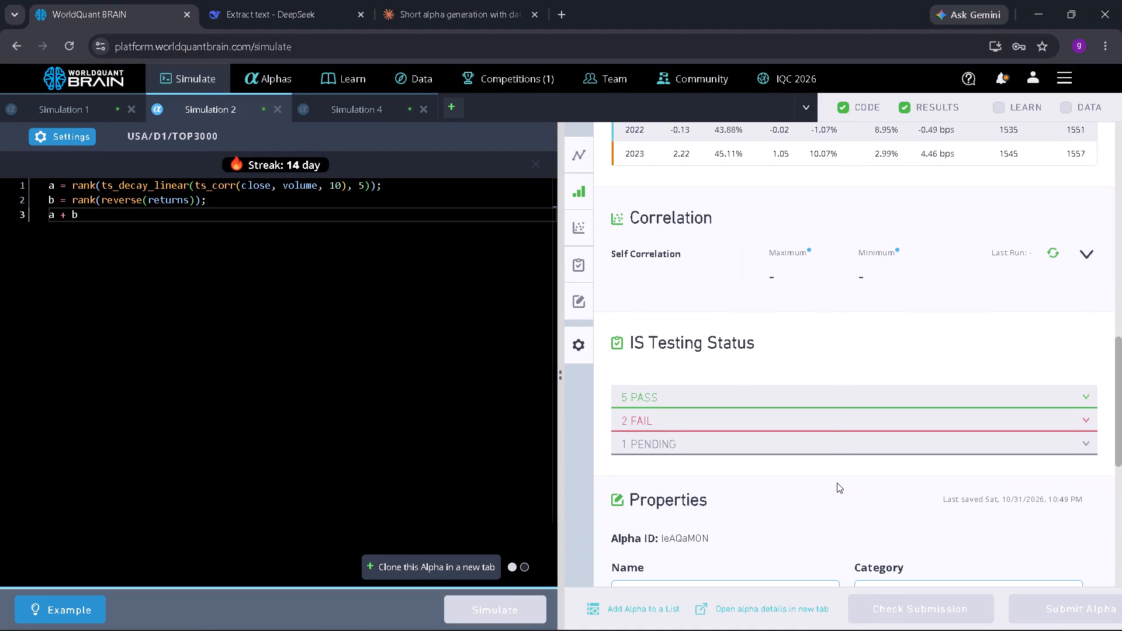
click(787, 420)
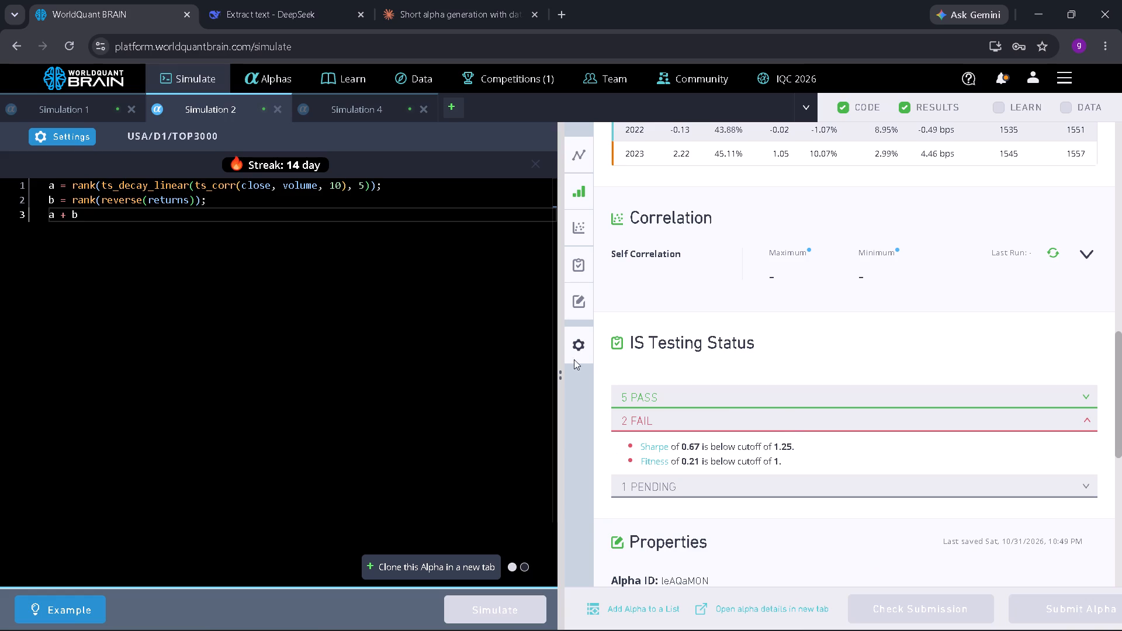
key(Print)
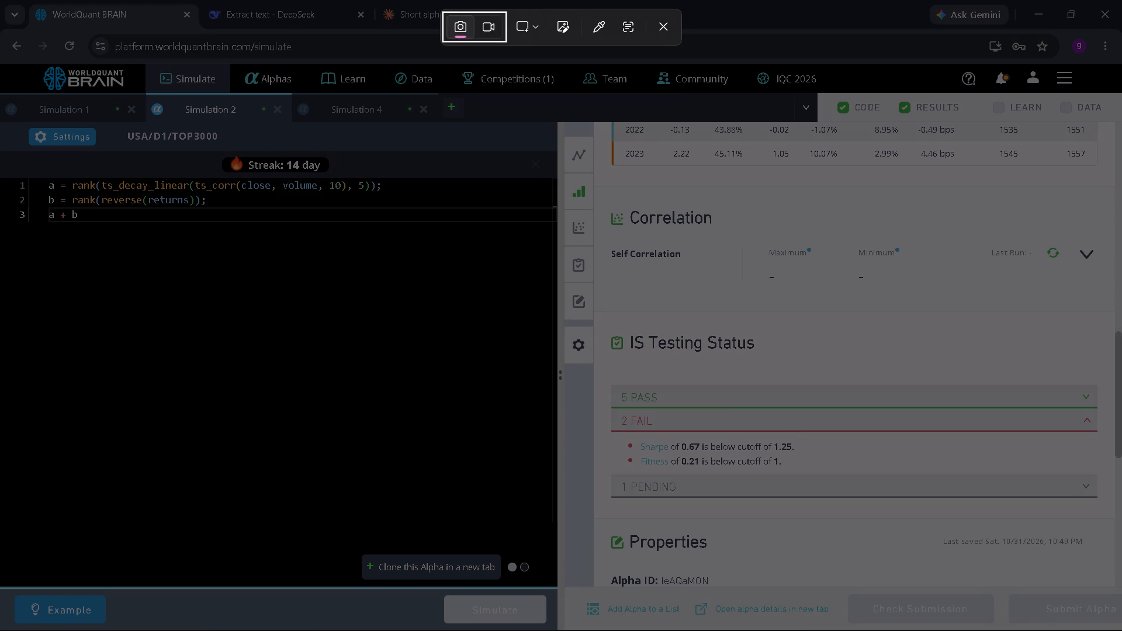
drag(5, 172, 875, 623)
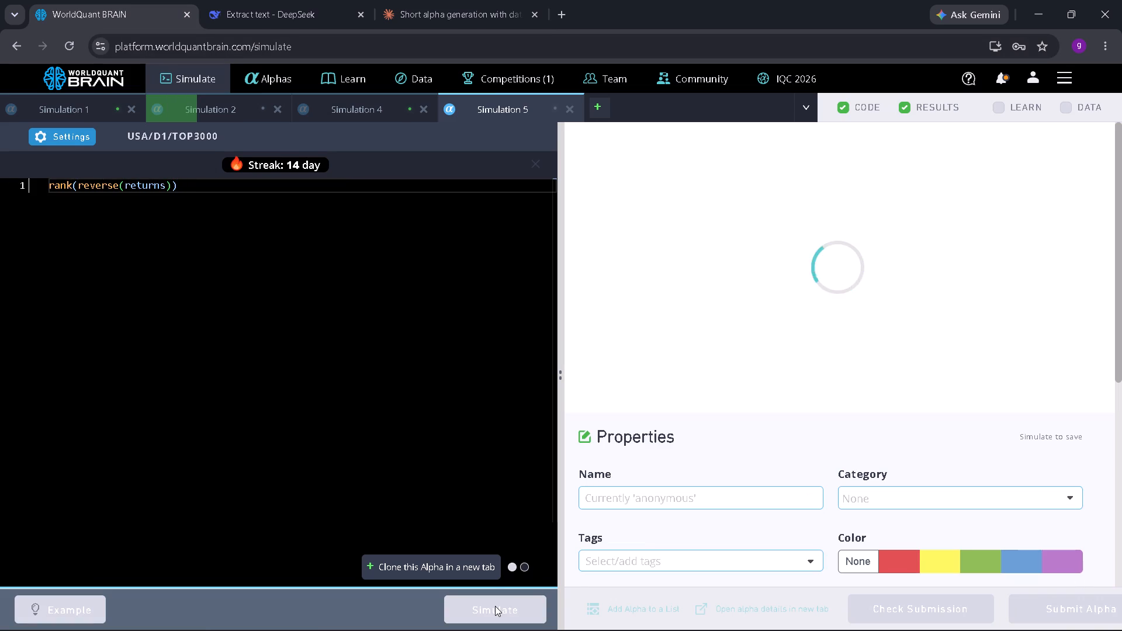
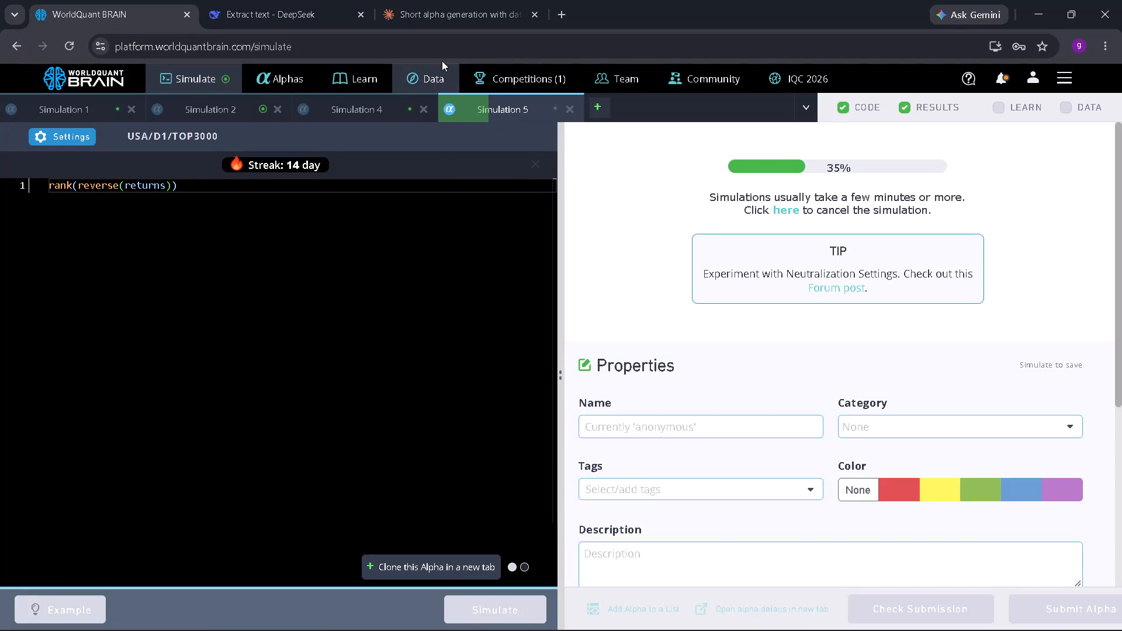
Show the test period for Simulation 2 and review its failed tests in IS Testing Status.
click(465, 267)
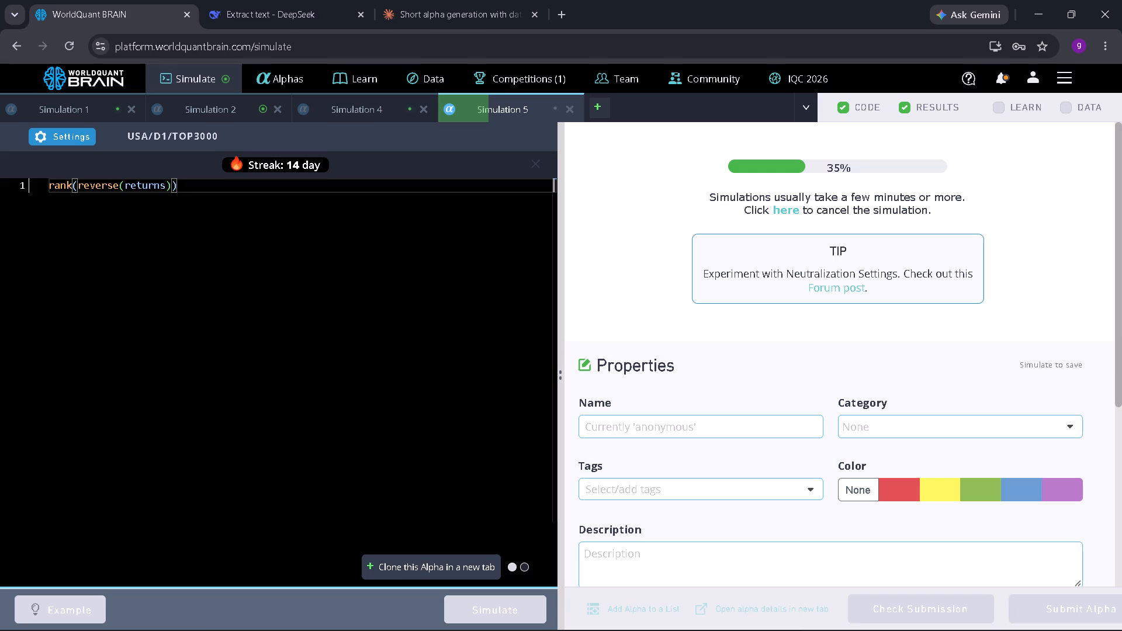
click(234, 103)
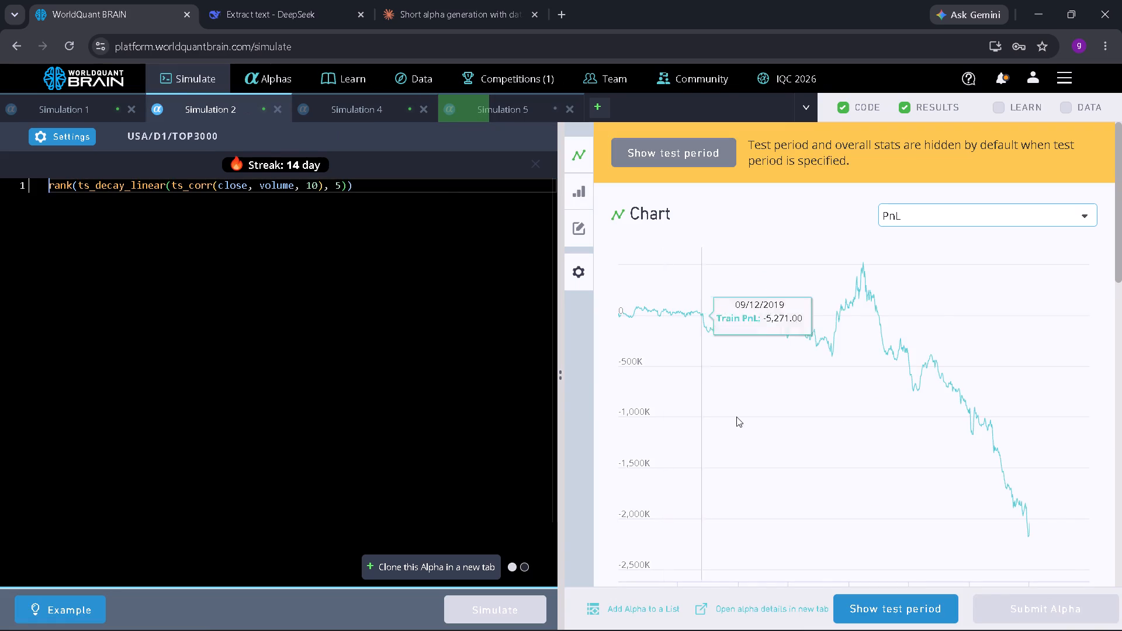
click(903, 601)
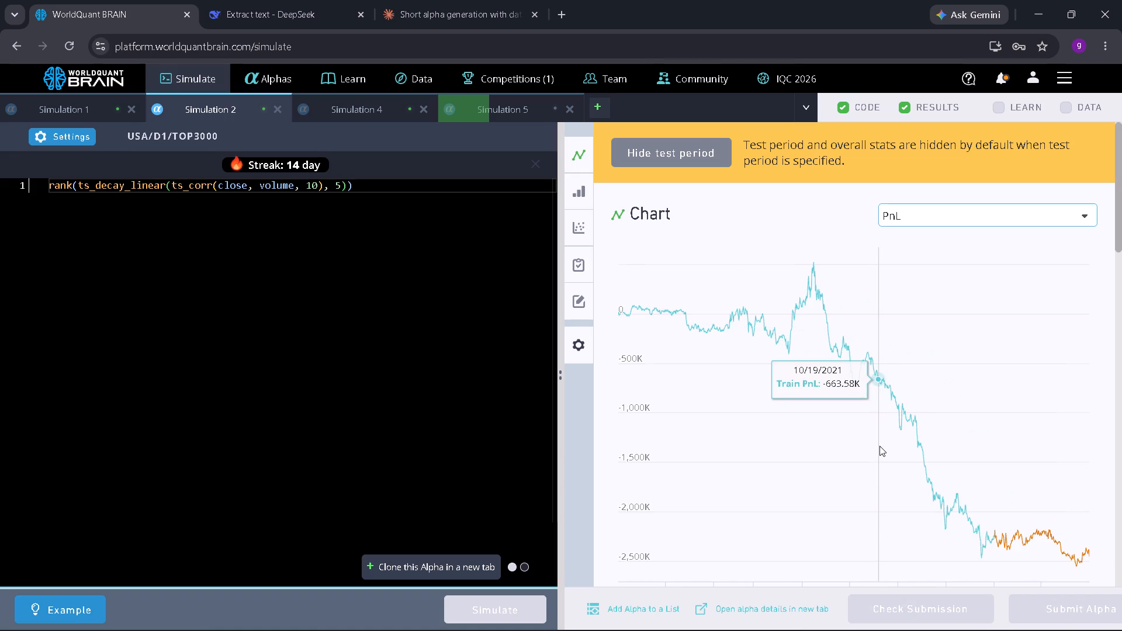
scroll(879, 446, down, 9)
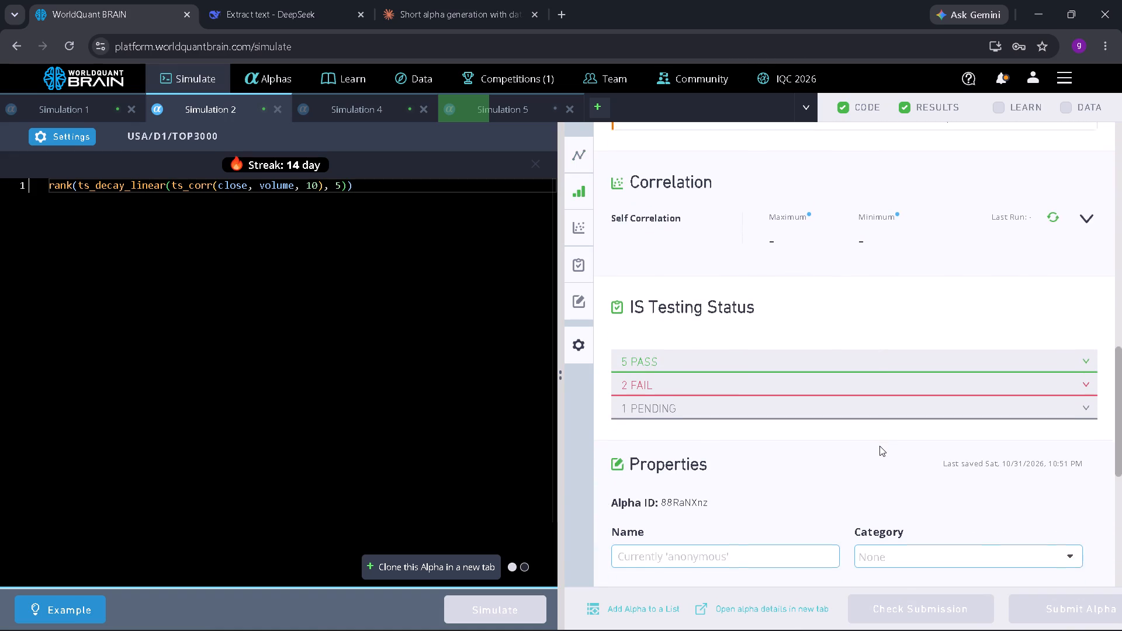
click(855, 361)
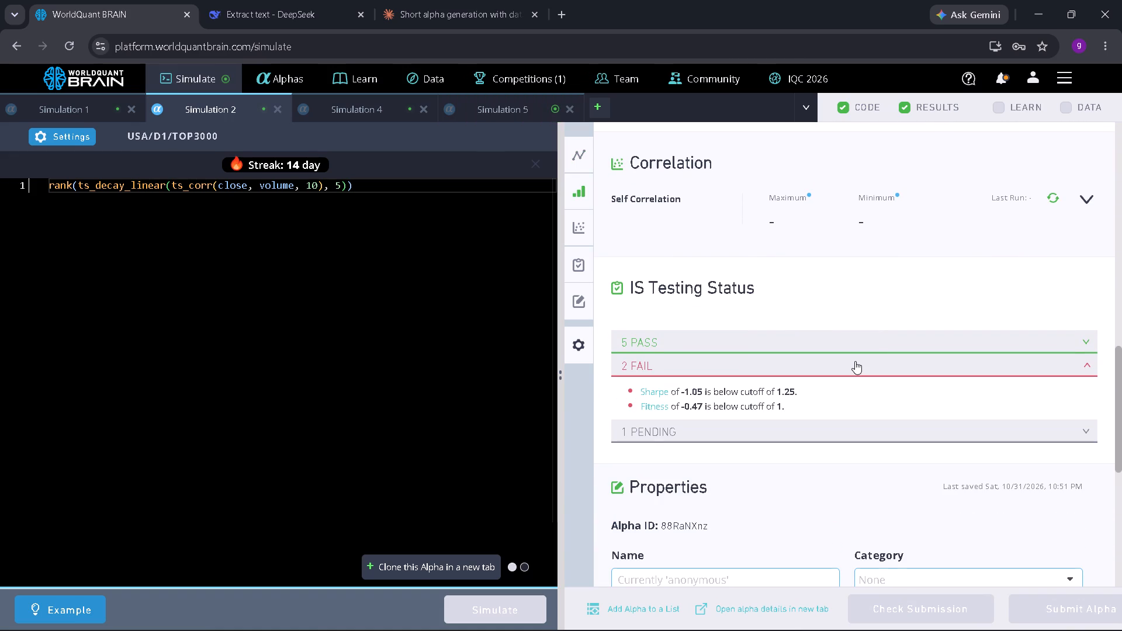
click(528, 105)
scroll(722, 367, down, 3)
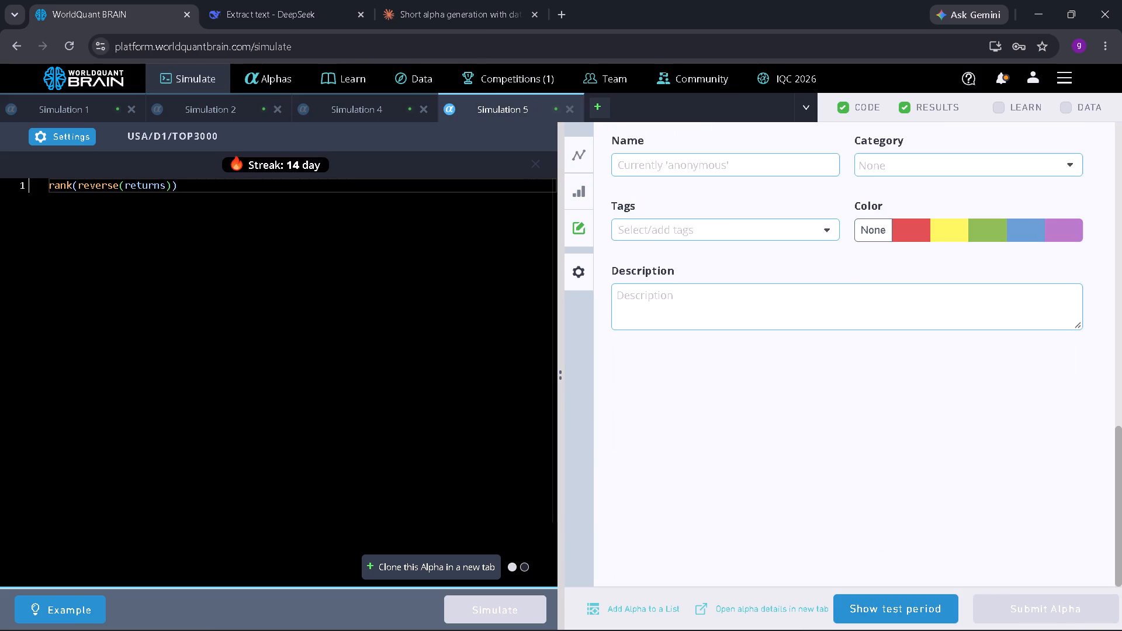
scroll(722, 367, up, 6)
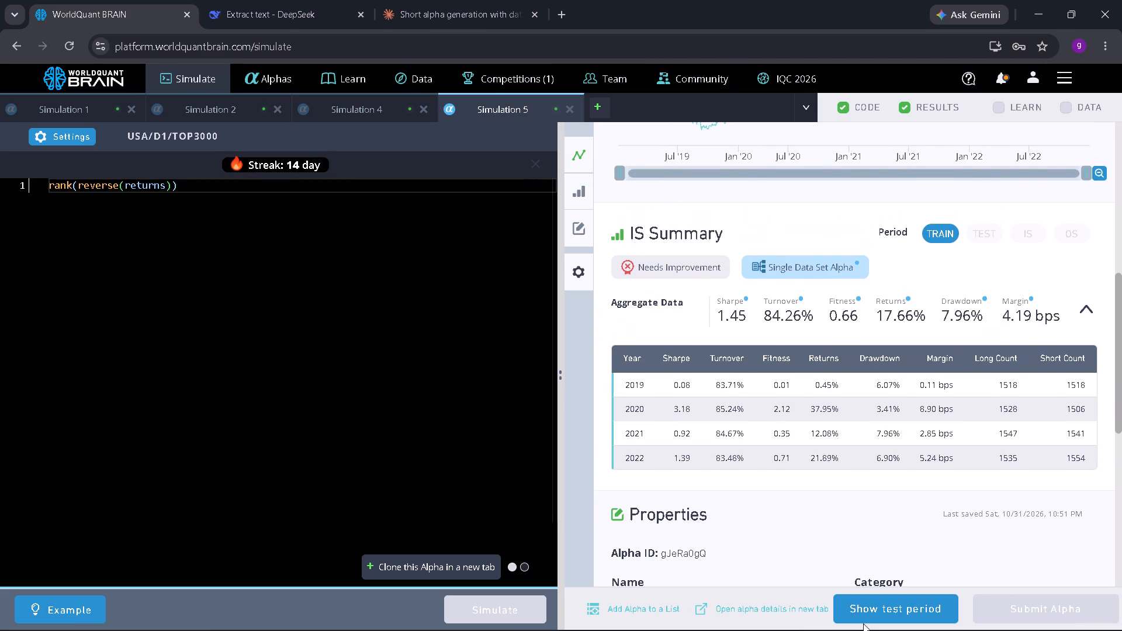
scroll(854, 462, up, 3)
scroll(854, 462, down, 2)
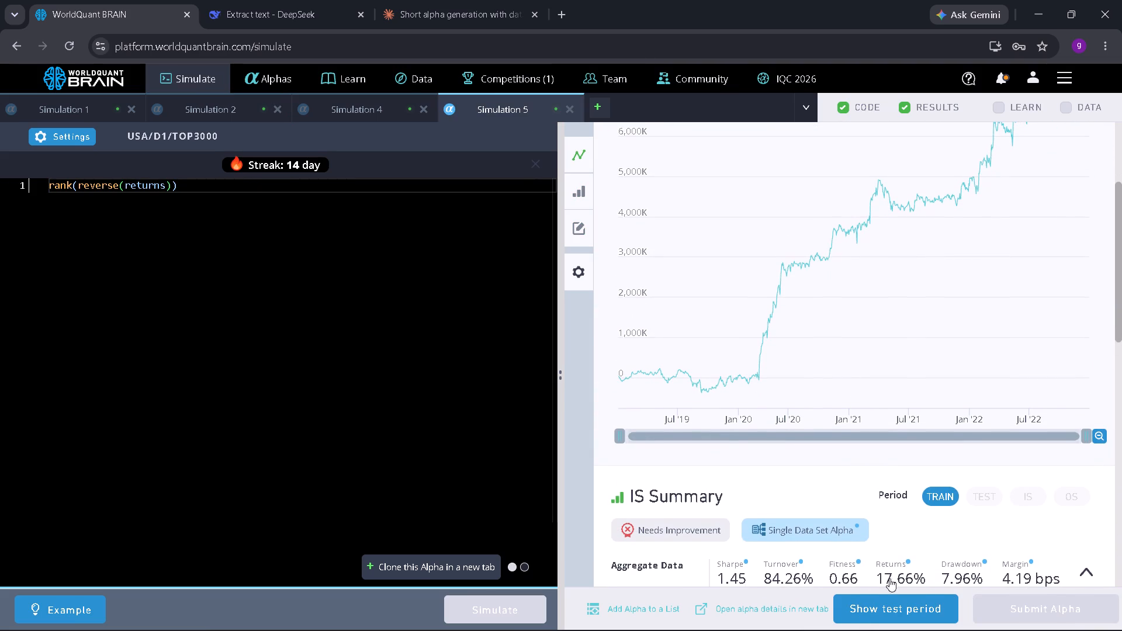
click(892, 598)
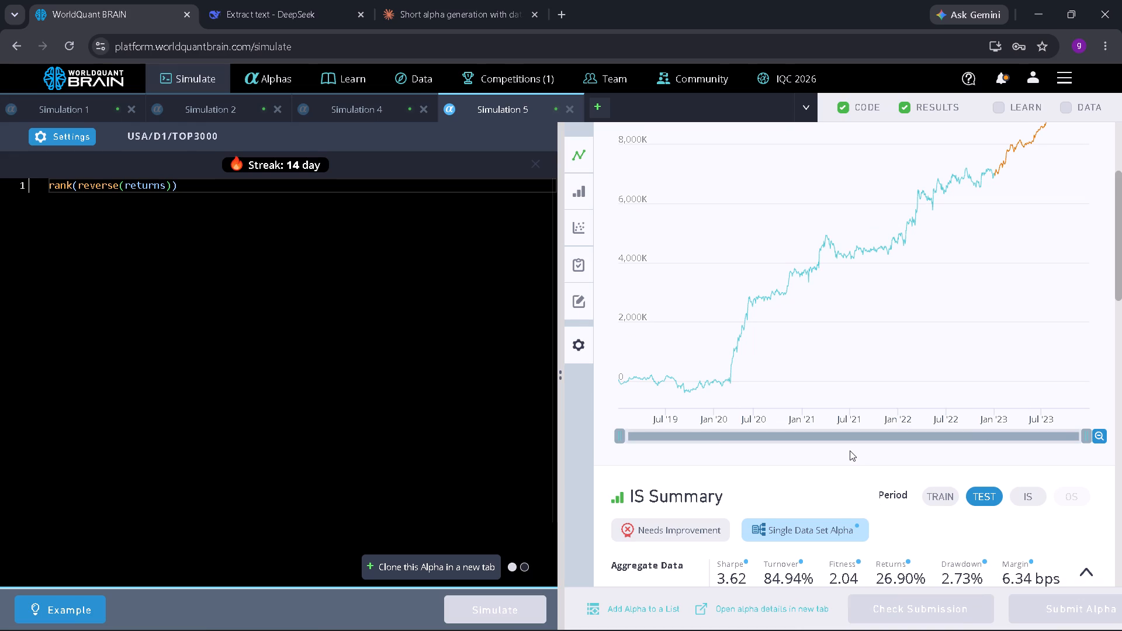
scroll(850, 450, down, 3)
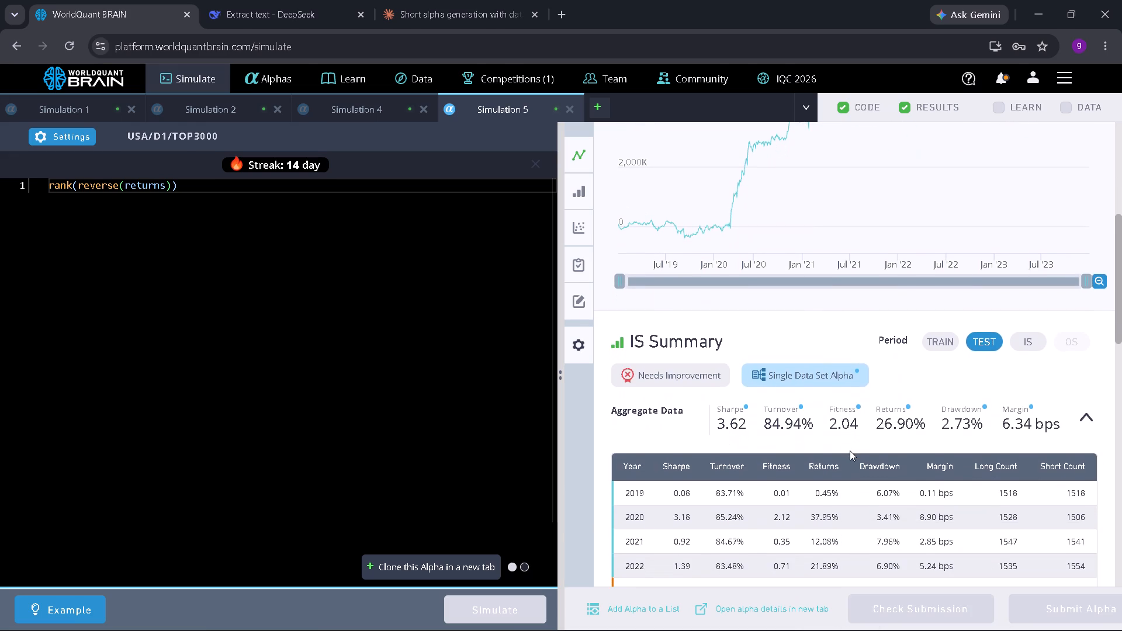
scroll(850, 450, down, 4)
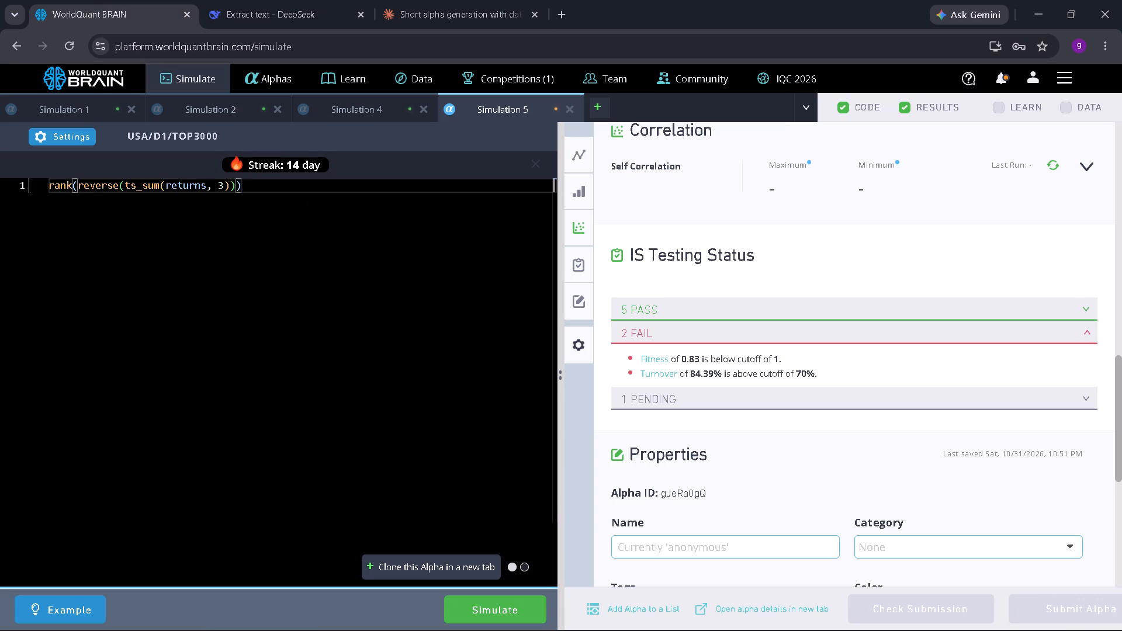
click(499, 605)
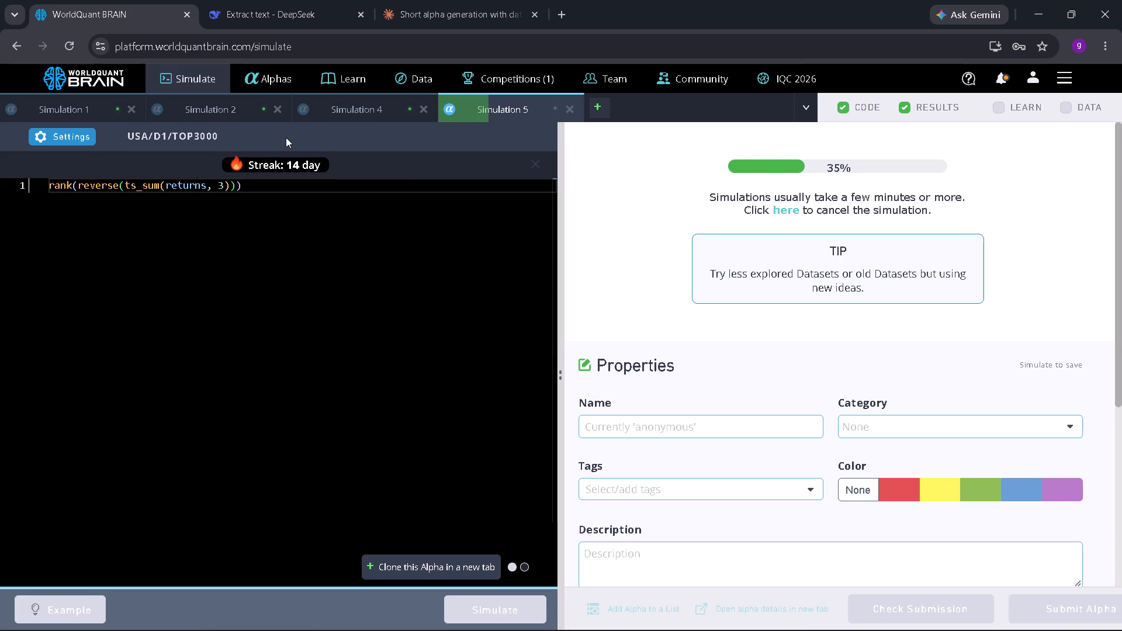
Negate Simulation 2's formula so it reads -rank(ts_decay_linear(ts_corr(close, volume, 10), 5)).
click(250, 111)
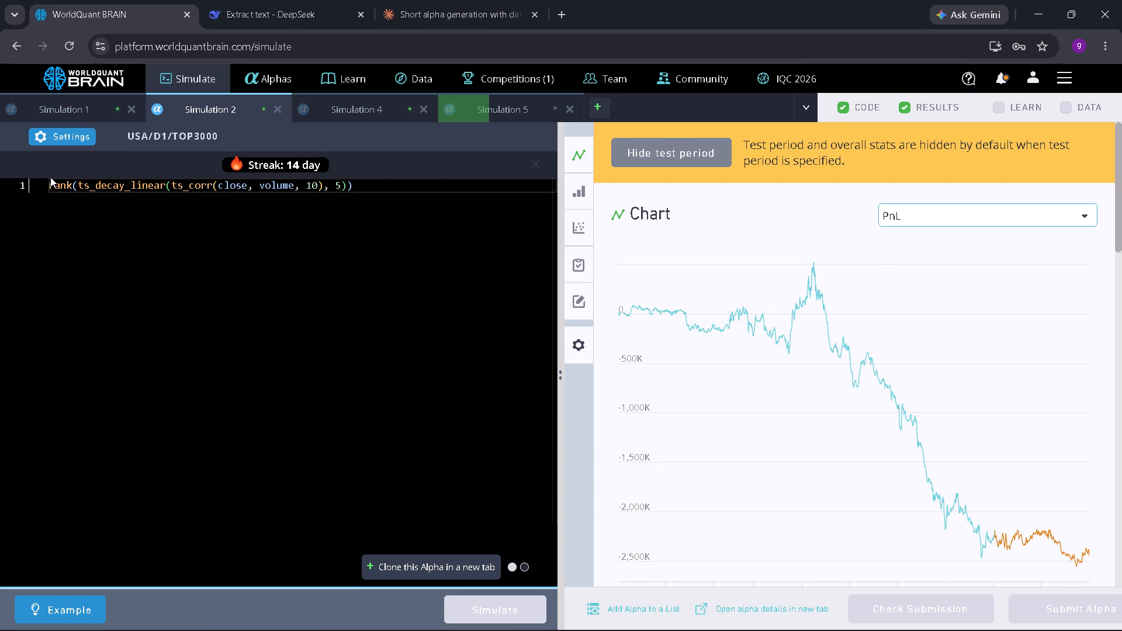
key(minus)
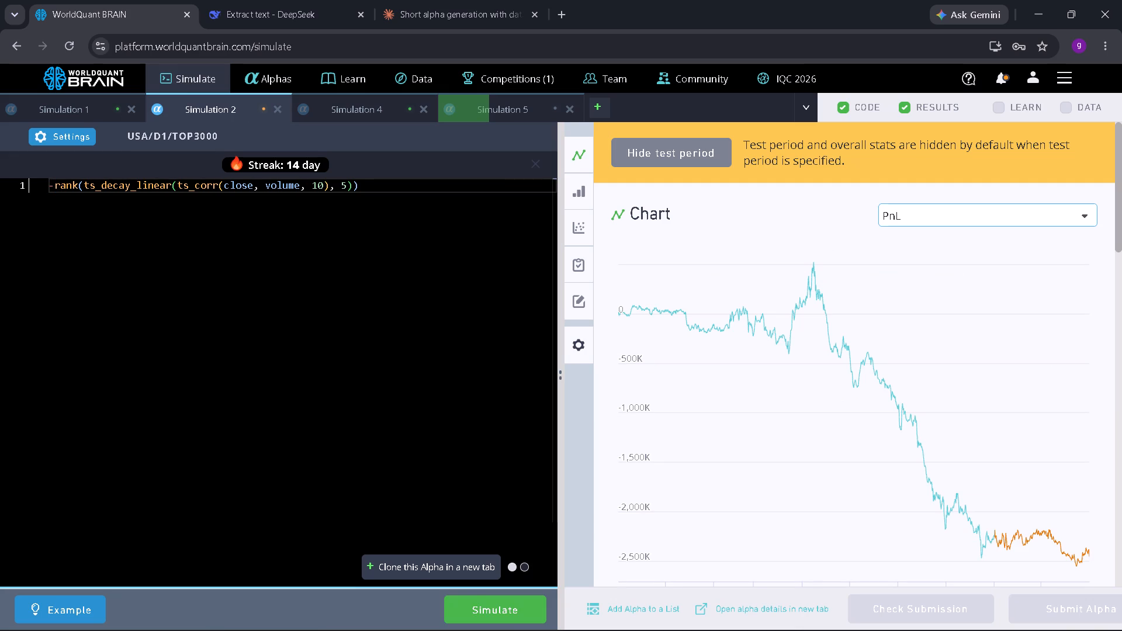
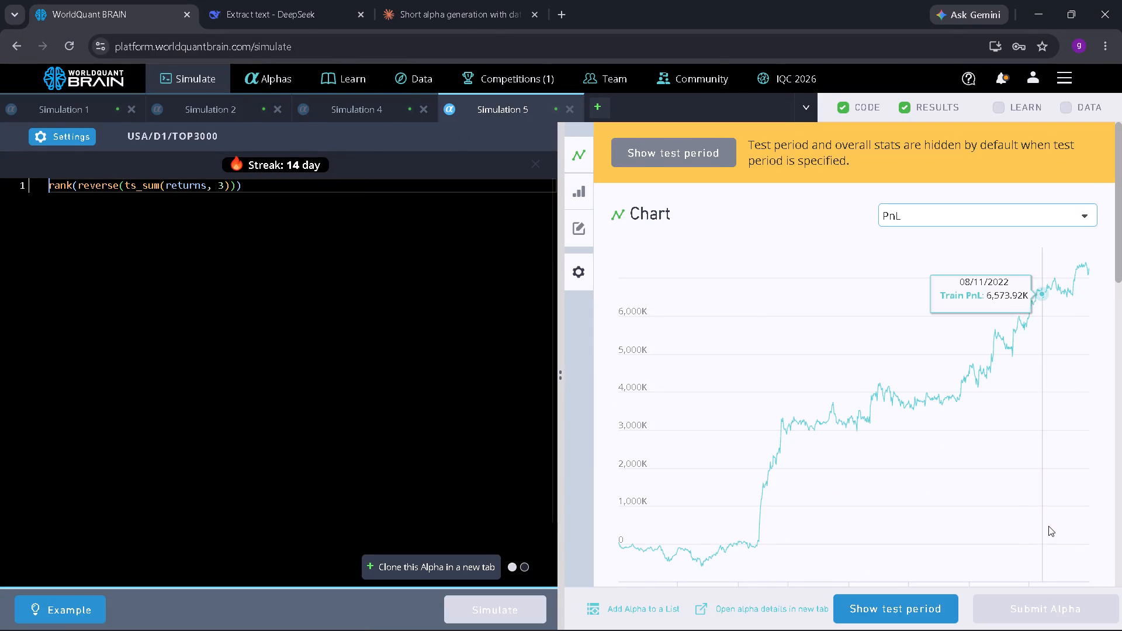
Reveal Simulation 5's test period results and expand its failed IS test to see the reason.
click(898, 605)
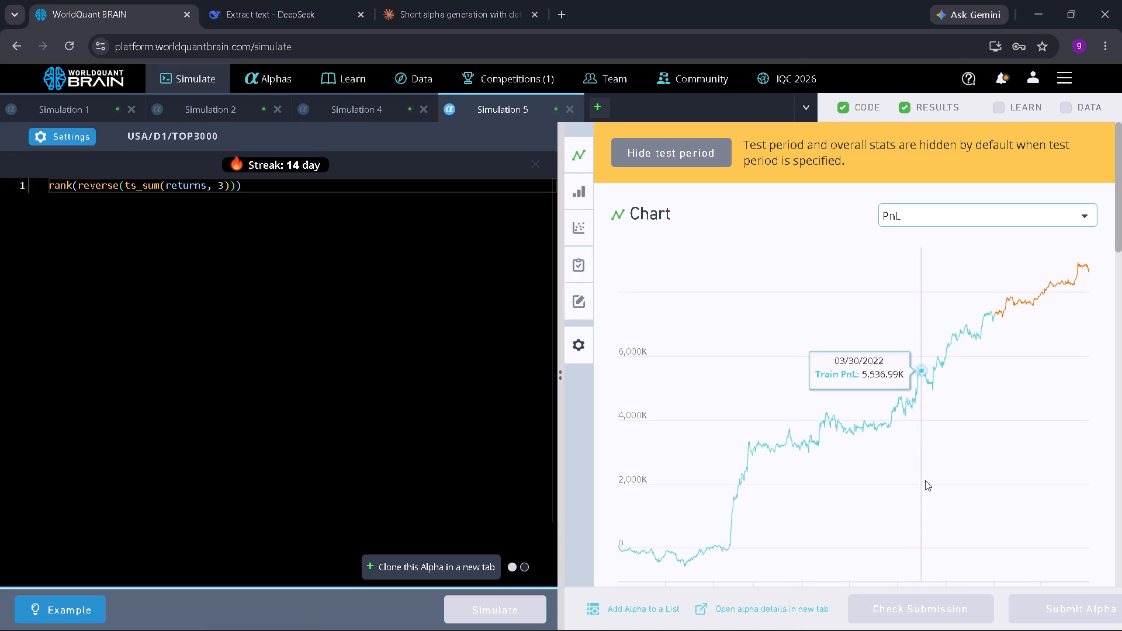
scroll(972, 208, down, 8)
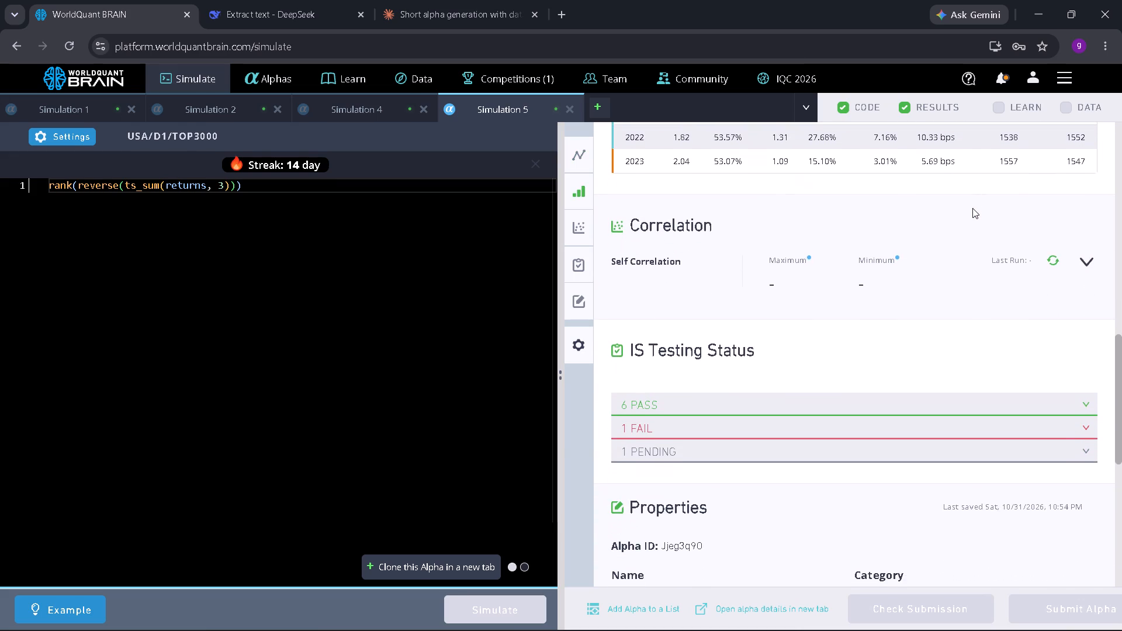
click(867, 418)
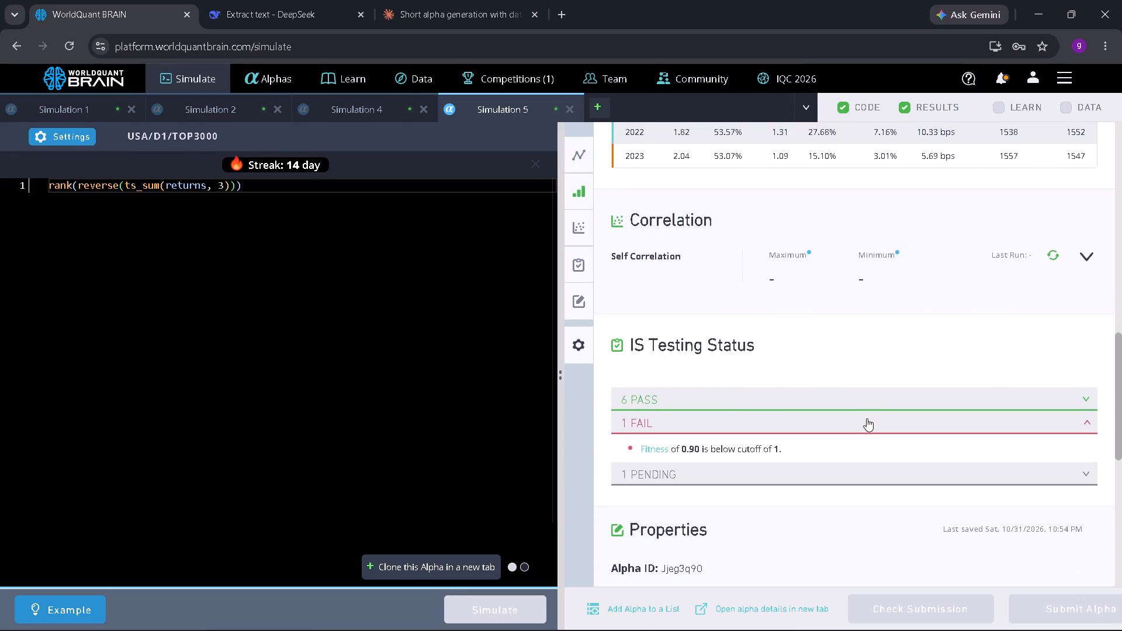
Lower Simulation 5's decay setting to 0, apply the settings and simulate the three-day reversal alpha again.
click(72, 135)
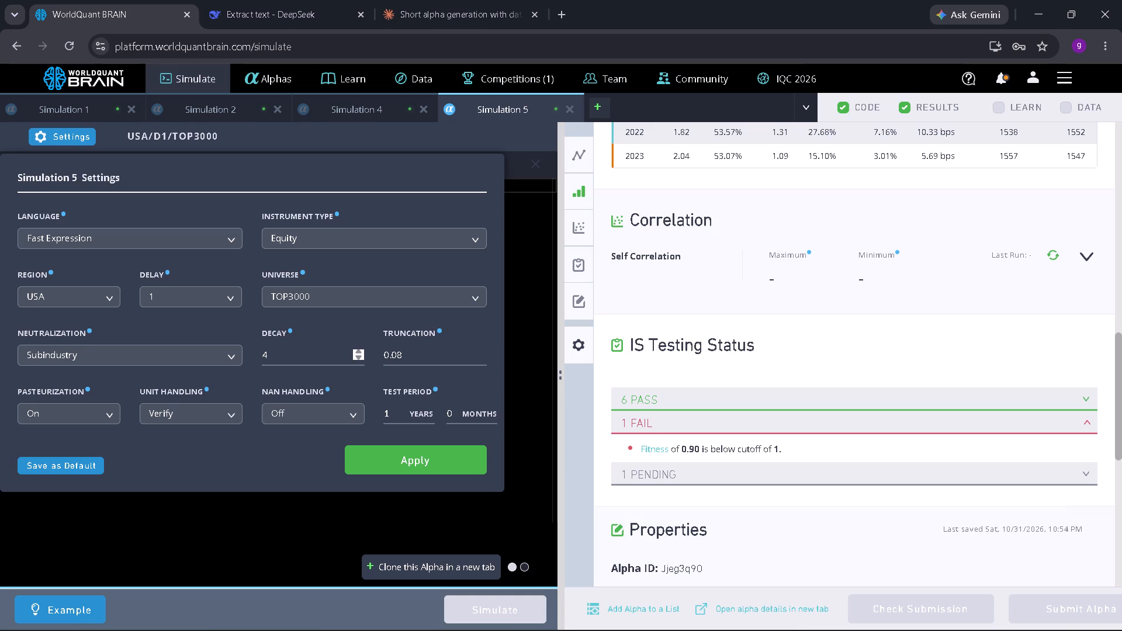
triple_click(357, 357)
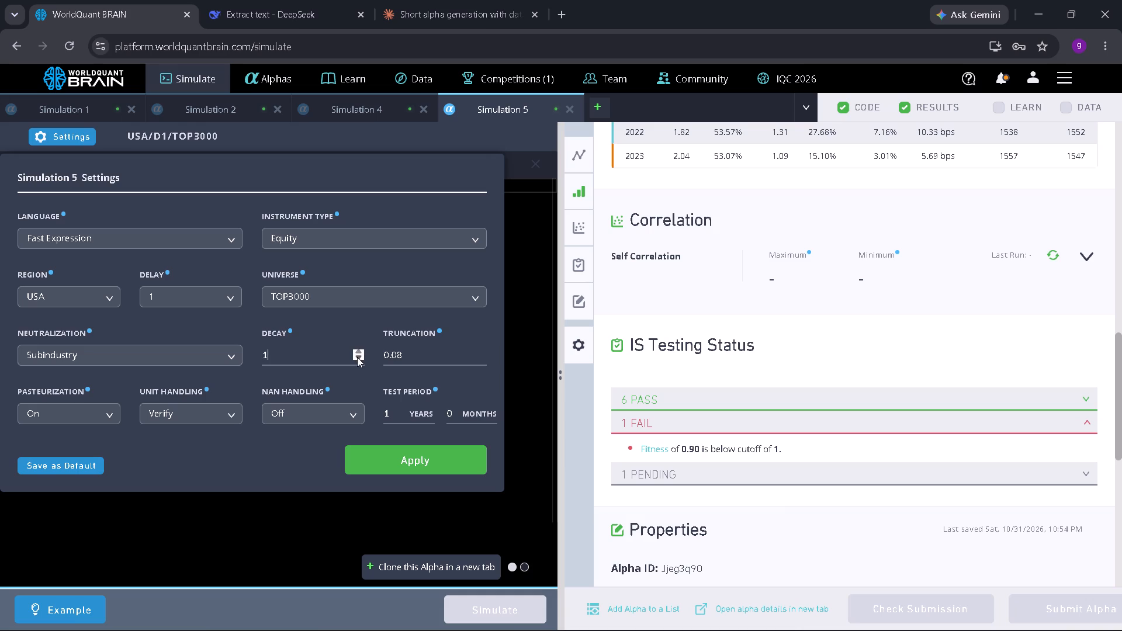
click(357, 357)
click(407, 453)
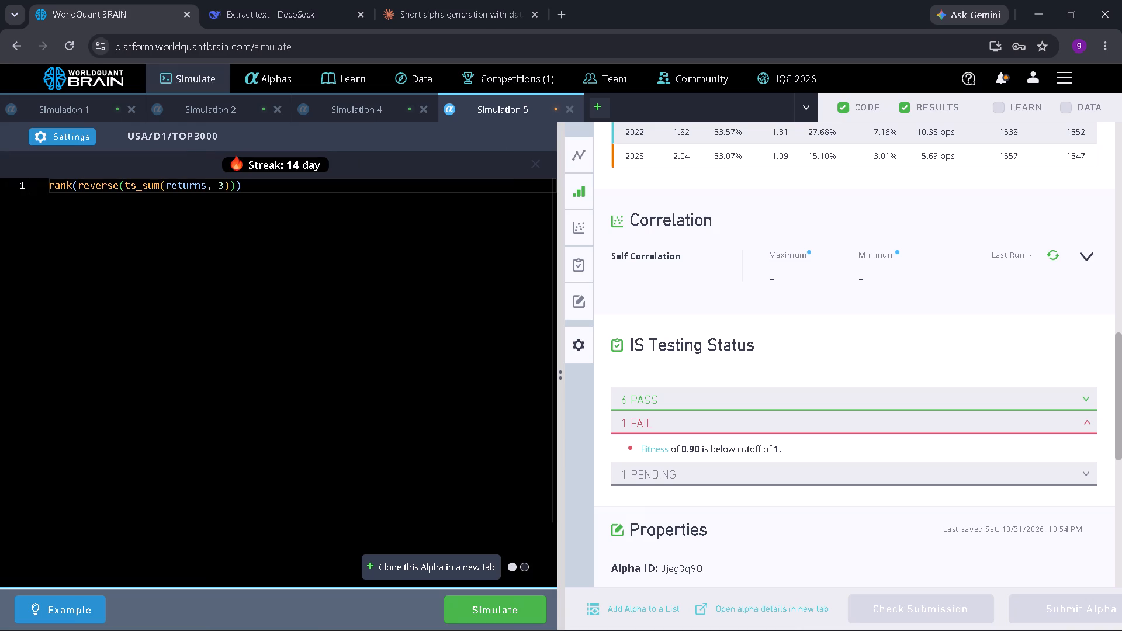
click(489, 602)
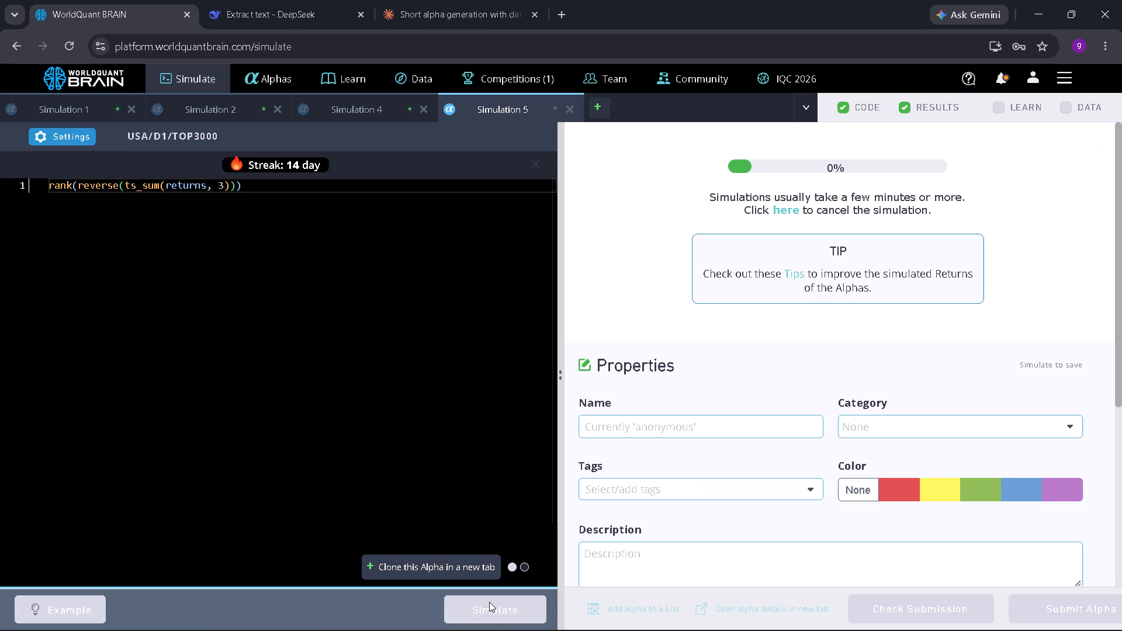
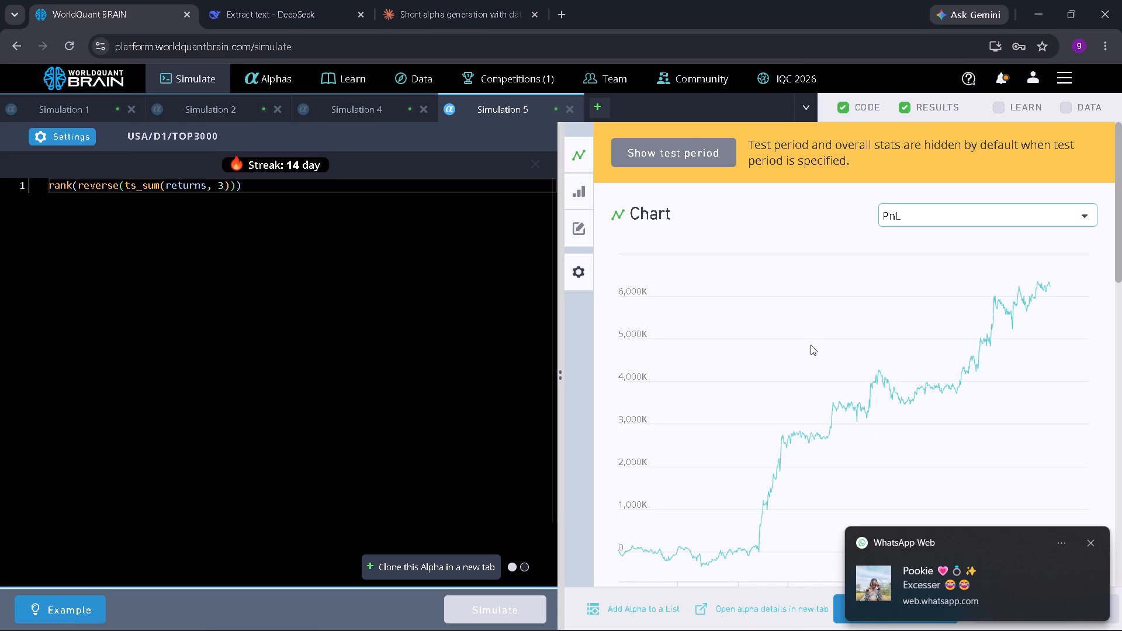
Show Simulation 5's test period results and expand its failed IS tests to read the reasons.
click(838, 602)
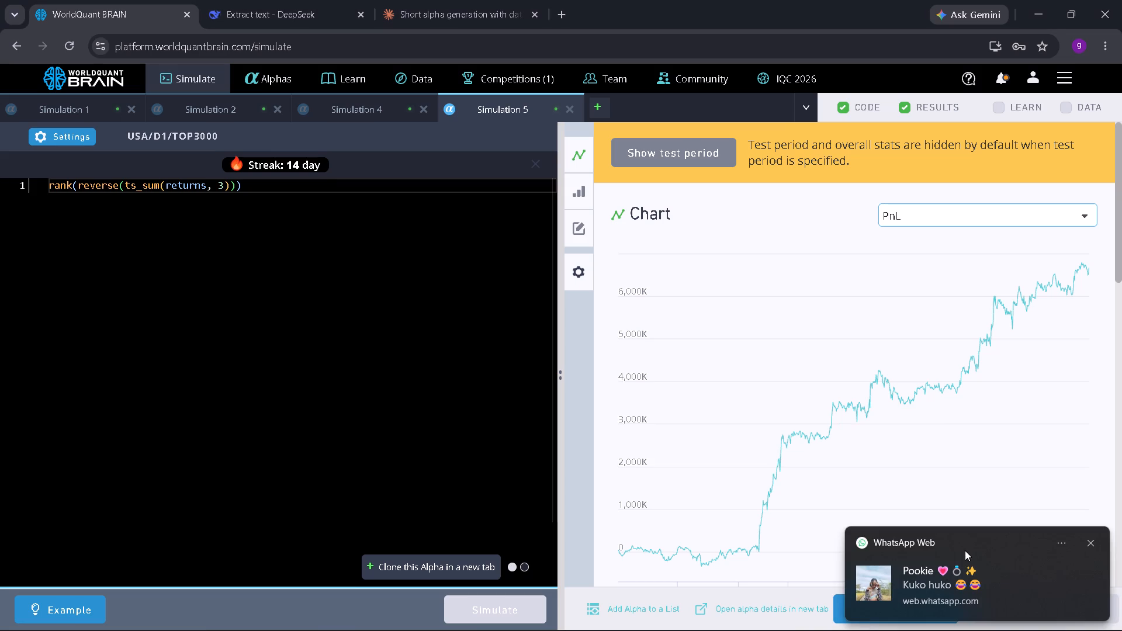
click(1090, 541)
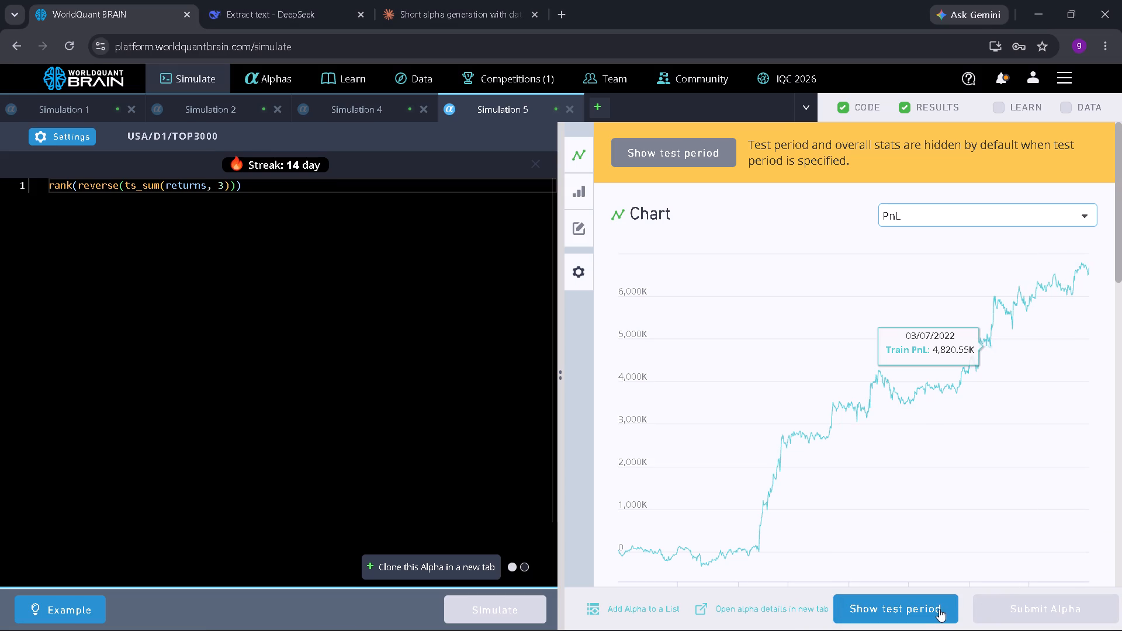
click(934, 609)
scroll(909, 506, down, 4)
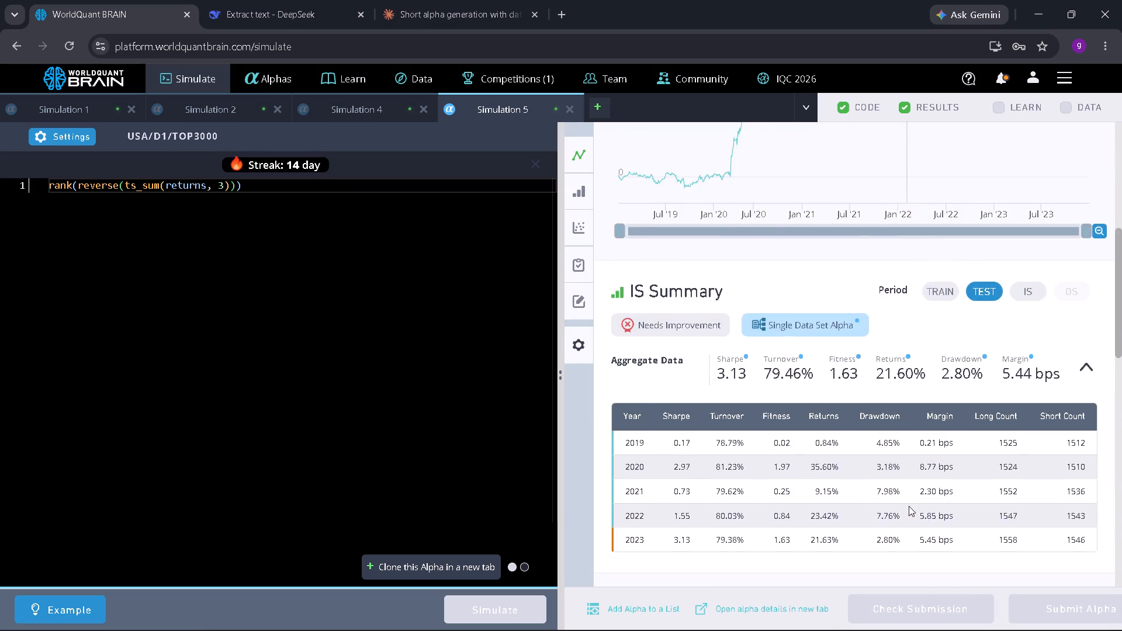
scroll(909, 506, down, 4)
click(881, 466)
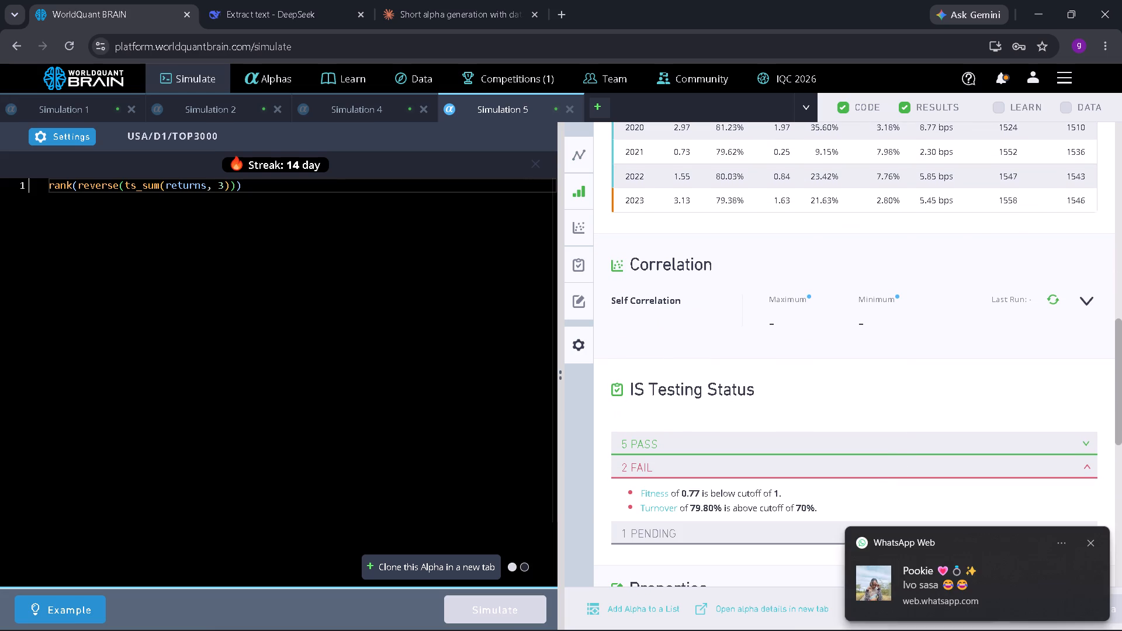
Raise Simulation 5's decay setting to 8, apply the settings and simulate the three-day reversal alpha again.
click(84, 133)
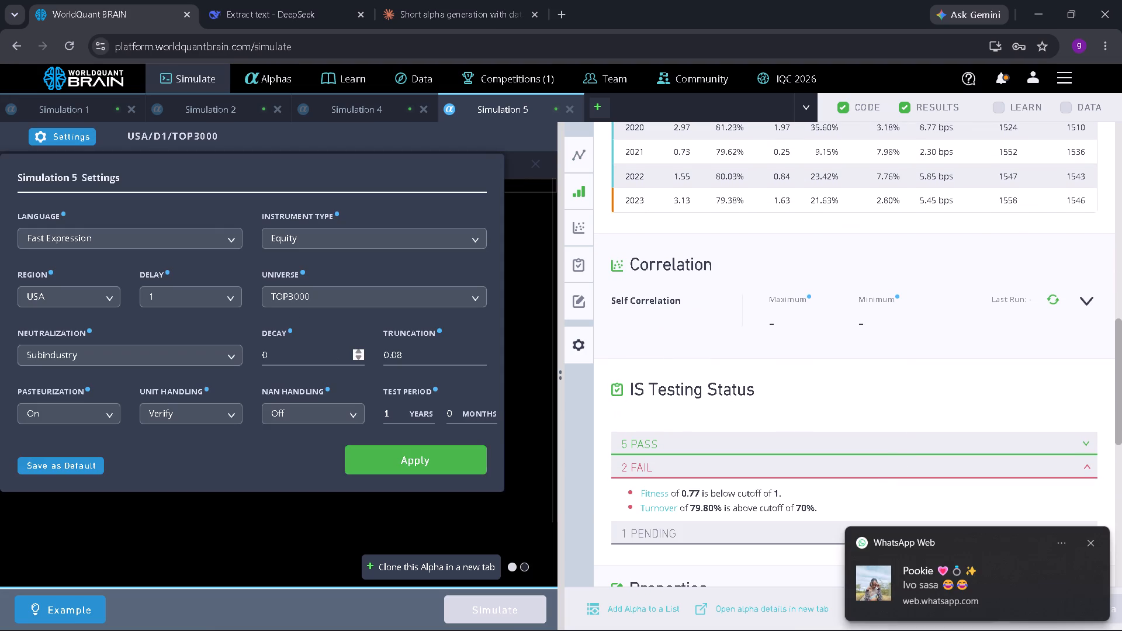
triple_click(359, 351)
triple_click(359, 351)
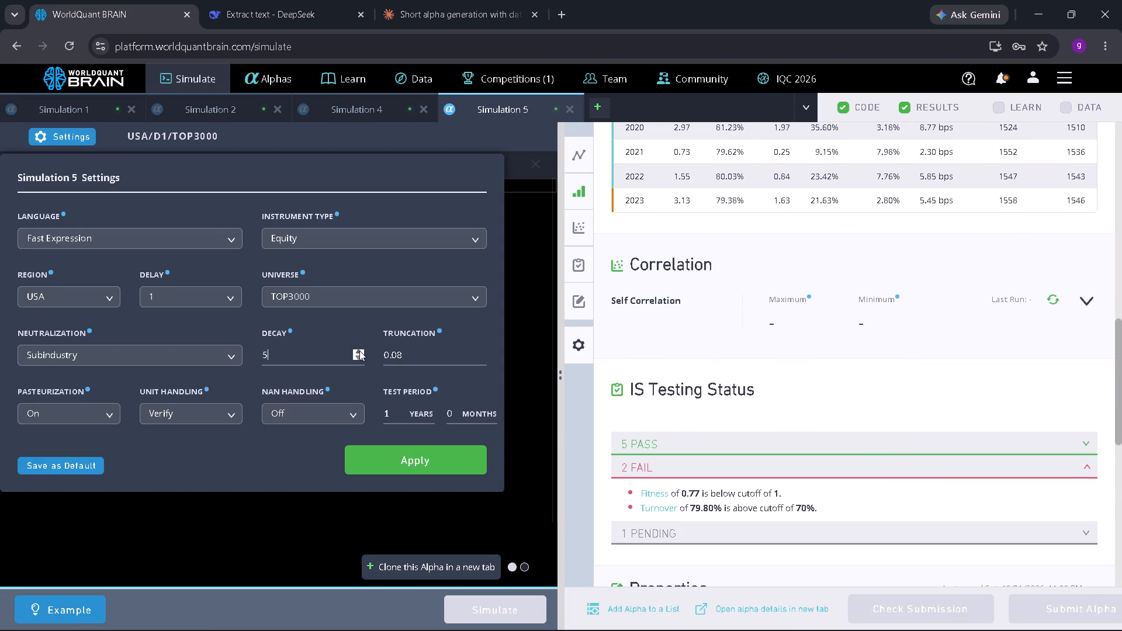
double_click(359, 351)
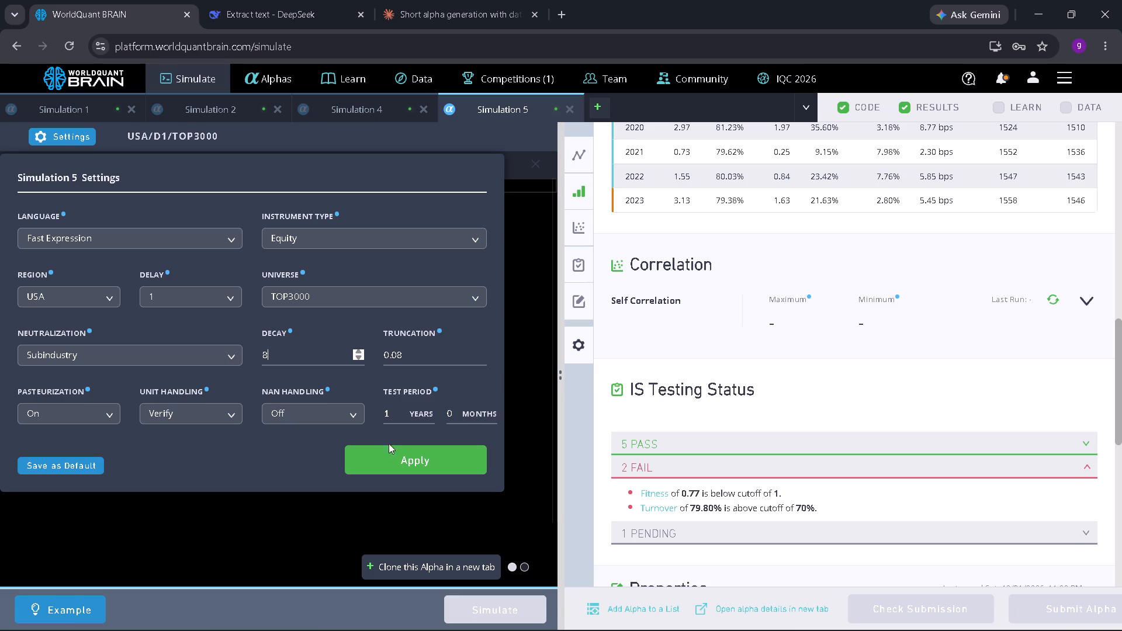
click(394, 454)
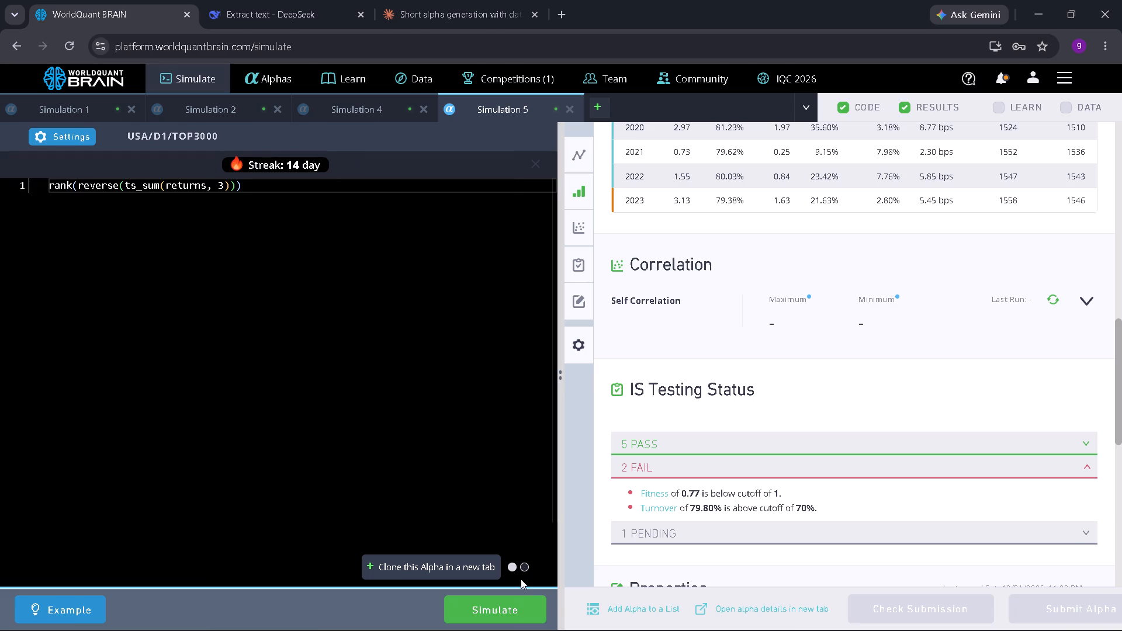
click(528, 605)
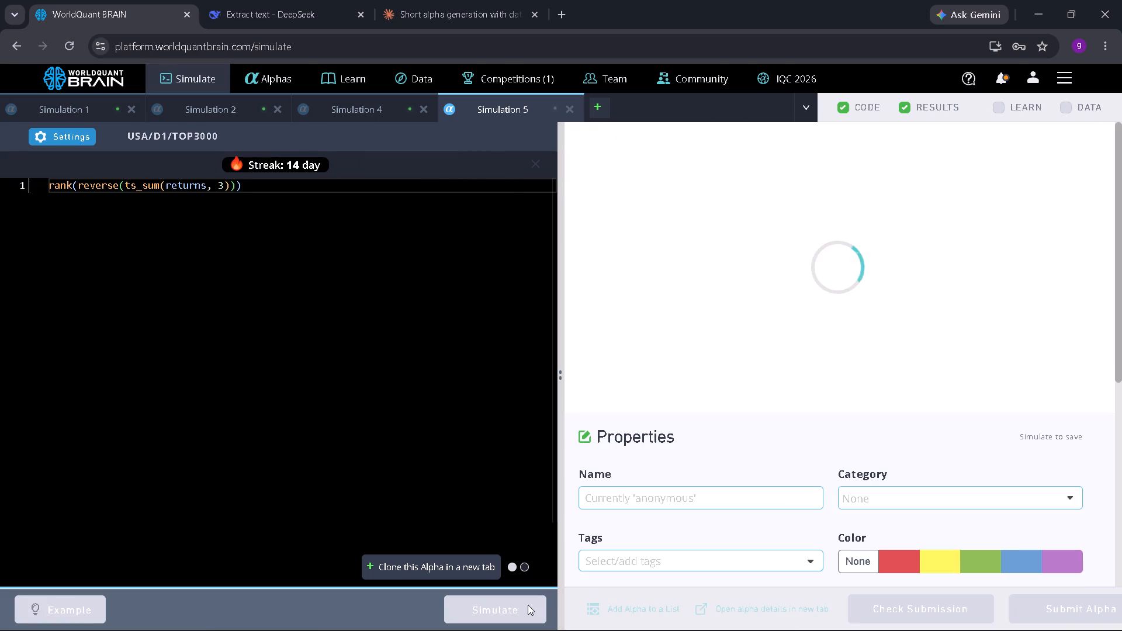
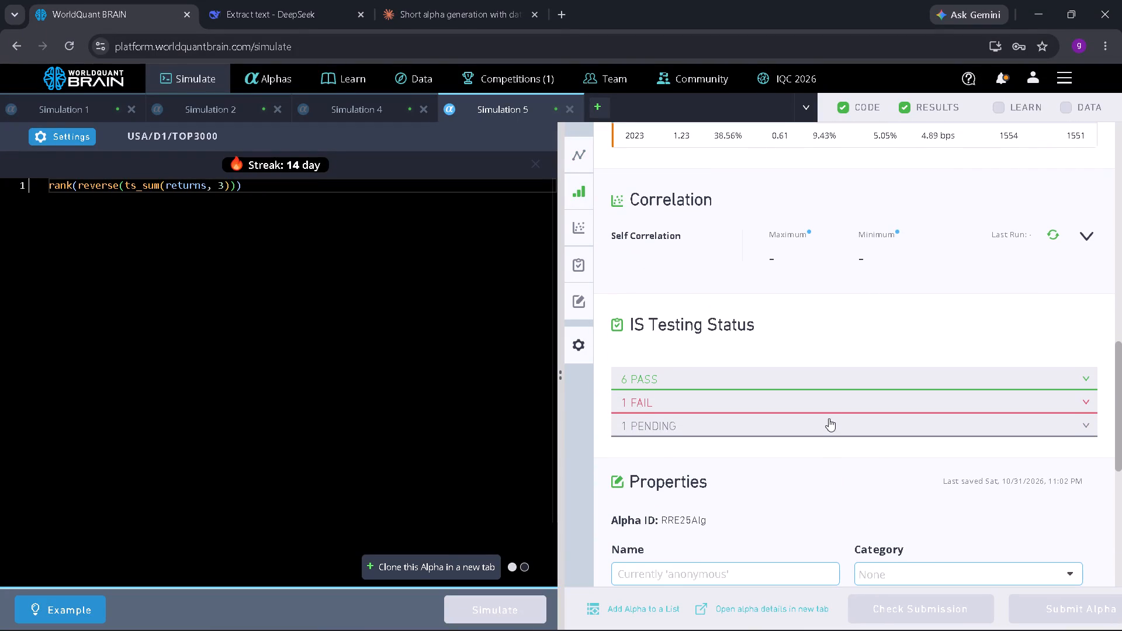
Expand Simulation 5's failed IS test to see which requirement it misses.
click(827, 396)
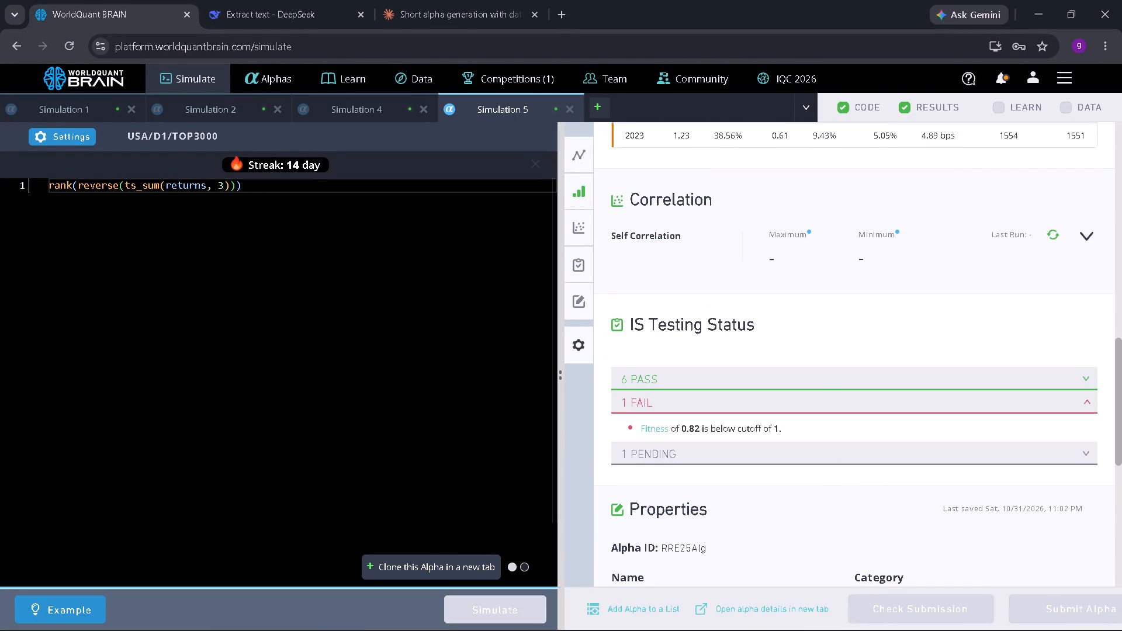
Change the decay value in Simulation 5's settings to 7.
click(70, 130)
triple_click(358, 356)
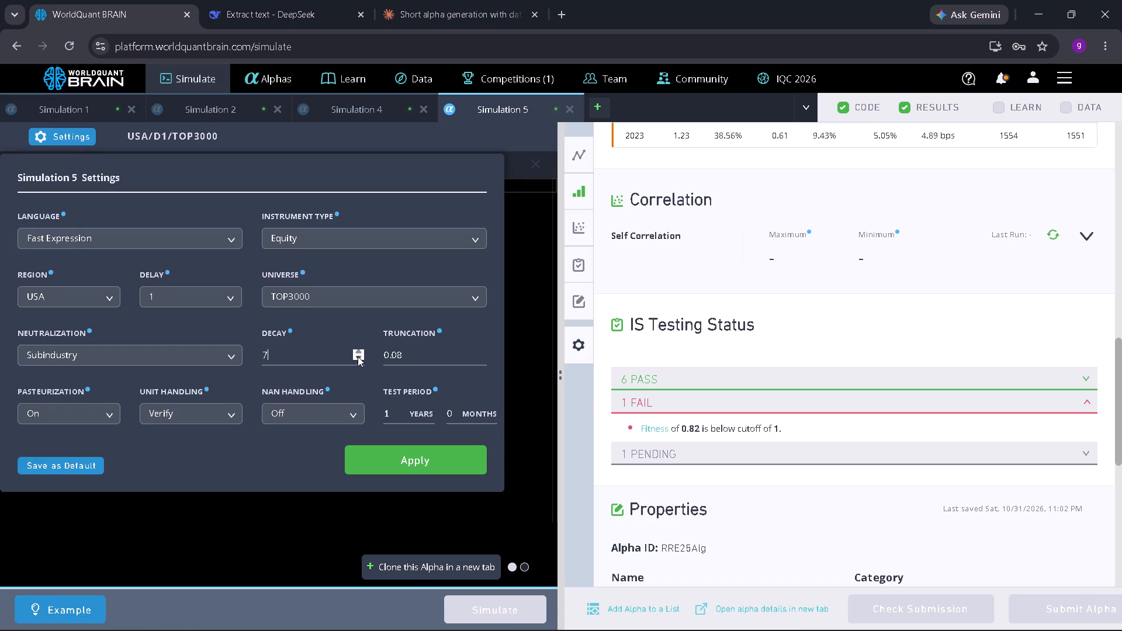
Set Simulation 5's decay to 4 and neutralization to Industry, apply the settings and simulate the three-day reversal alpha again.
click(358, 356)
click(183, 355)
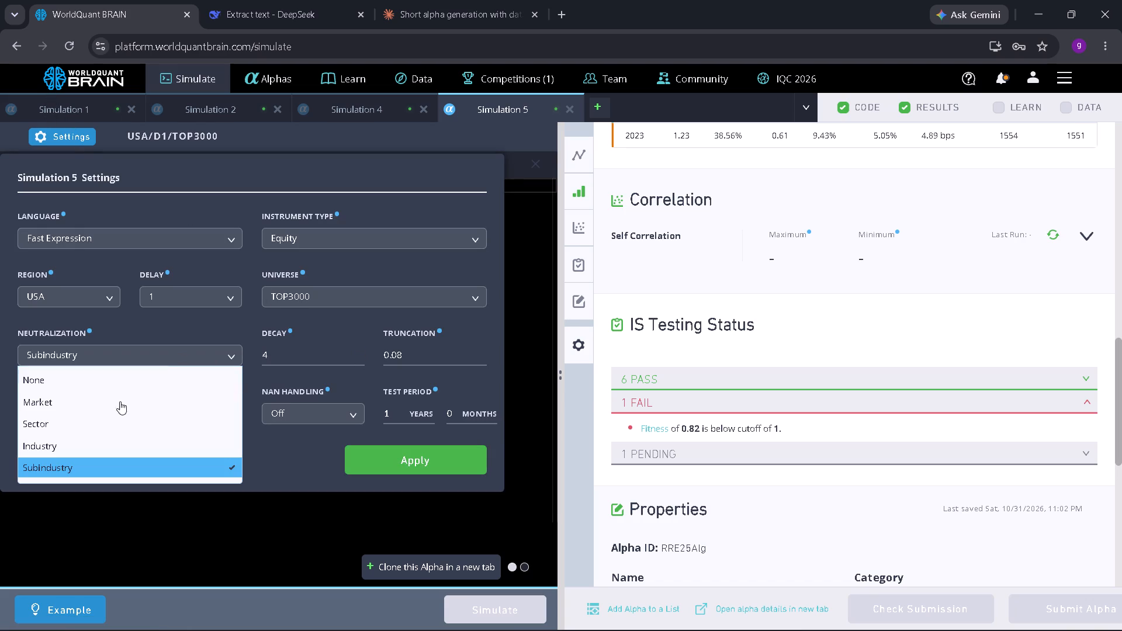
click(91, 438)
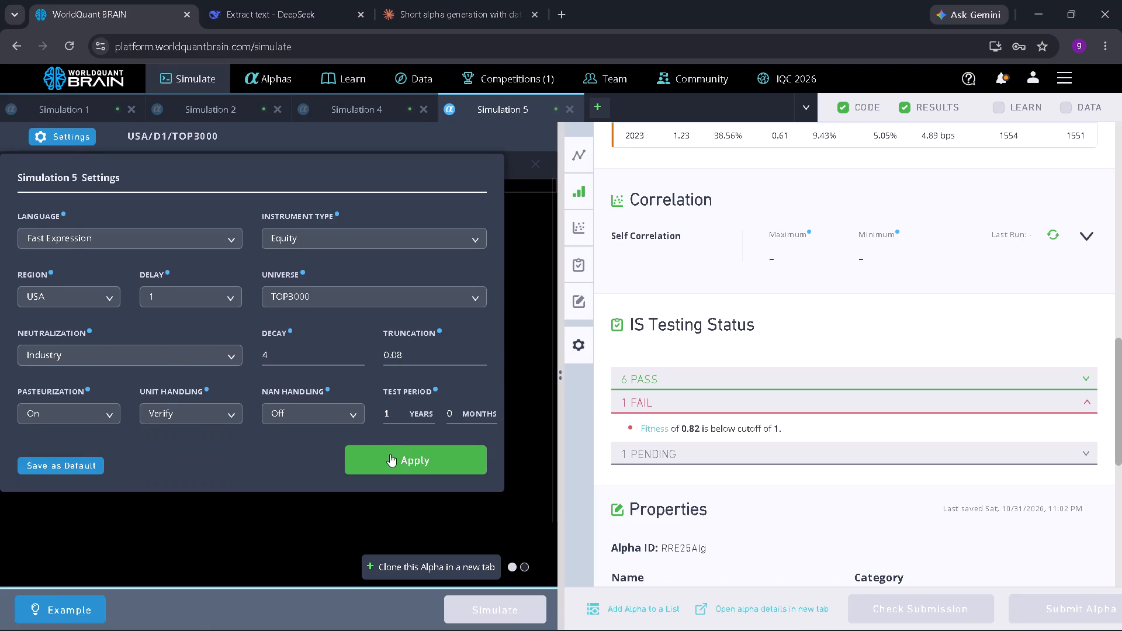
click(392, 455)
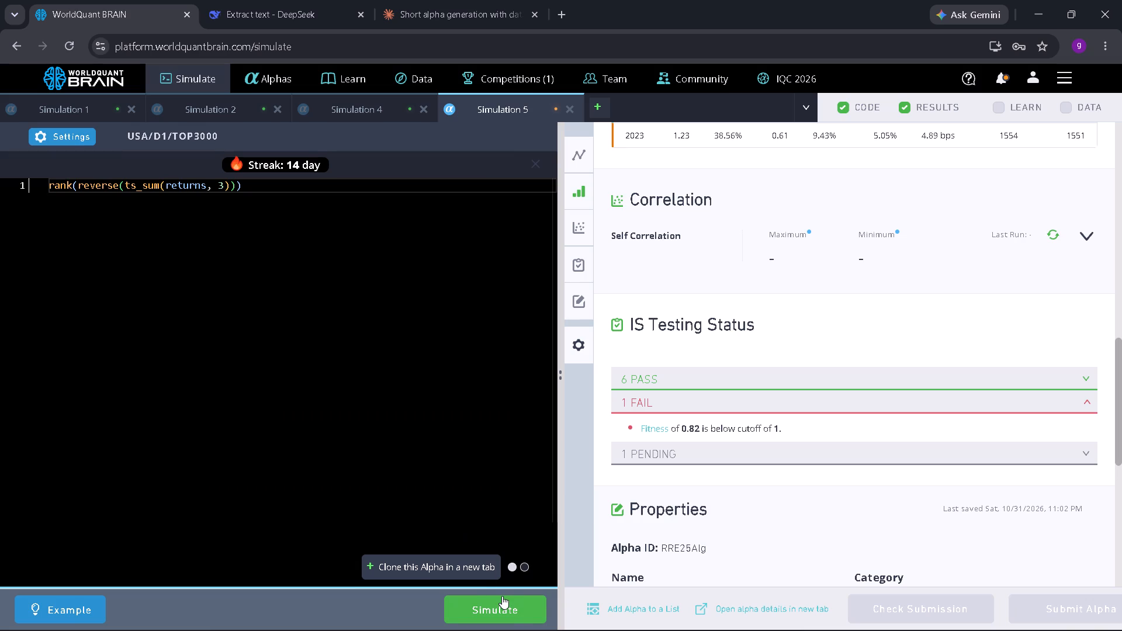
click(510, 612)
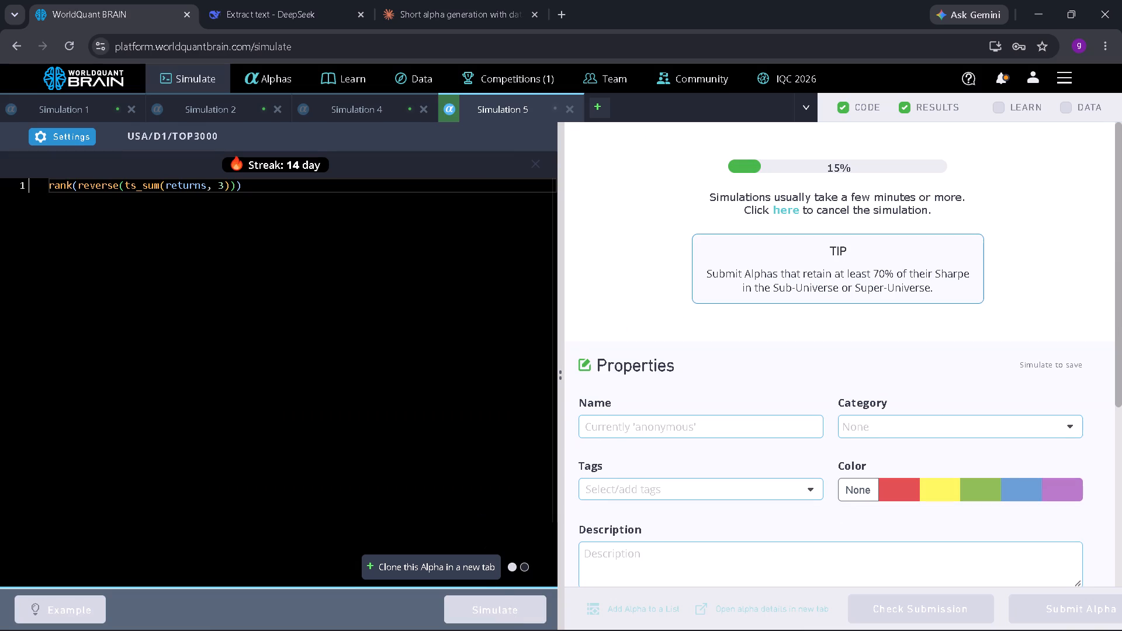
Look over the Simulation 1 and Simulation 2 results and expand Simulation 2's failed IS tests to see the reasons.
click(77, 115)
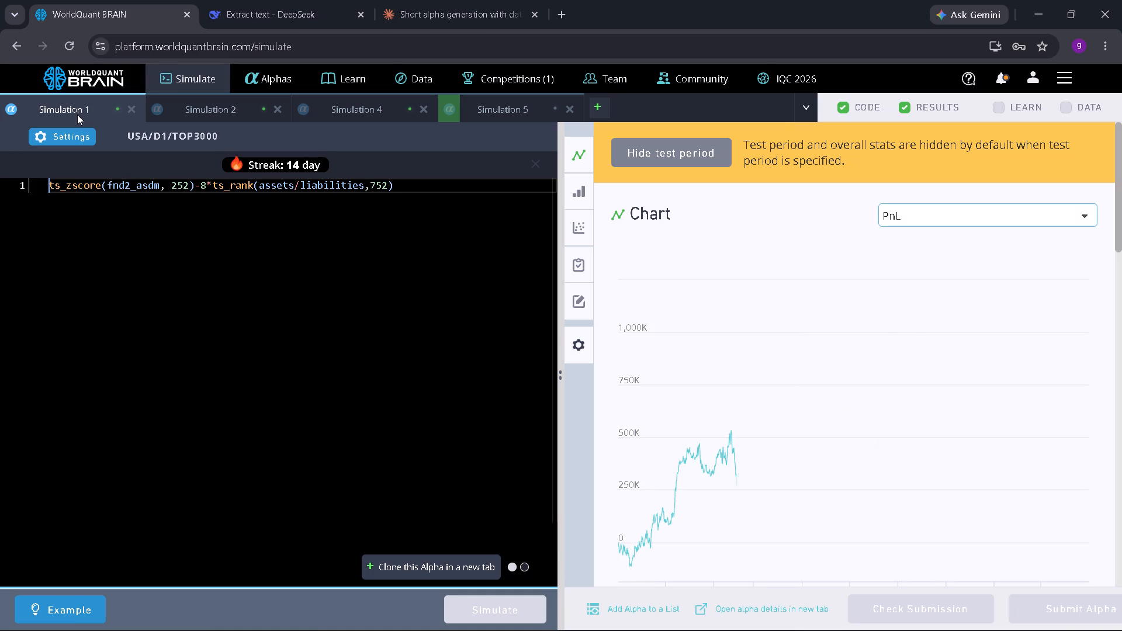
click(222, 113)
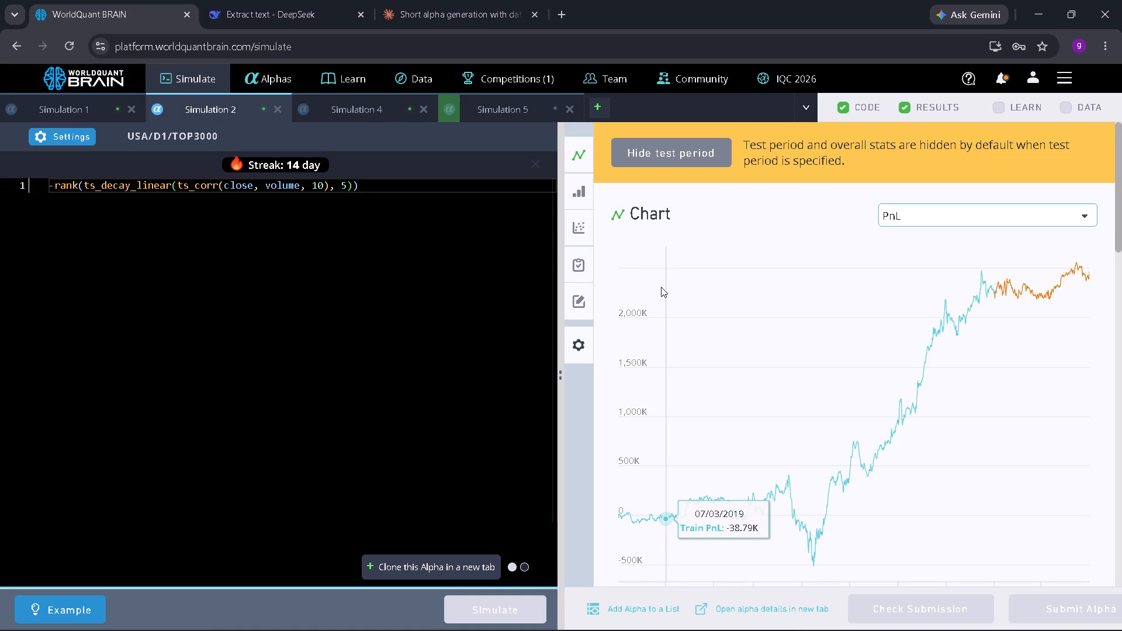
scroll(661, 287, down, 8)
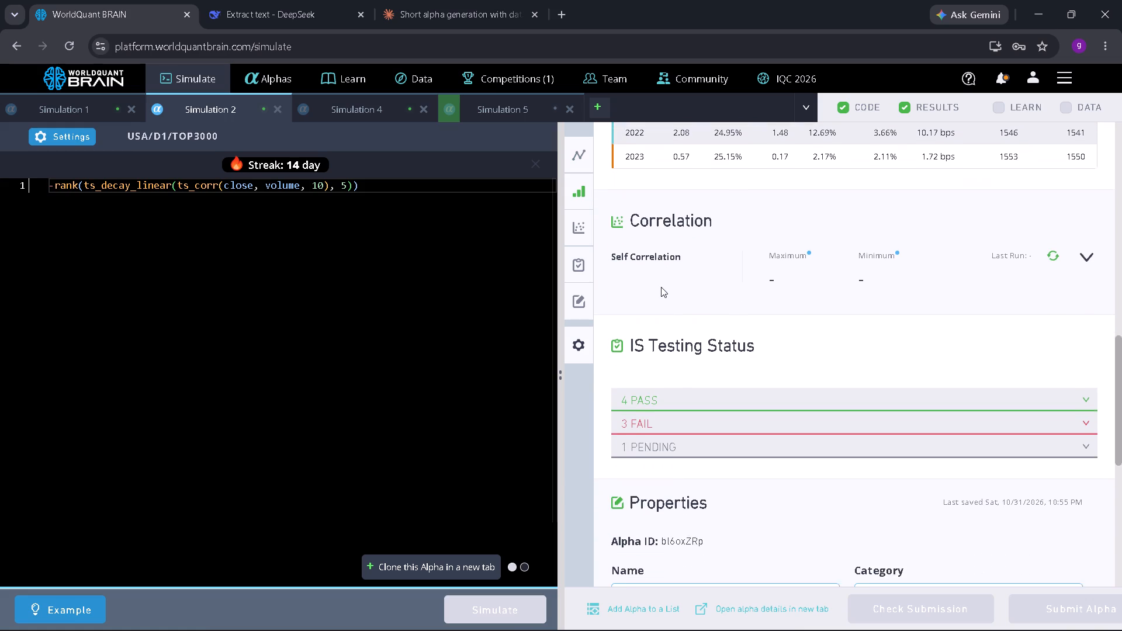
click(689, 395)
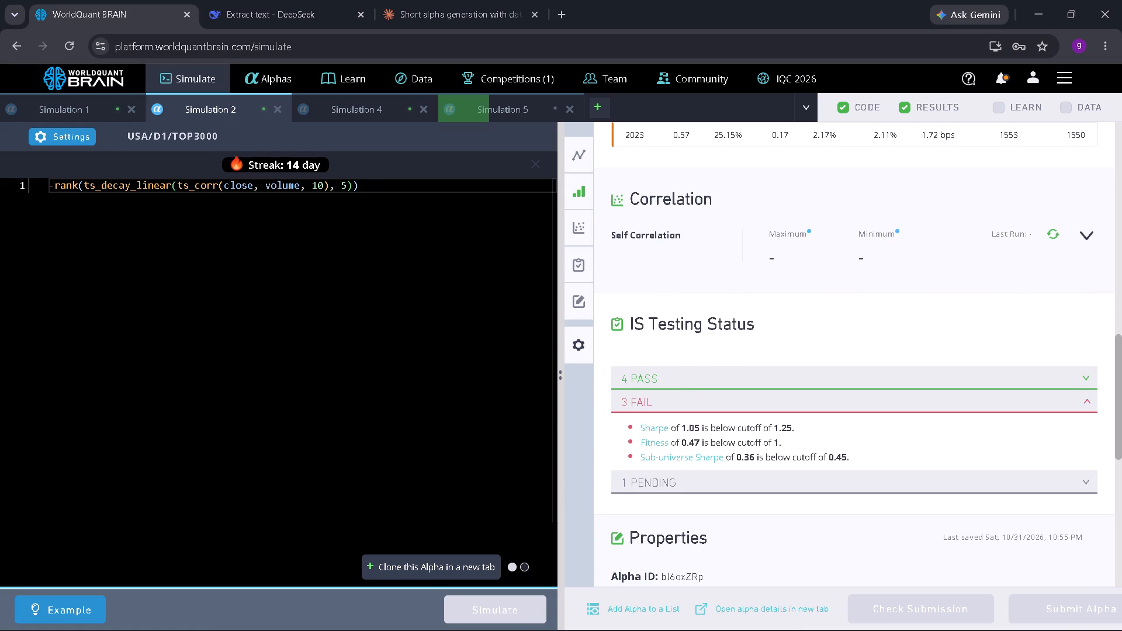
Review Simulation 4's PnL chart, IS summary and correlation sections, and return to Simulation 5 to check its progress.
click(368, 111)
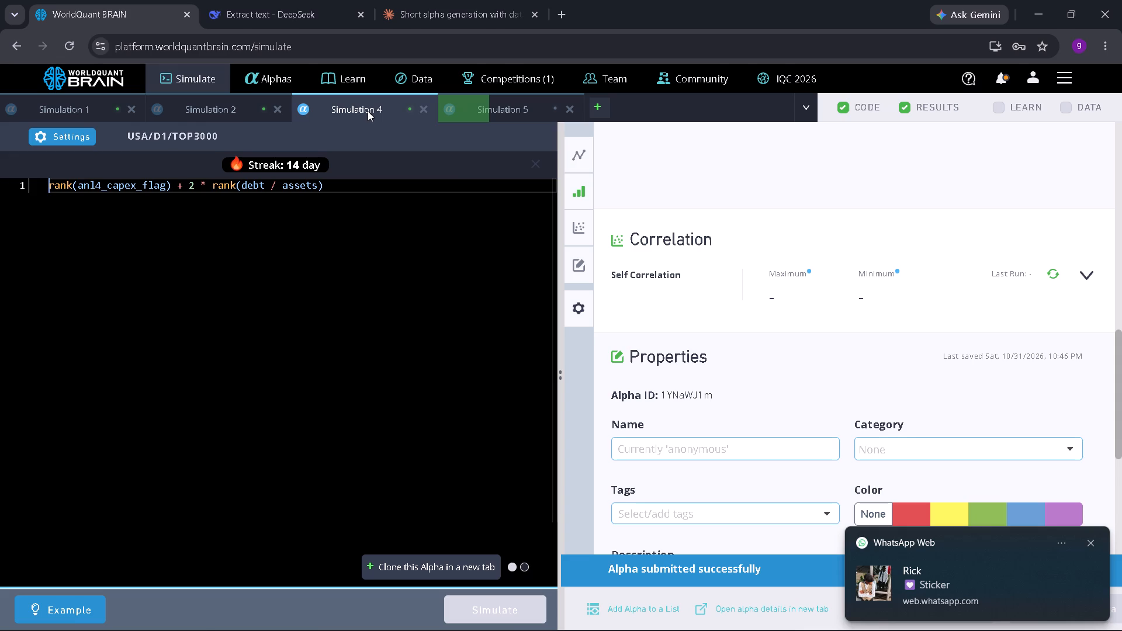
scroll(714, 265, up, 3)
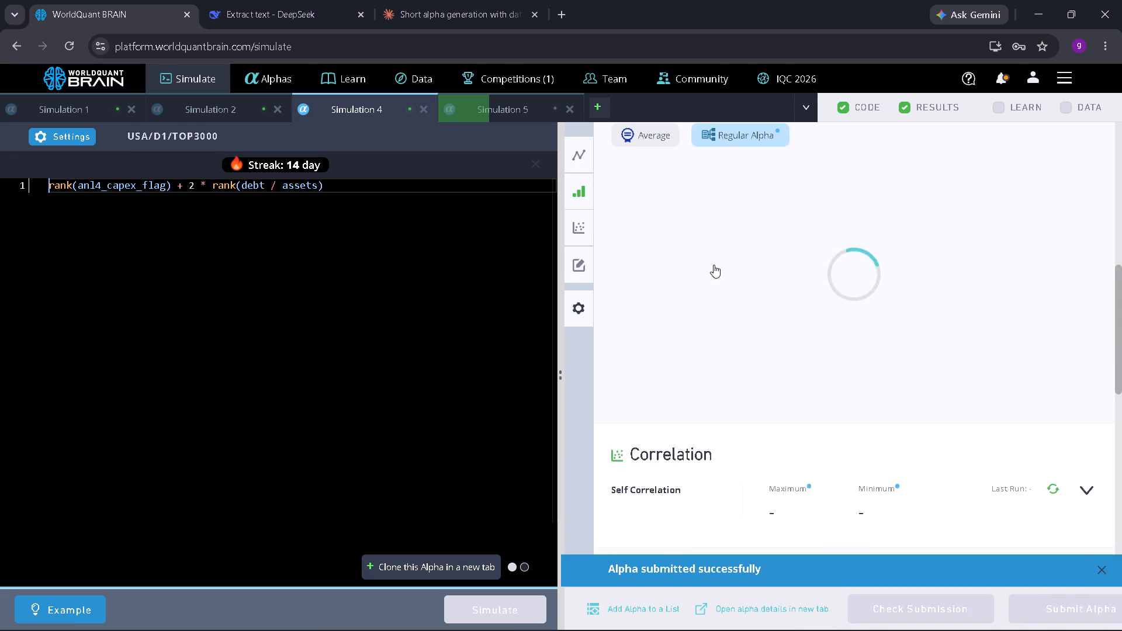
scroll(714, 265, up, 7)
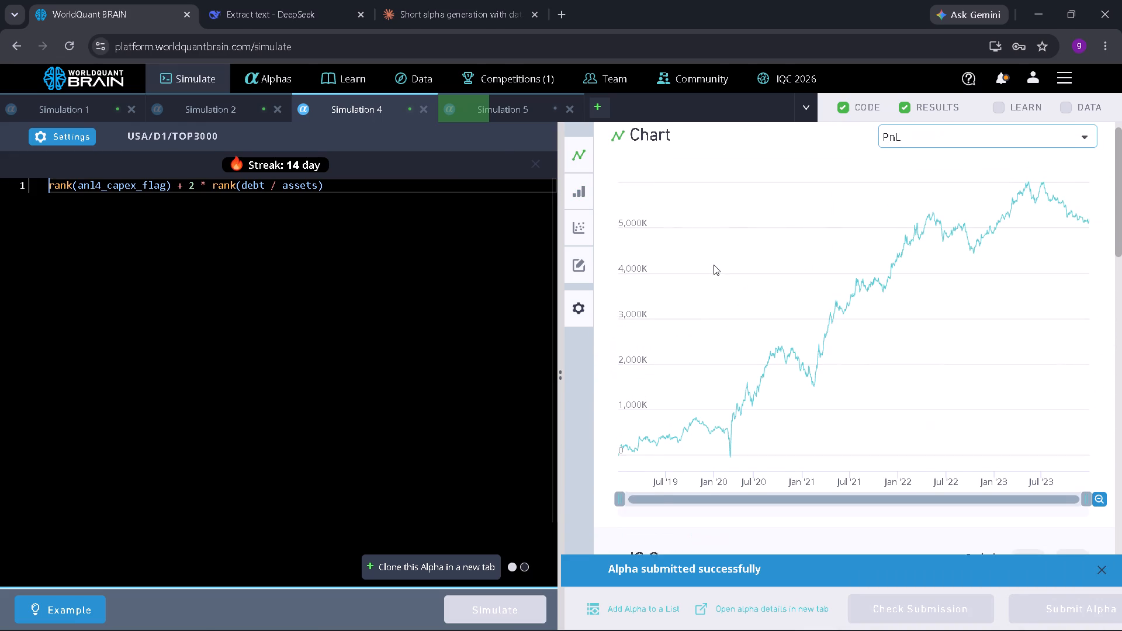
scroll(714, 265, down, 5)
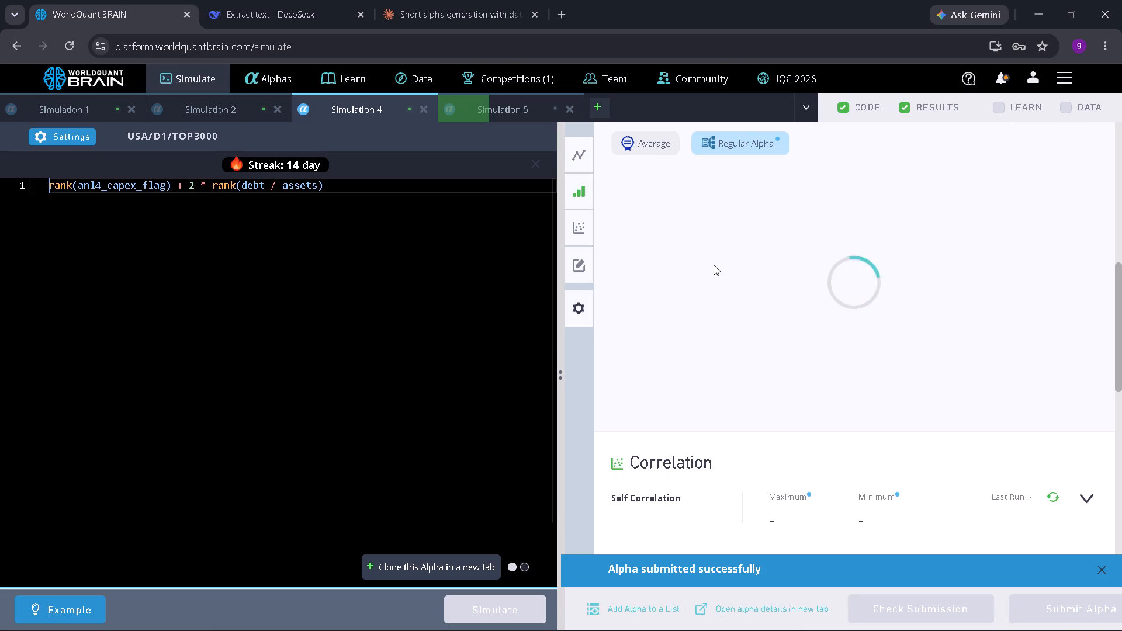
scroll(714, 265, up, 3)
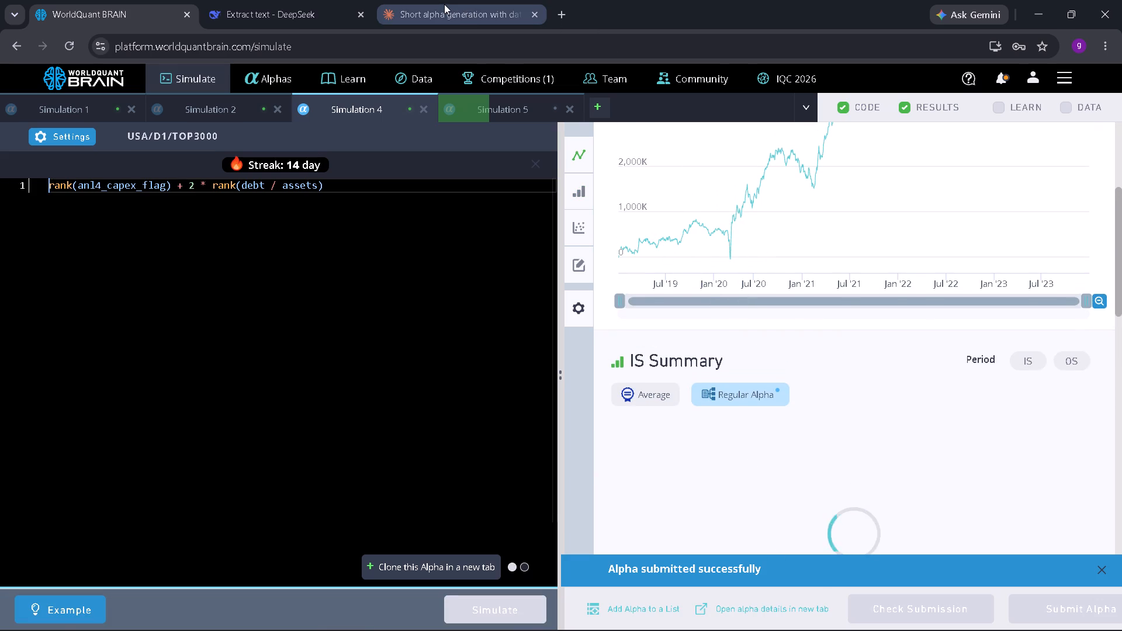
click(484, 116)
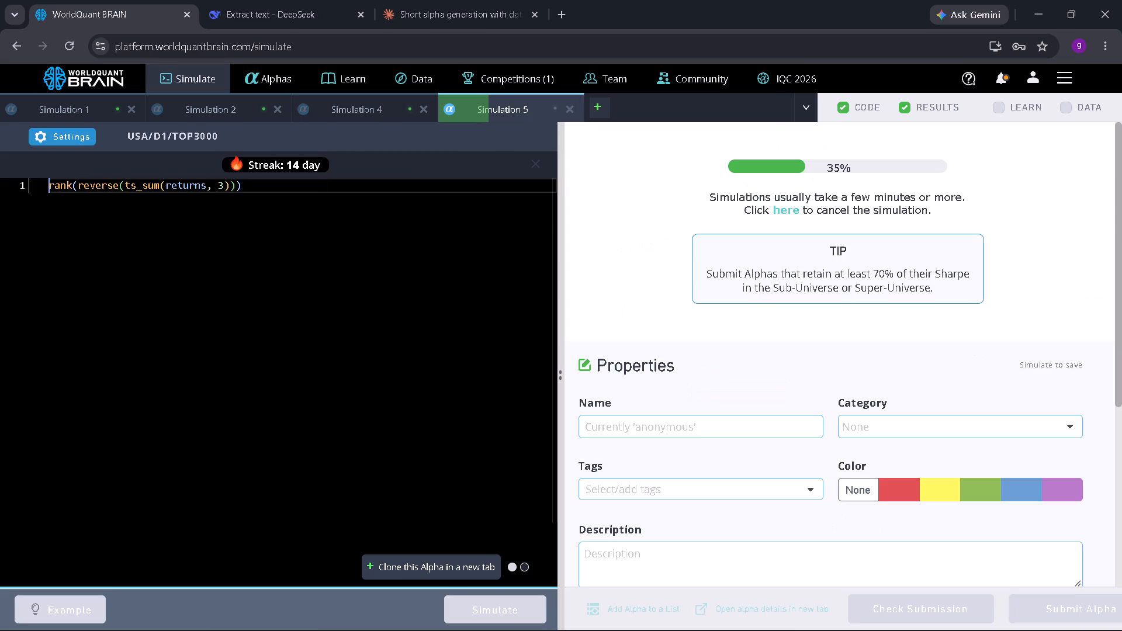
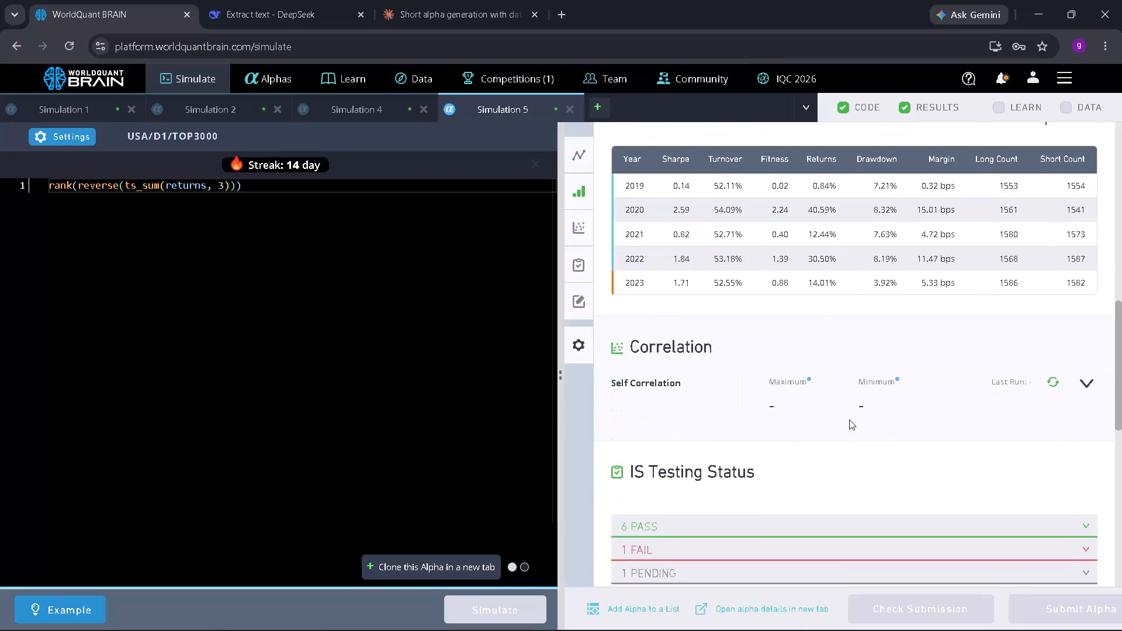
Expand the failed IS tests in Simulation 5's results to see the reason.
scroll(849, 419, down, 2)
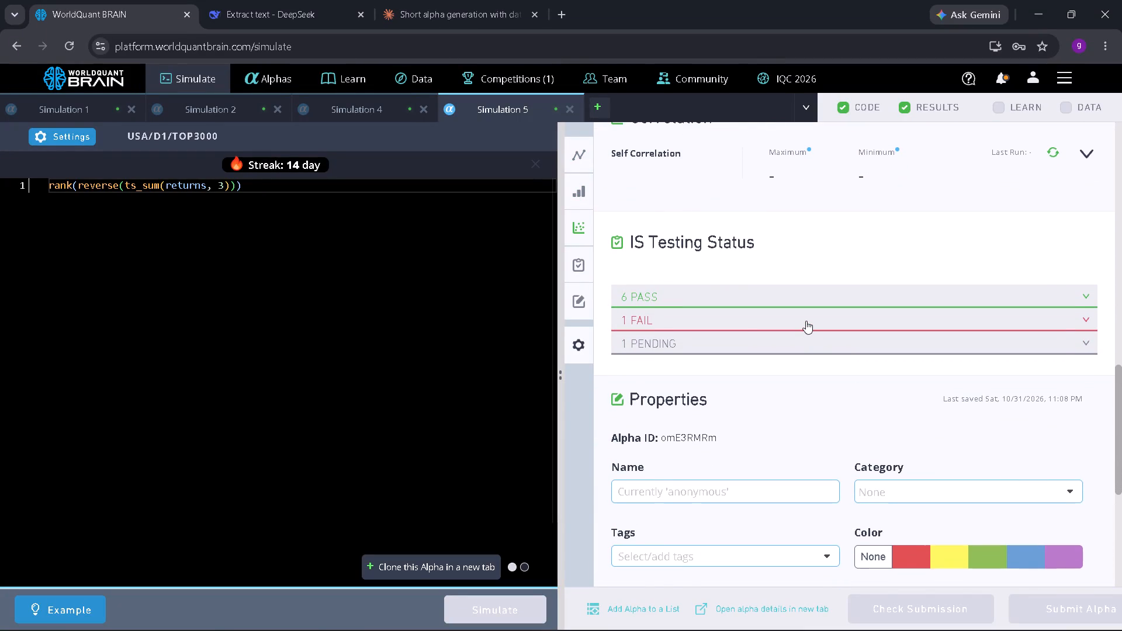
click(806, 321)
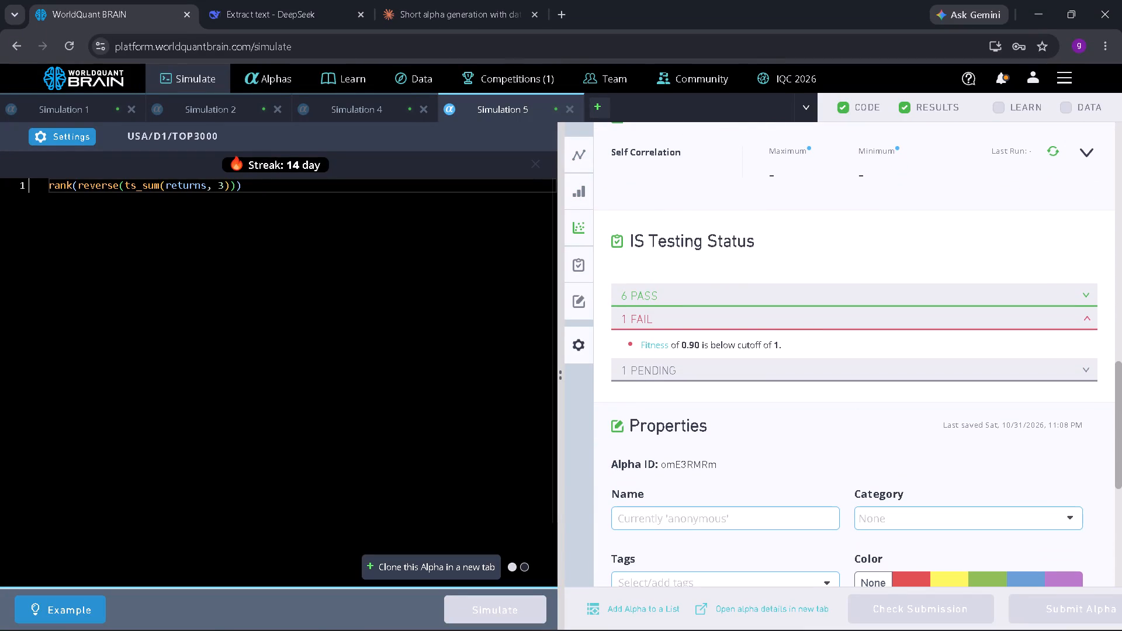
Set Simulation 5's neutralization to Sector, apply the settings and simulate the three-day reversal alpha again.
click(82, 131)
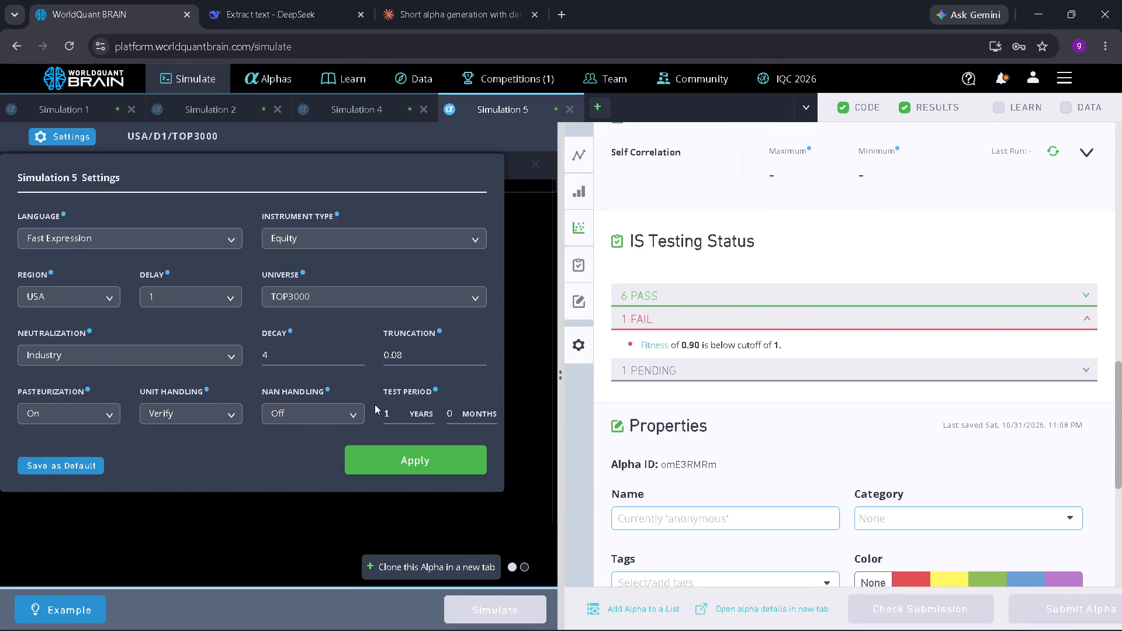
click(142, 348)
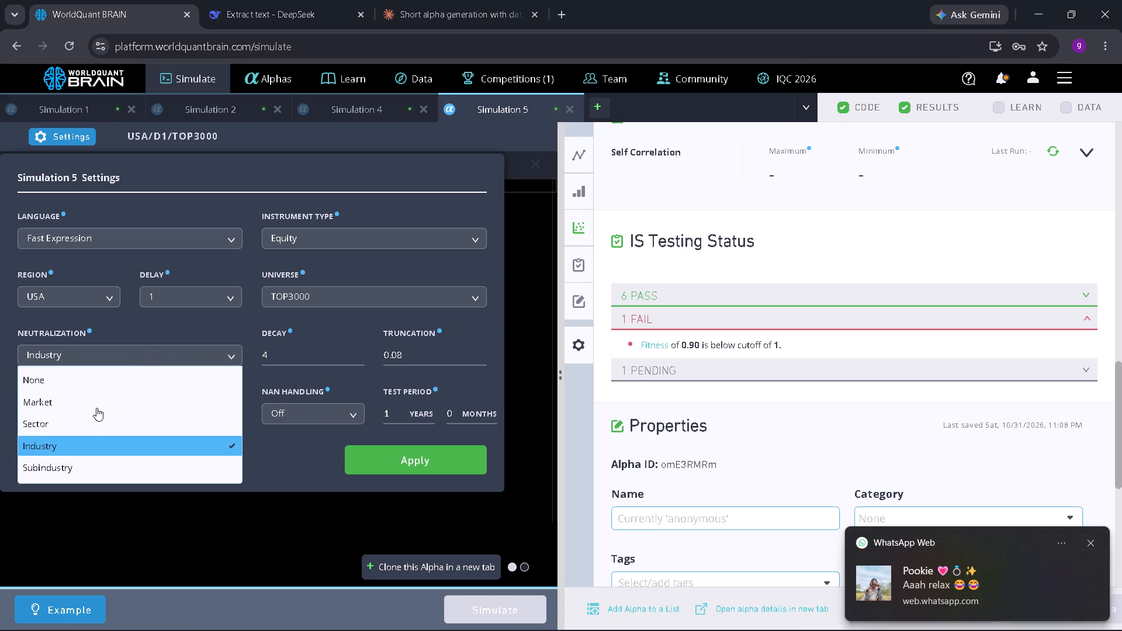
click(89, 419)
click(390, 450)
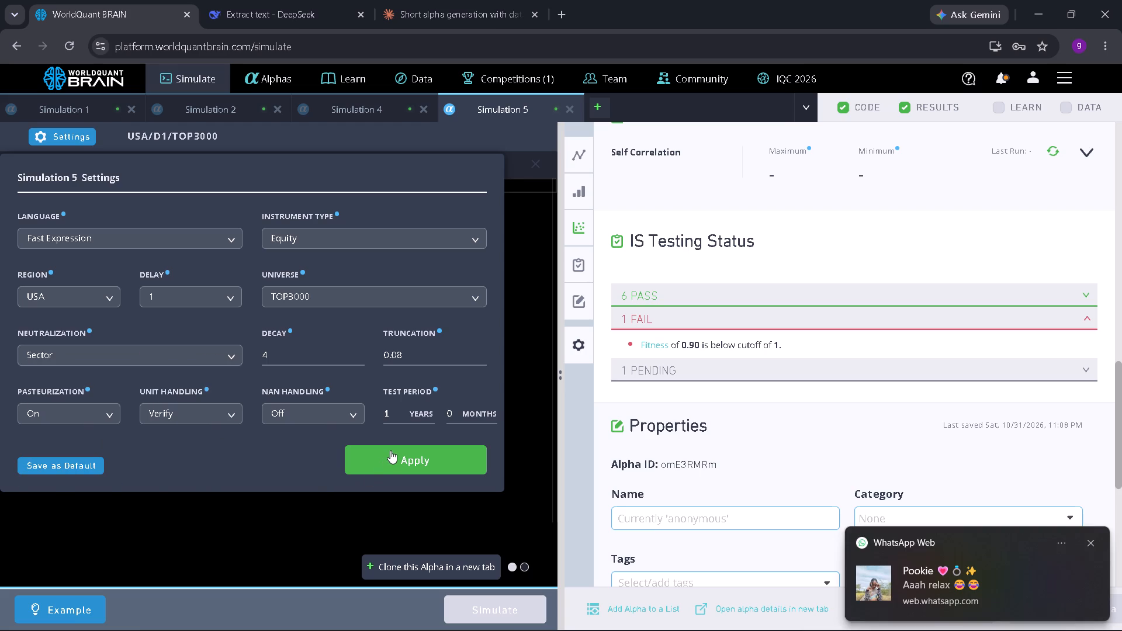
click(500, 603)
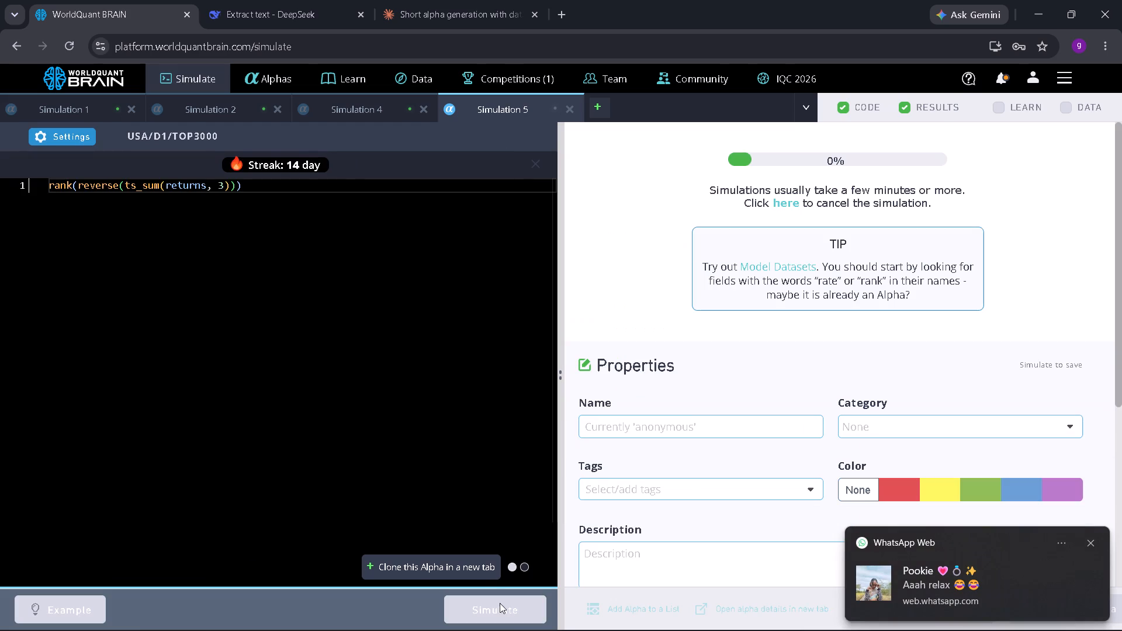
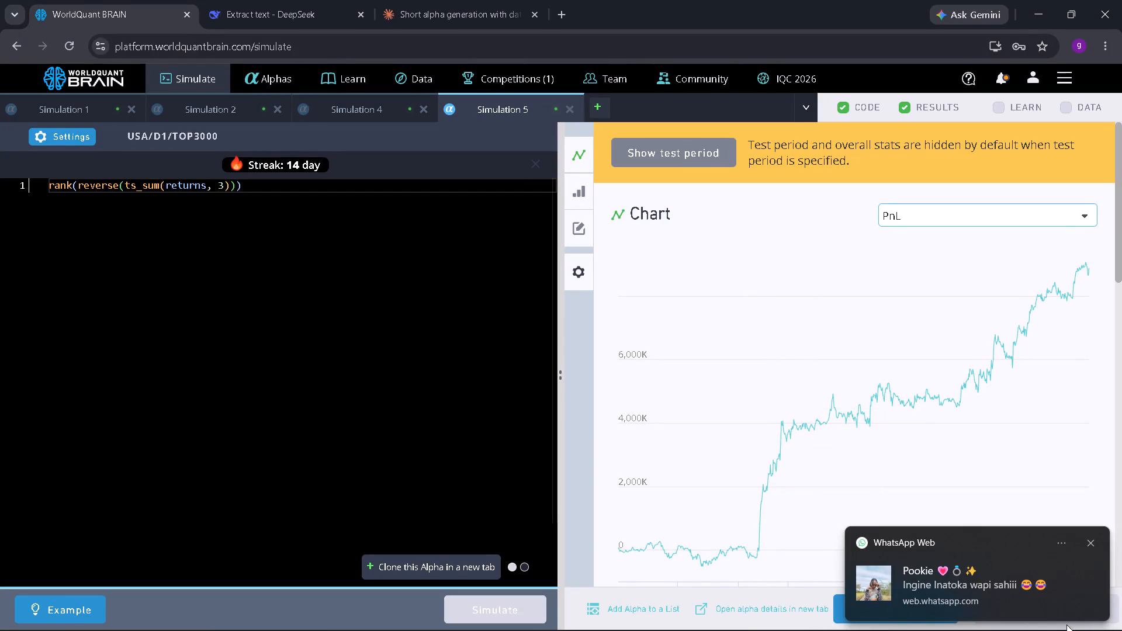
Dismiss the incoming chat notifications that cover the simulation results.
click(1086, 543)
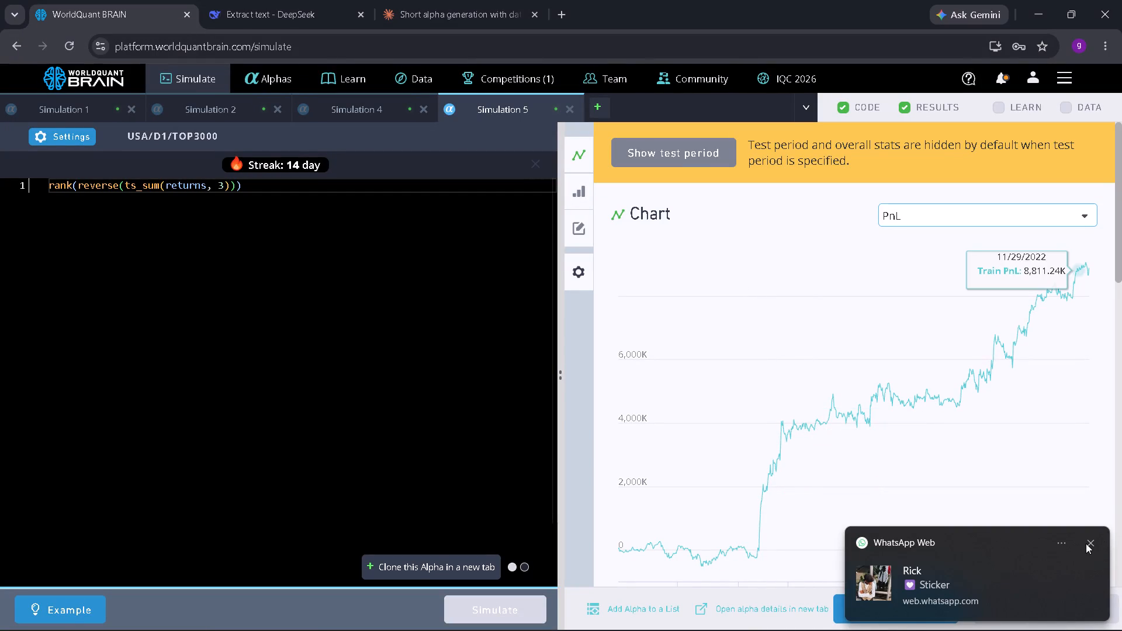
click(1091, 542)
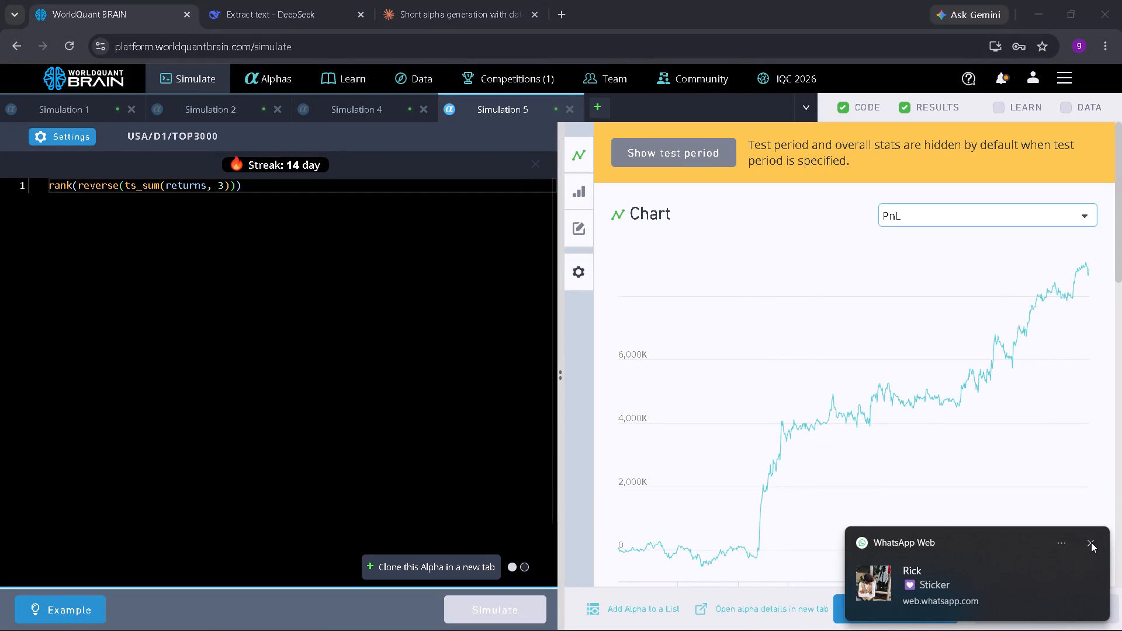
Show the test period for Simulation 5's results and expand the failed IS tests to see the reason.
click(938, 605)
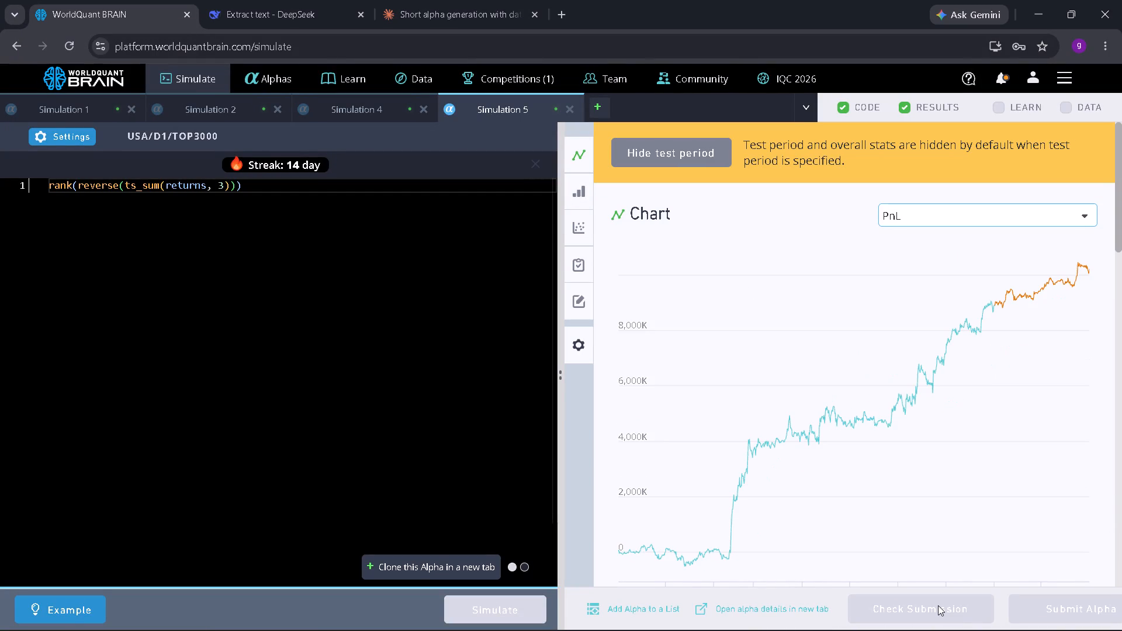
scroll(609, 396, down, 6)
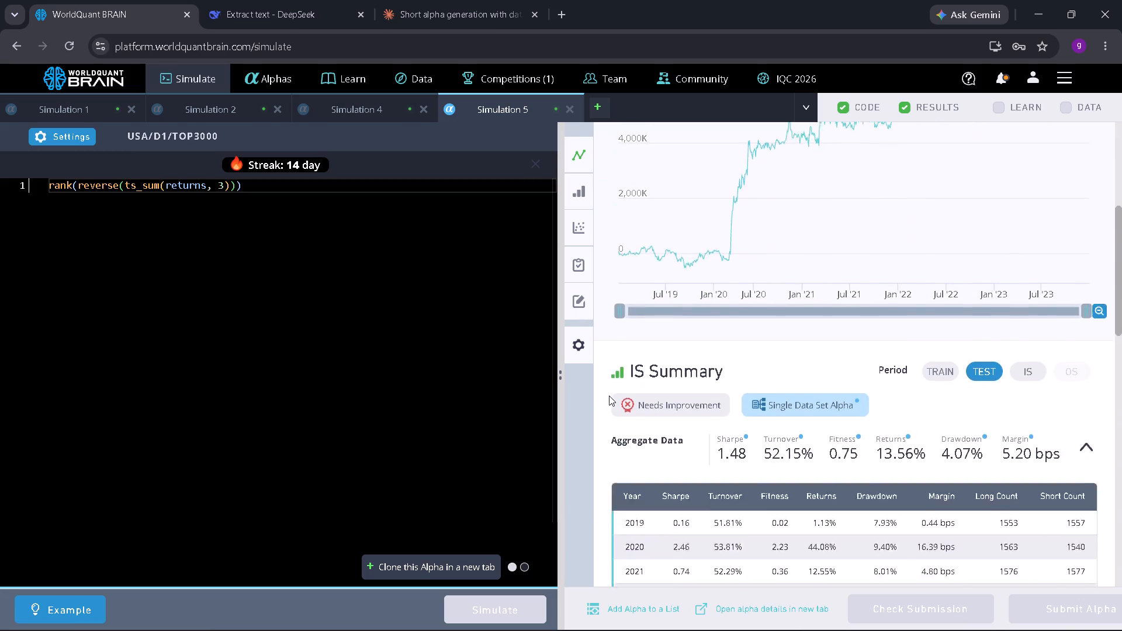
scroll(609, 396, down, 5)
click(652, 365)
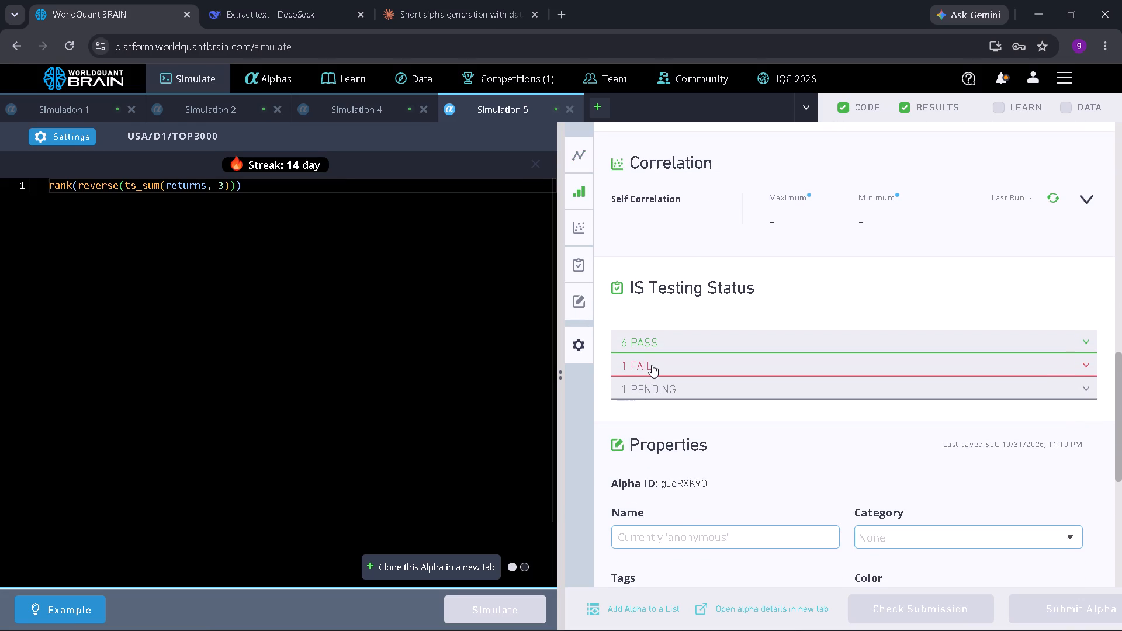
Set Simulation 5's neutralization to Subindustry in its simulation settings.
click(61, 133)
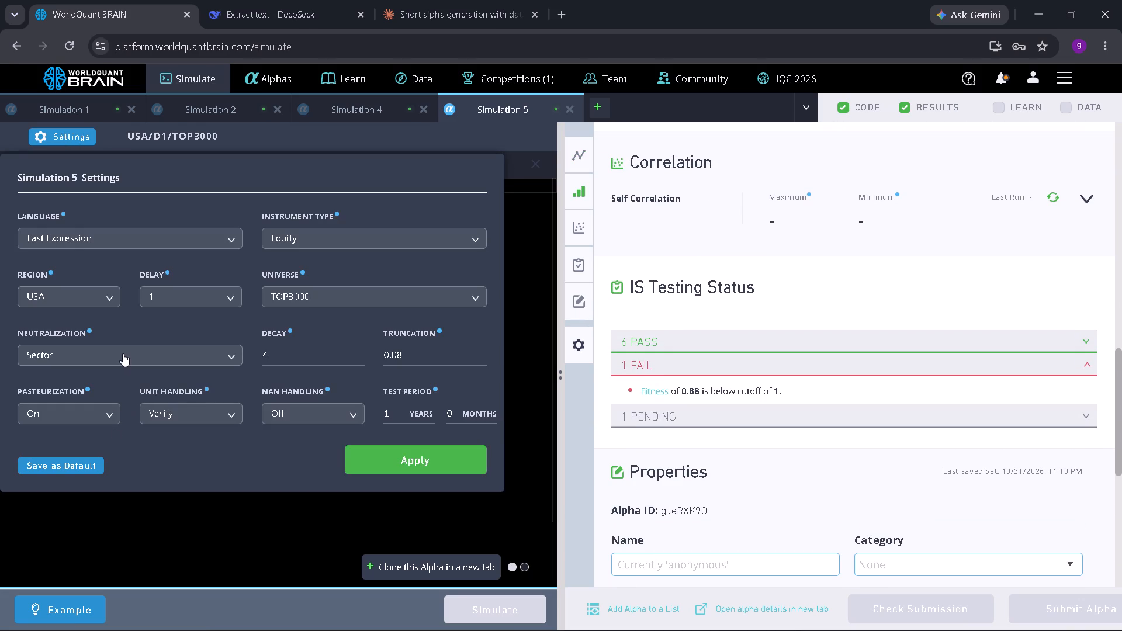
click(123, 353)
click(106, 466)
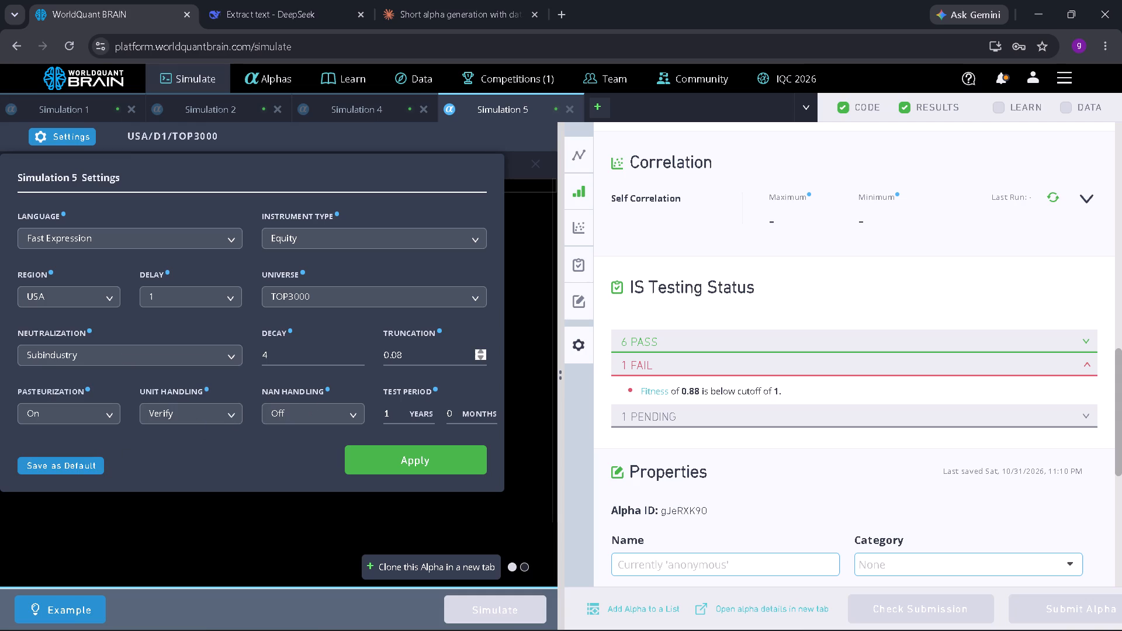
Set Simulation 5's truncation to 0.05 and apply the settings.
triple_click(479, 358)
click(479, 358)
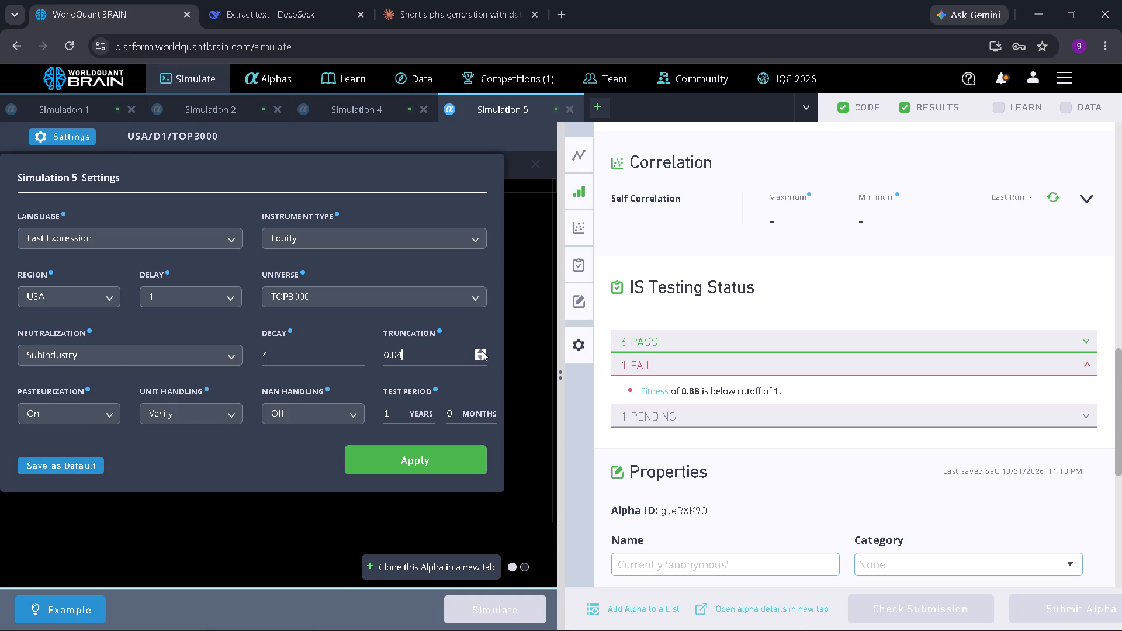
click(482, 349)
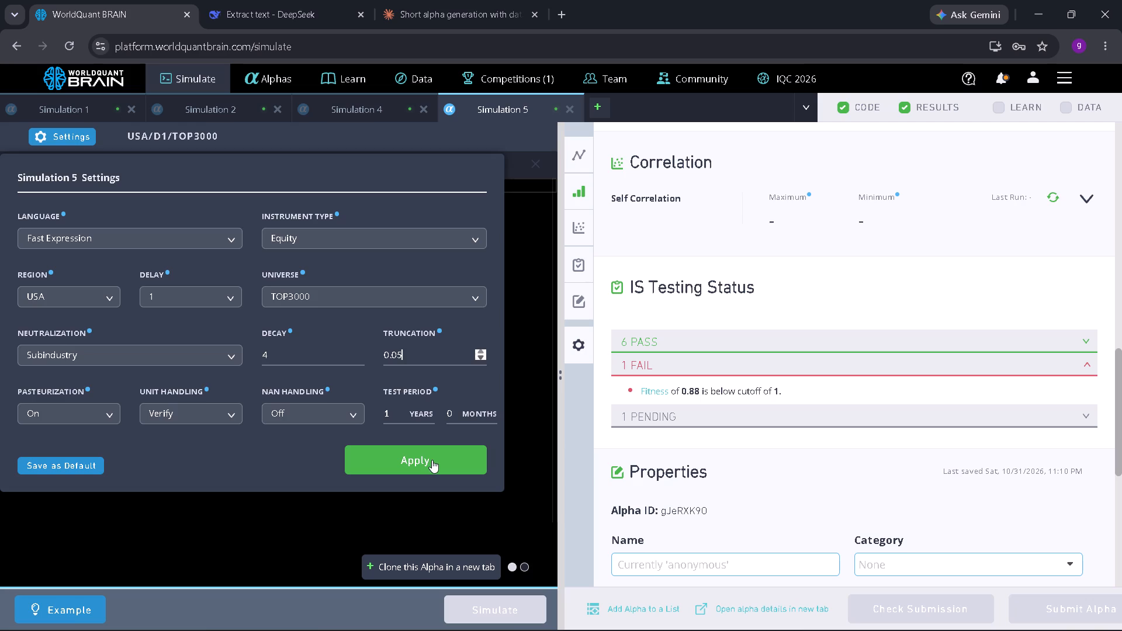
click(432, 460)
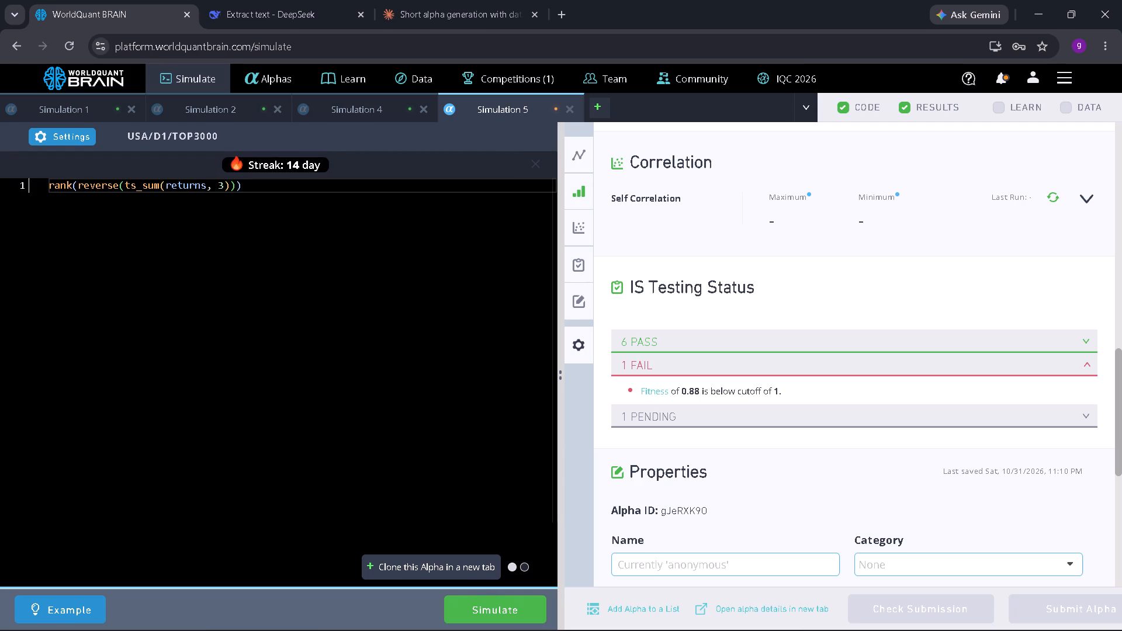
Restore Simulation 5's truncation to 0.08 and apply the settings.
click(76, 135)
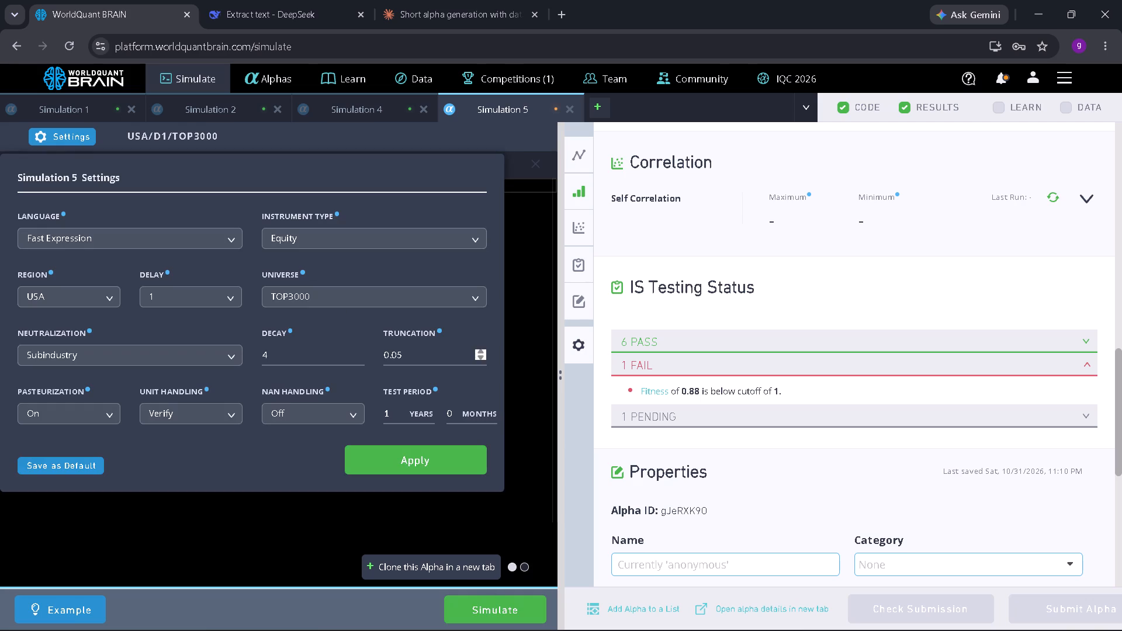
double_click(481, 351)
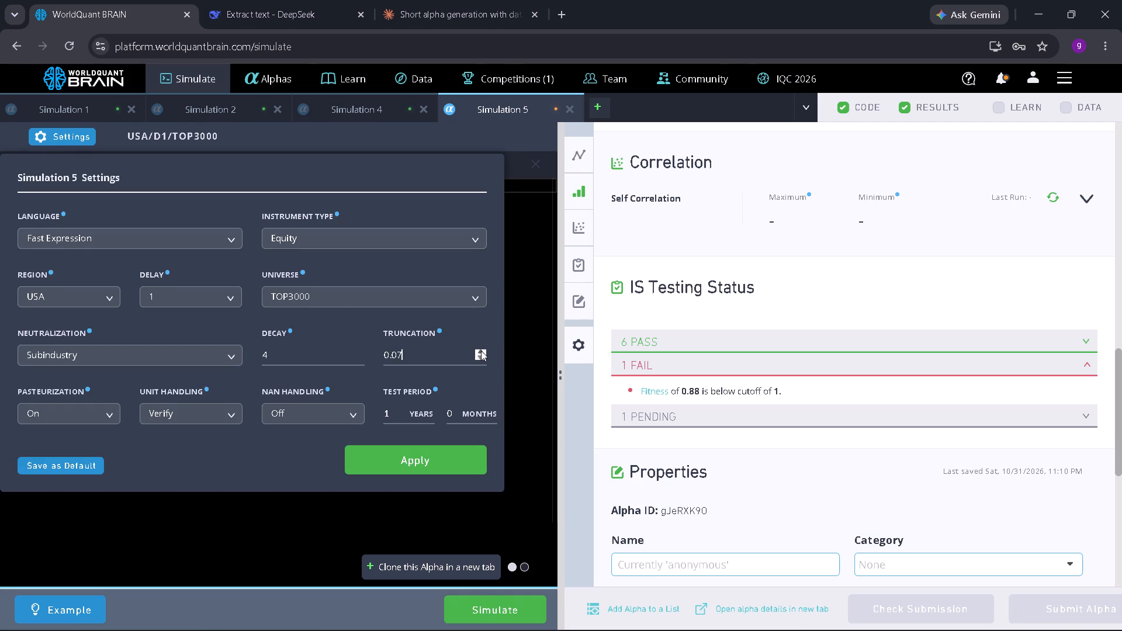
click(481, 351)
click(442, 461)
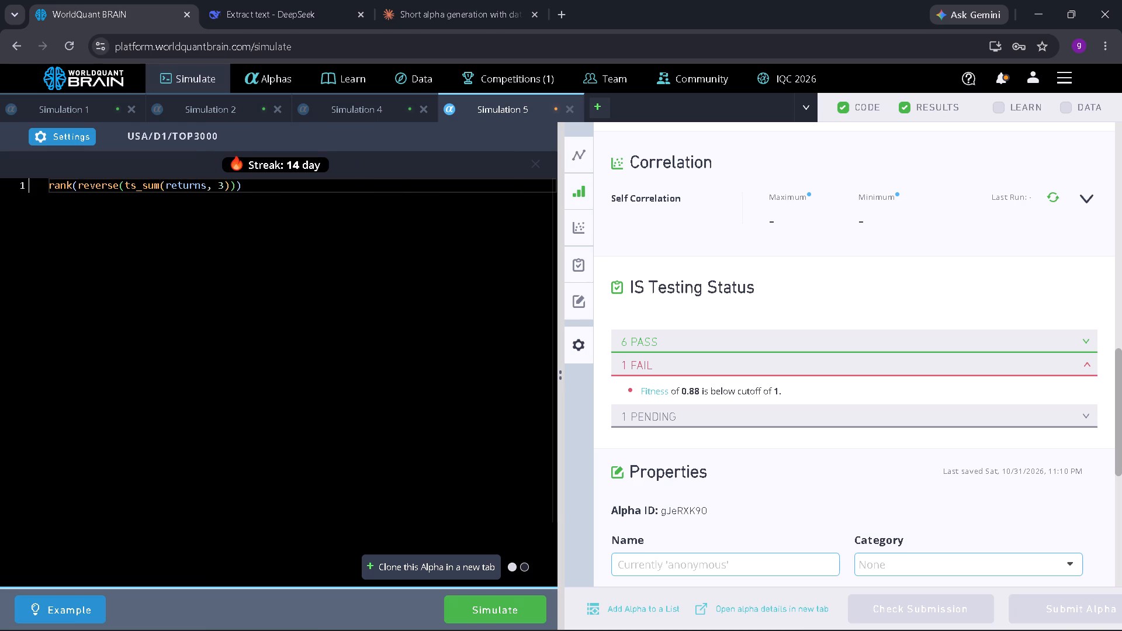
Set the ts_sum lookback in Simulation 5's reversal expression to 4 days and simulate rank(reverse(ts_sum(returns, 4))).
click(230, 185)
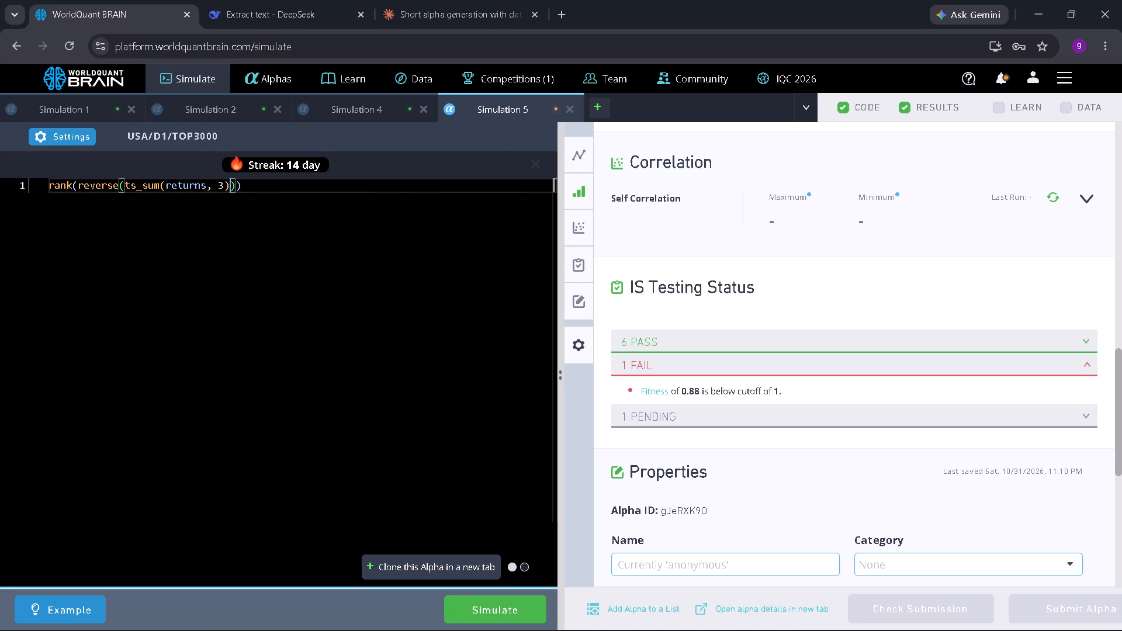
click(225, 185)
key(BackSpace)
key(4)
click(497, 601)
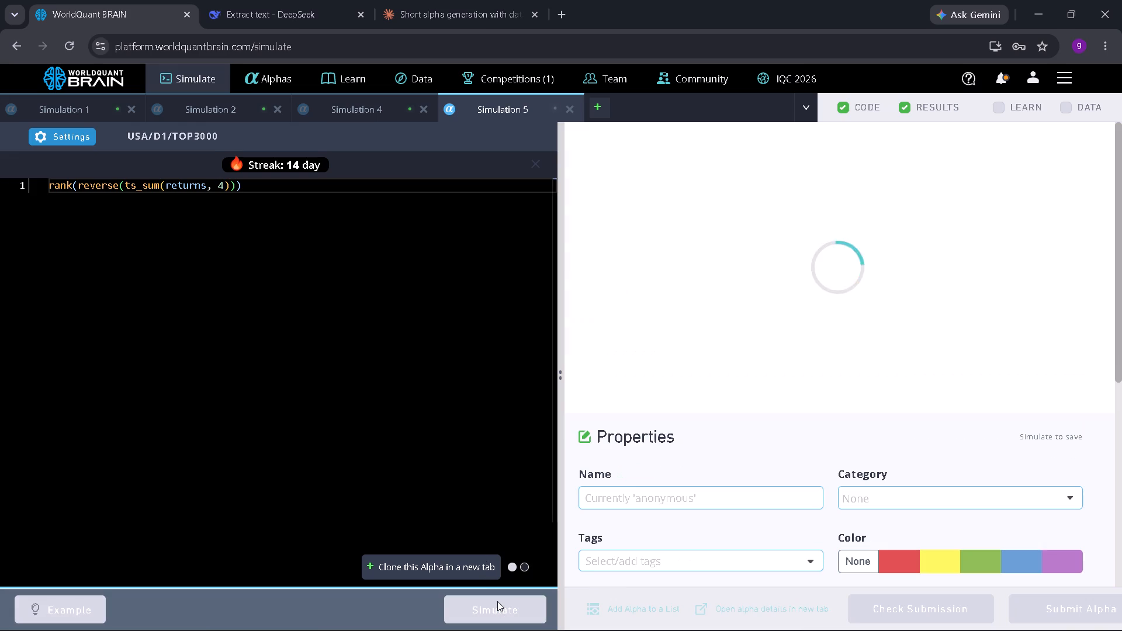
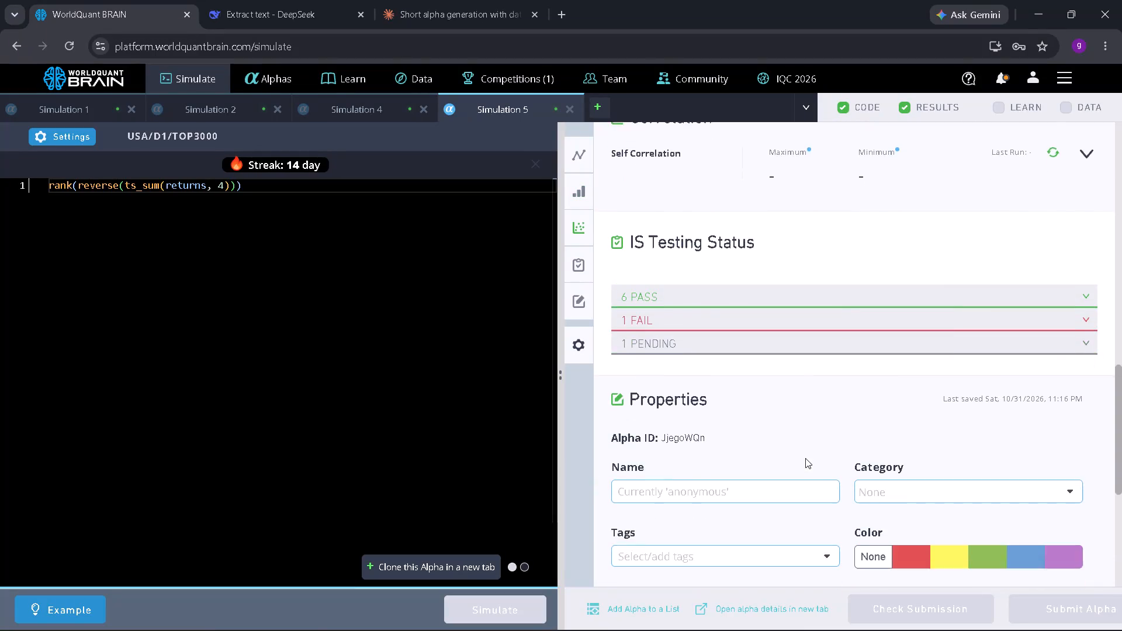
Check the failed IS test, set the ts_sum lookback in Simulation 5's expression to 2 days and simulate rank(reverse(ts_sum(returns, 2))).
click(723, 254)
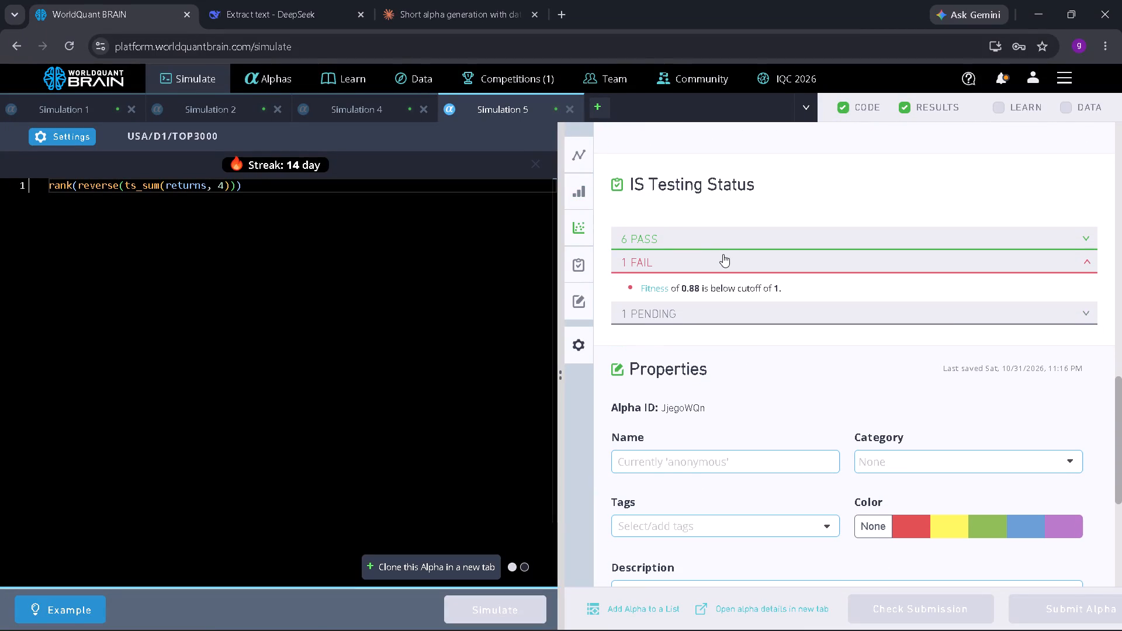
click(224, 188)
key(BackSpace)
key(2)
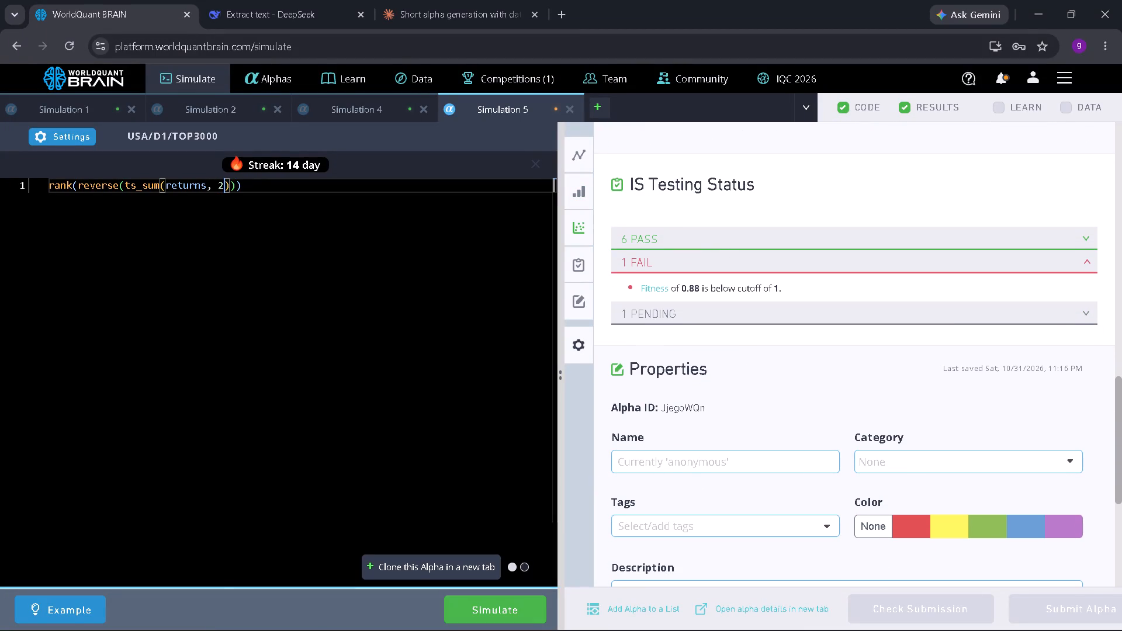
click(503, 602)
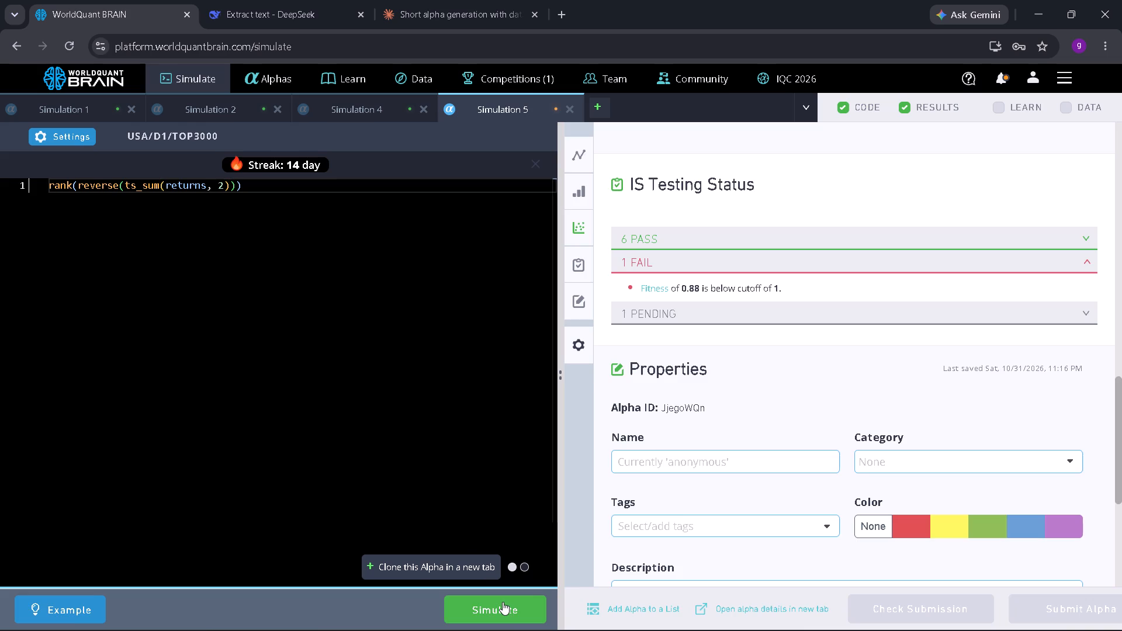
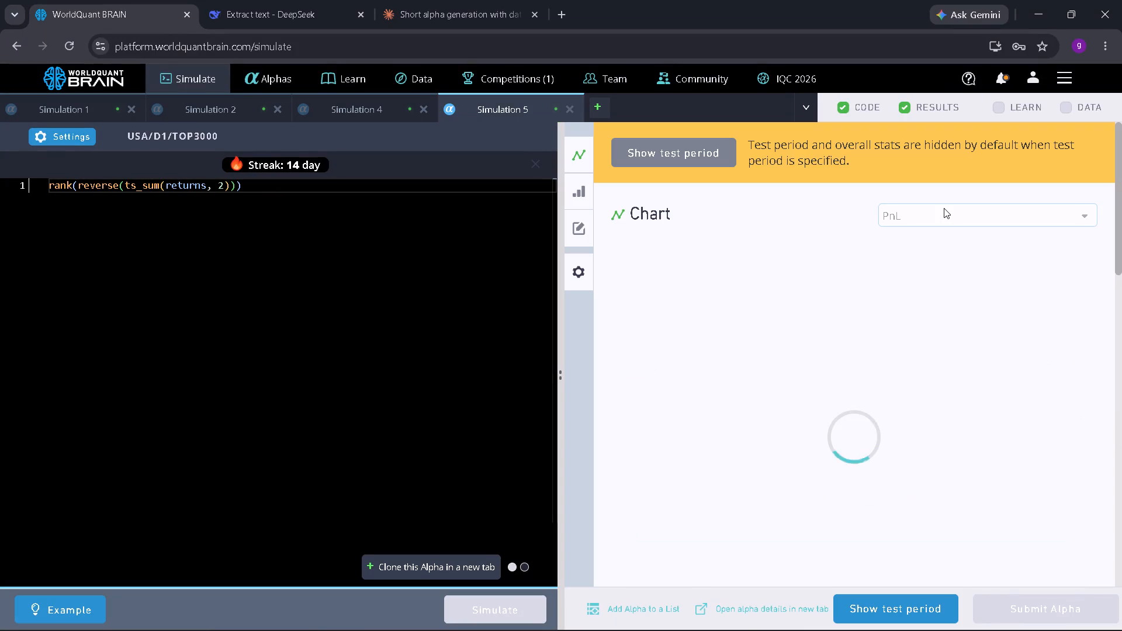
Reveal the test period for Simulation 5 and review the IS Summary of the two-day returns reversal alpha.
click(912, 599)
scroll(933, 481, down, 5)
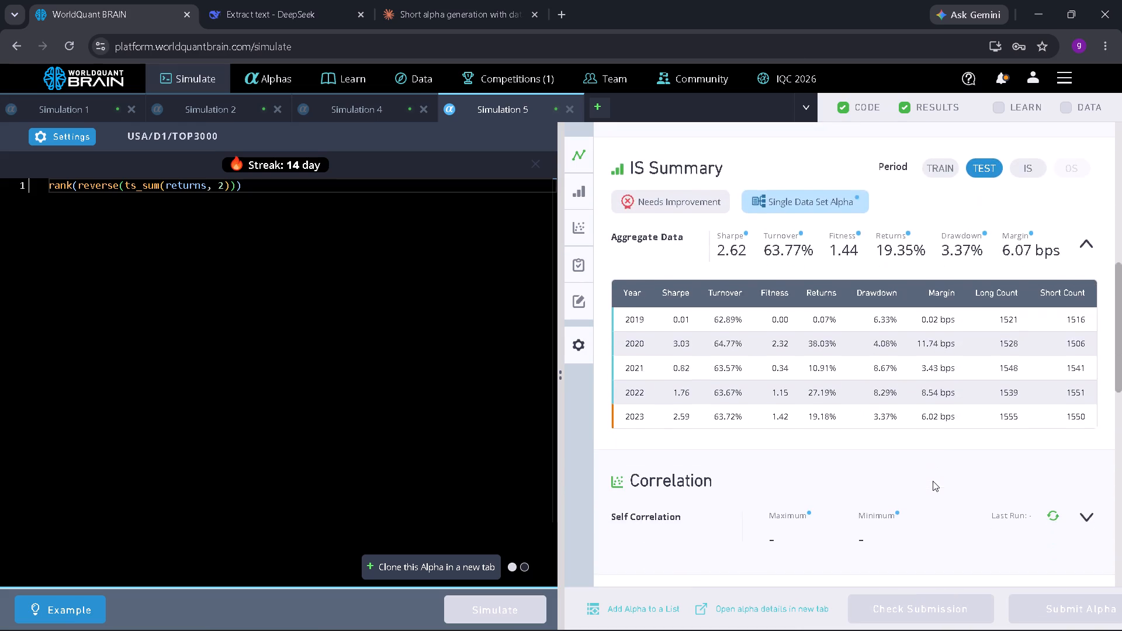
Check the failed IS test and set the ts_sum lookback in Simulation 5's expression to 3 days.
scroll(933, 481, down, 3)
click(910, 456)
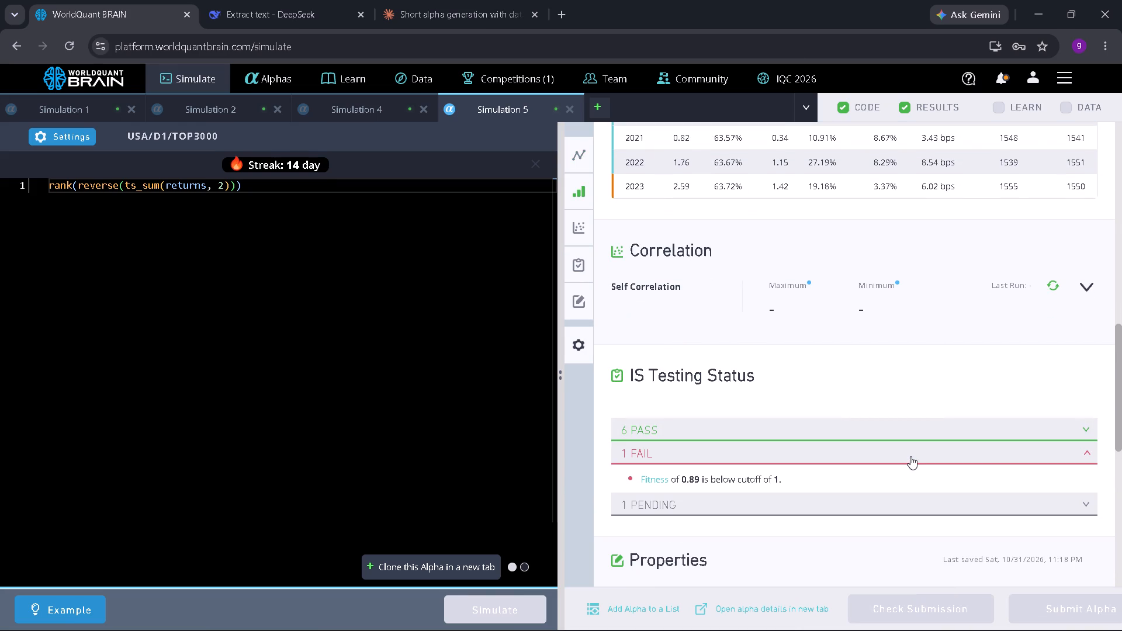
click(226, 188)
key(BackSpace)
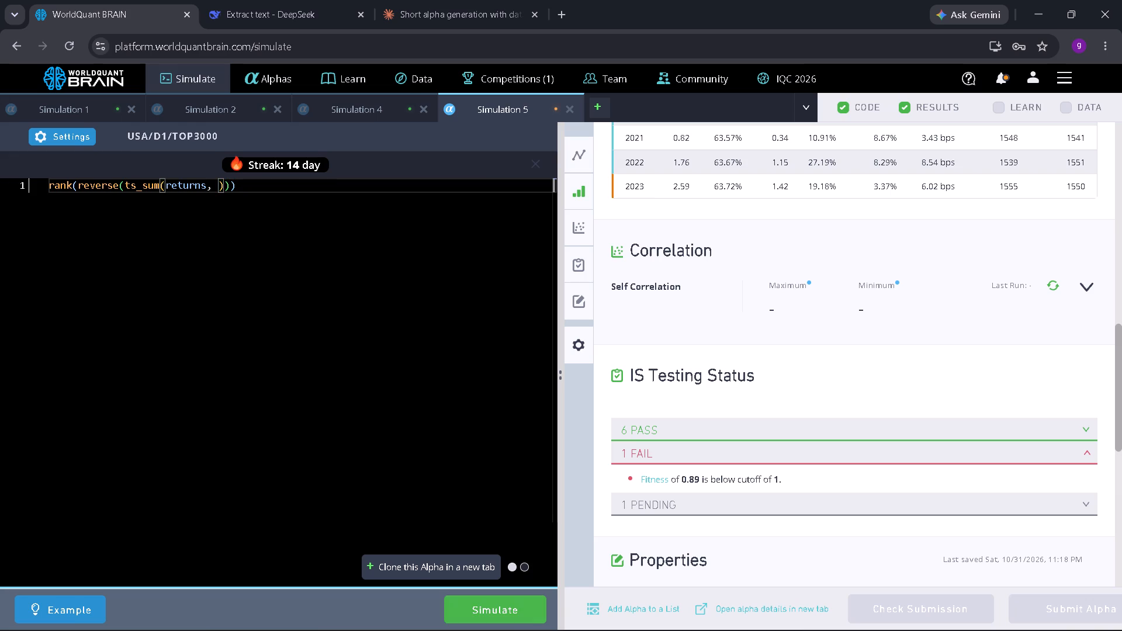
key(3)
Set the truncation in Simulation 5's settings to 0.05 and apply the settings.
click(86, 135)
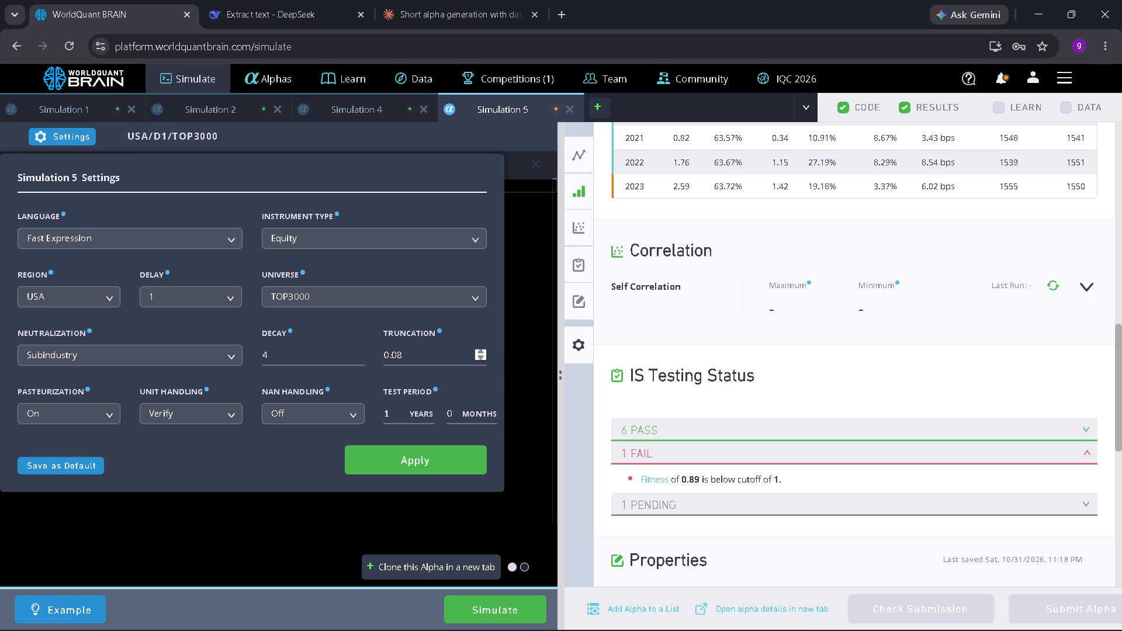
click(480, 358)
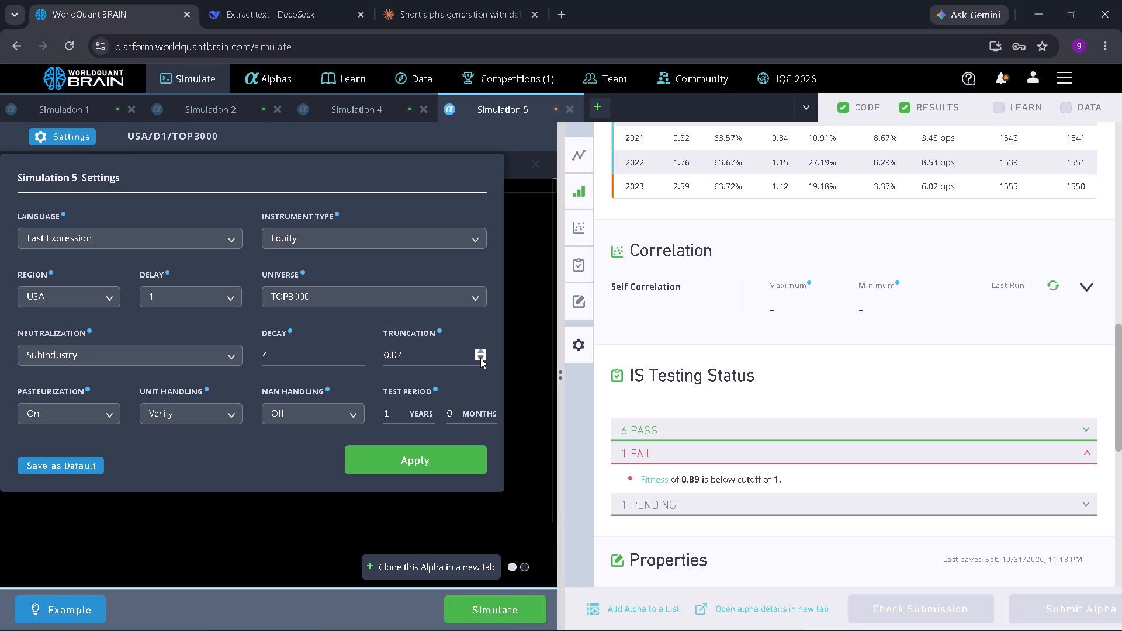
double_click(480, 358)
click(410, 460)
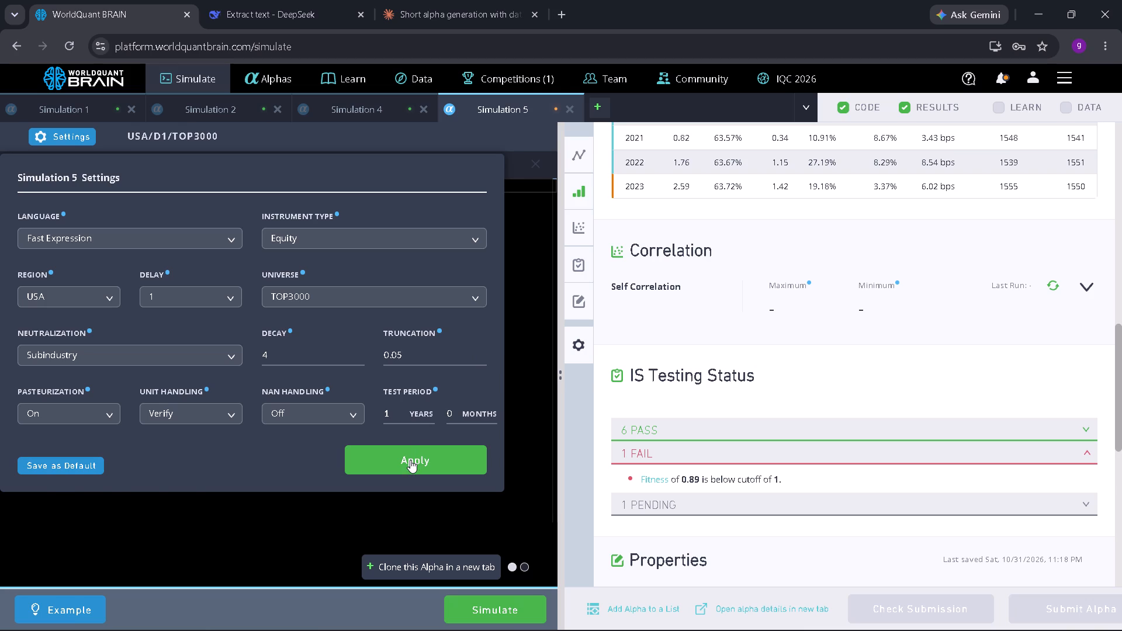
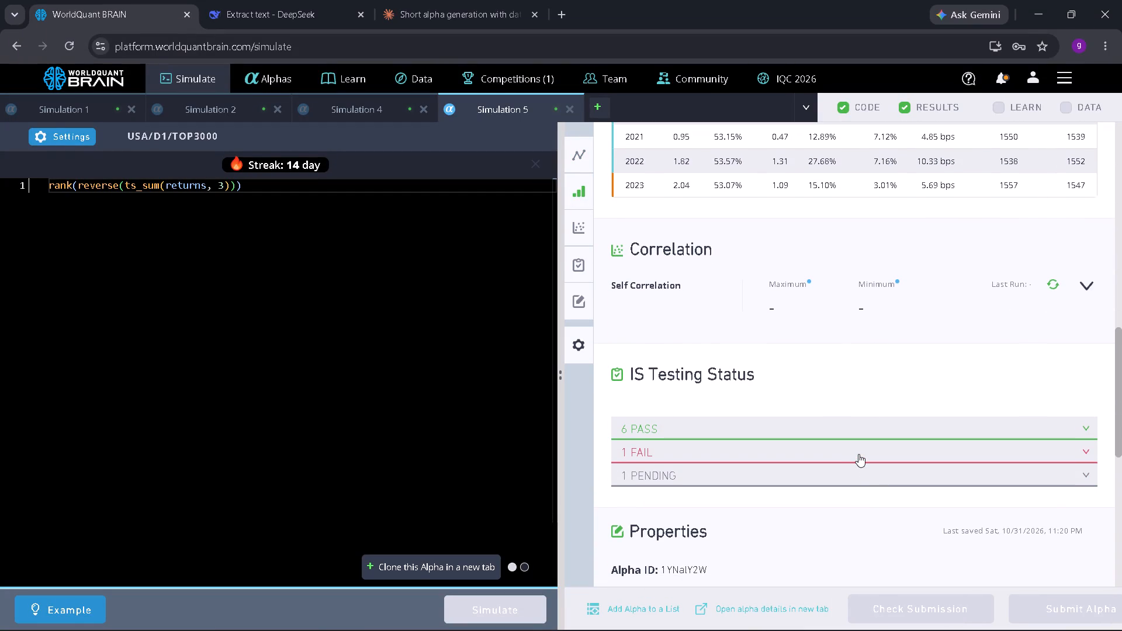
Check the failed IS test, set the decay in Simulation 5's settings to 5, and rerun the simulation.
click(858, 454)
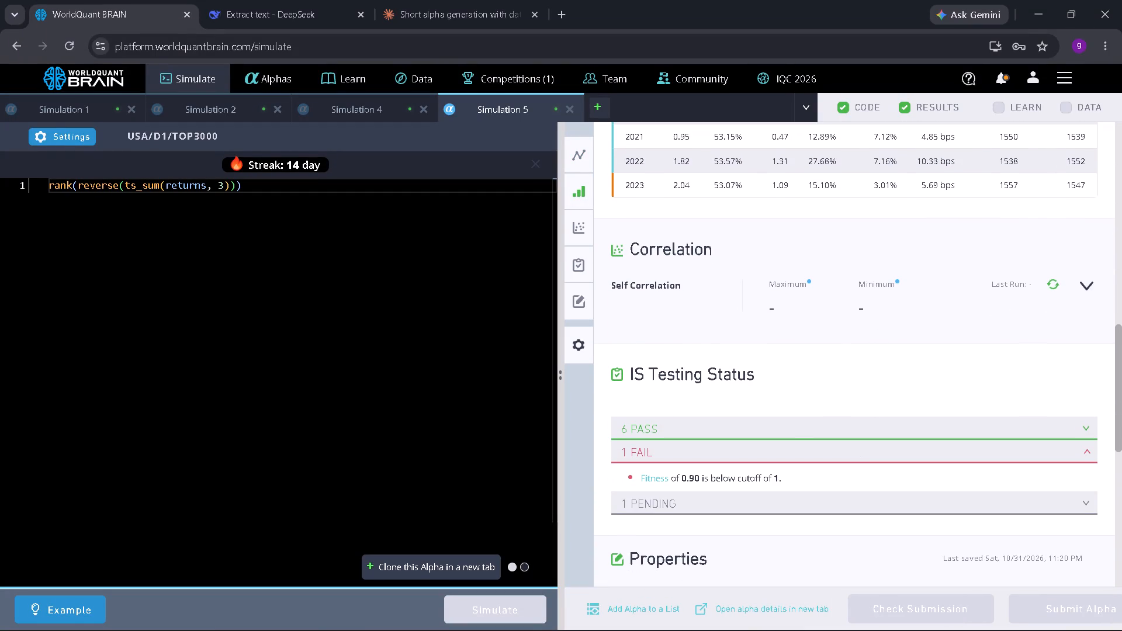
click(86, 139)
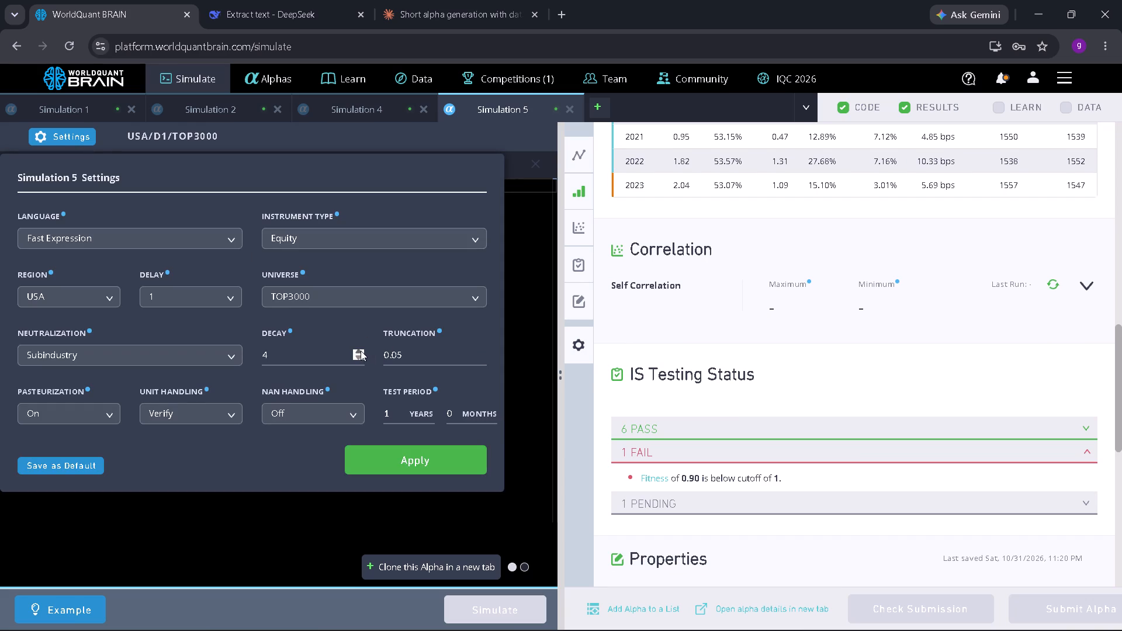
click(361, 351)
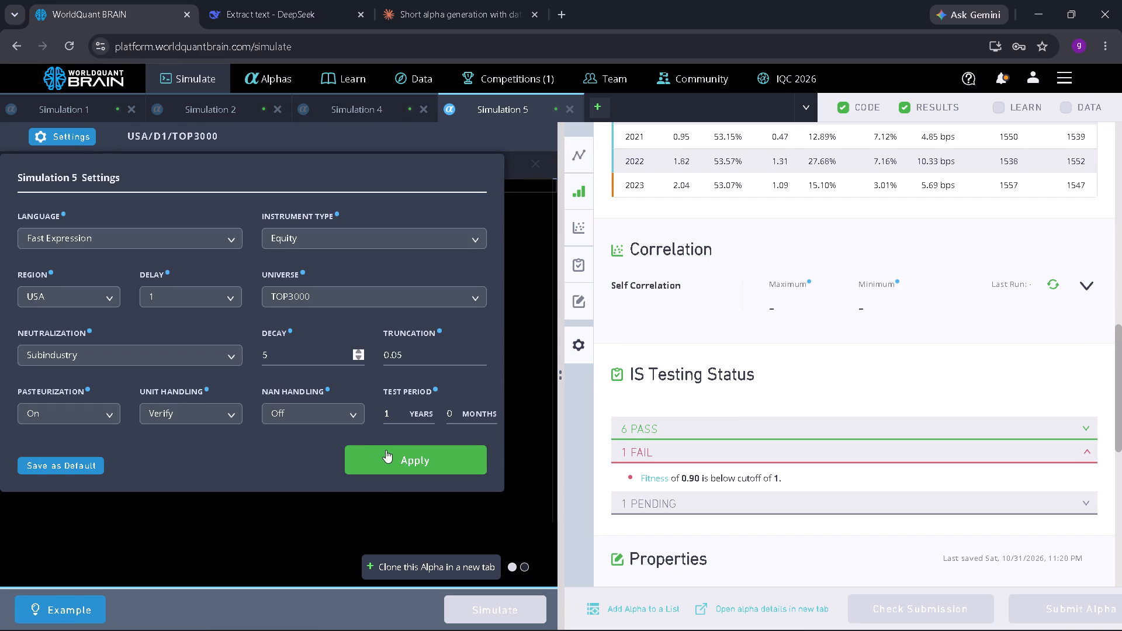
click(386, 450)
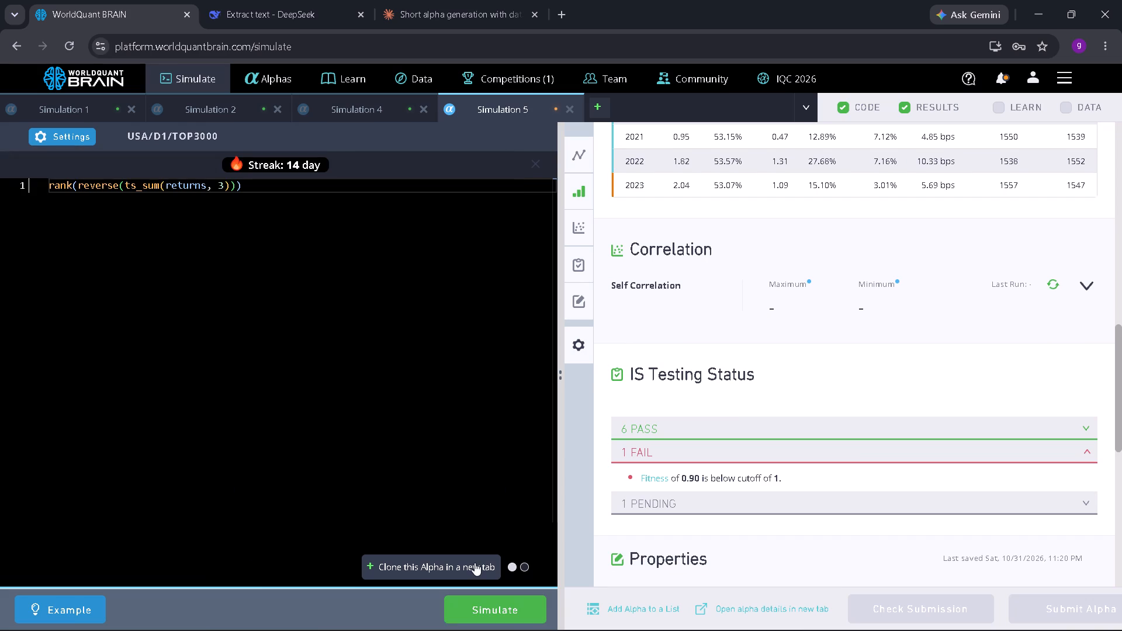
click(481, 602)
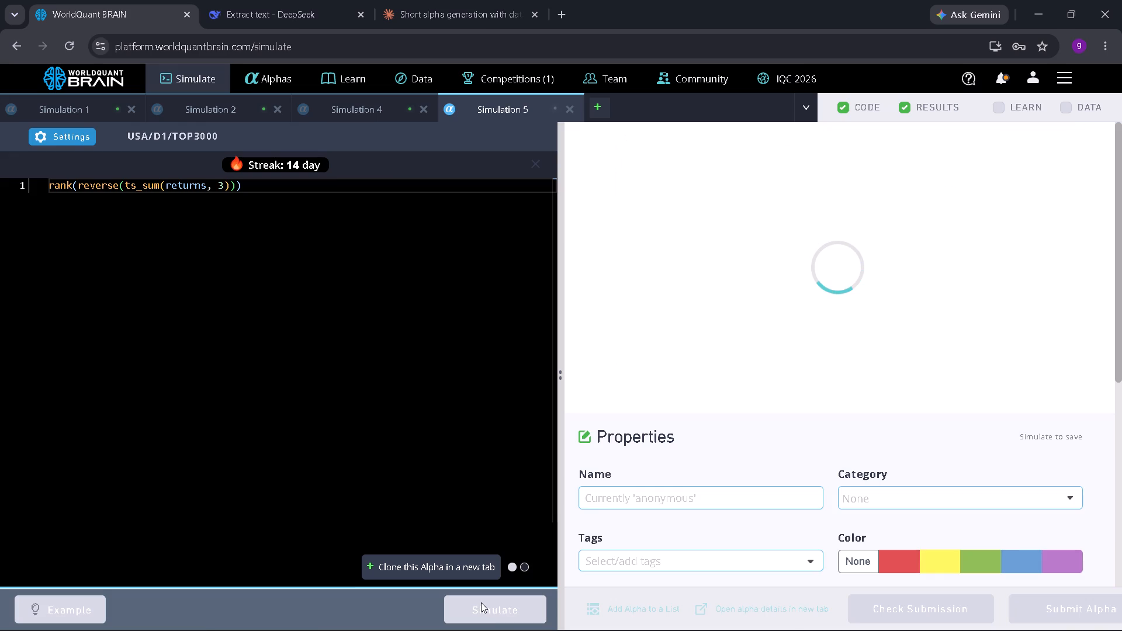
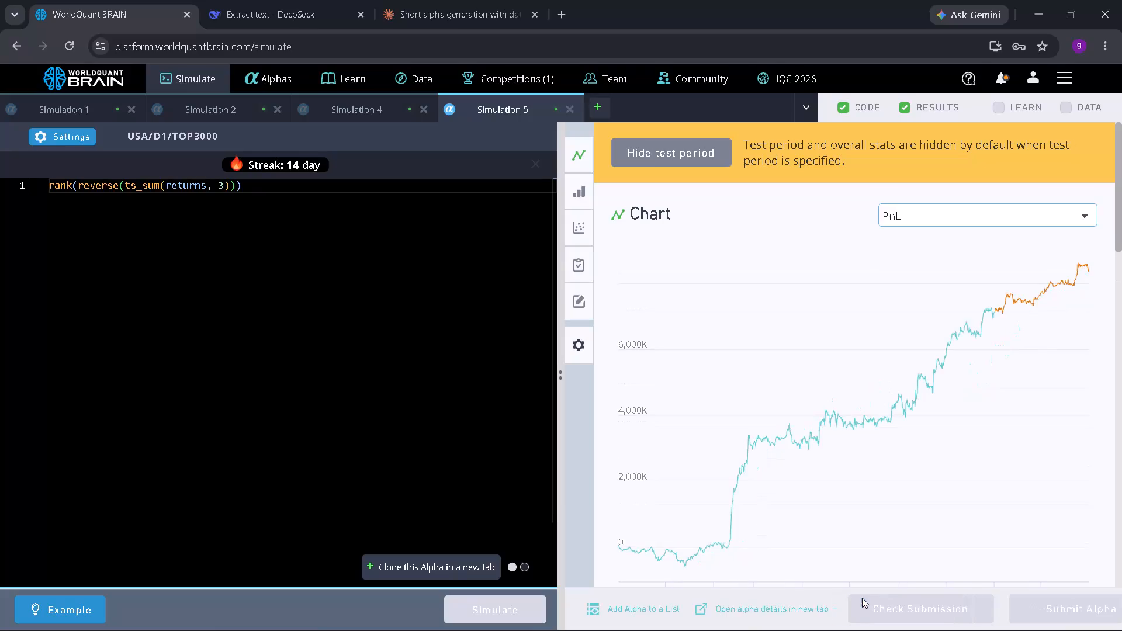
Check which IS test fails for rank(reverse(ts_sum(returns, 3))) and open Simulation 5's settings.
scroll(861, 525, down, 5)
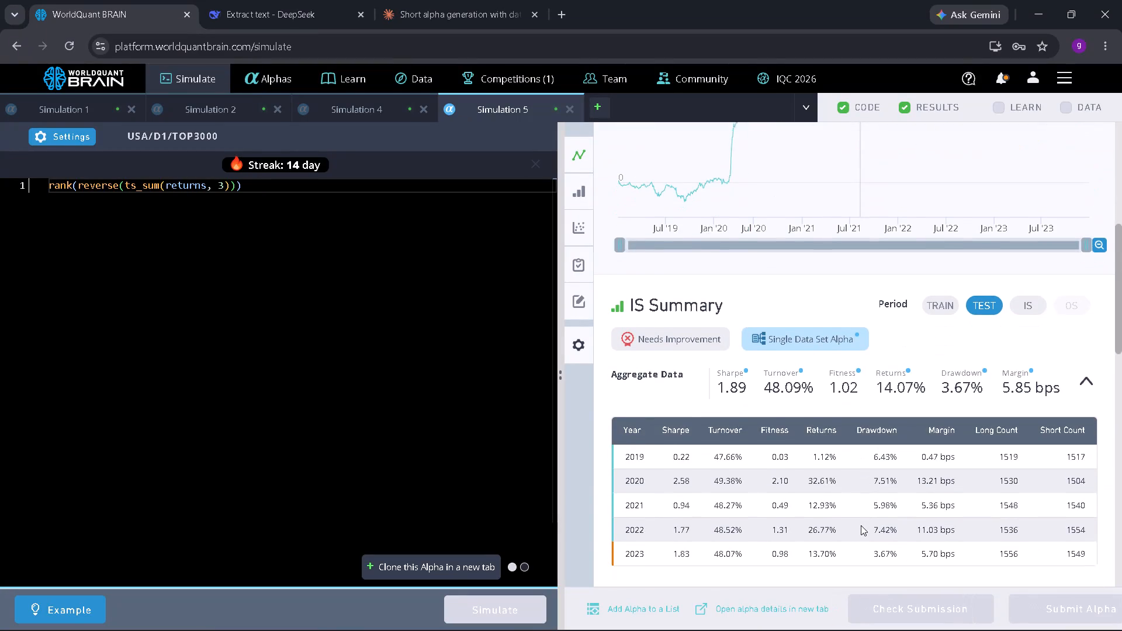
scroll(861, 525, down, 4)
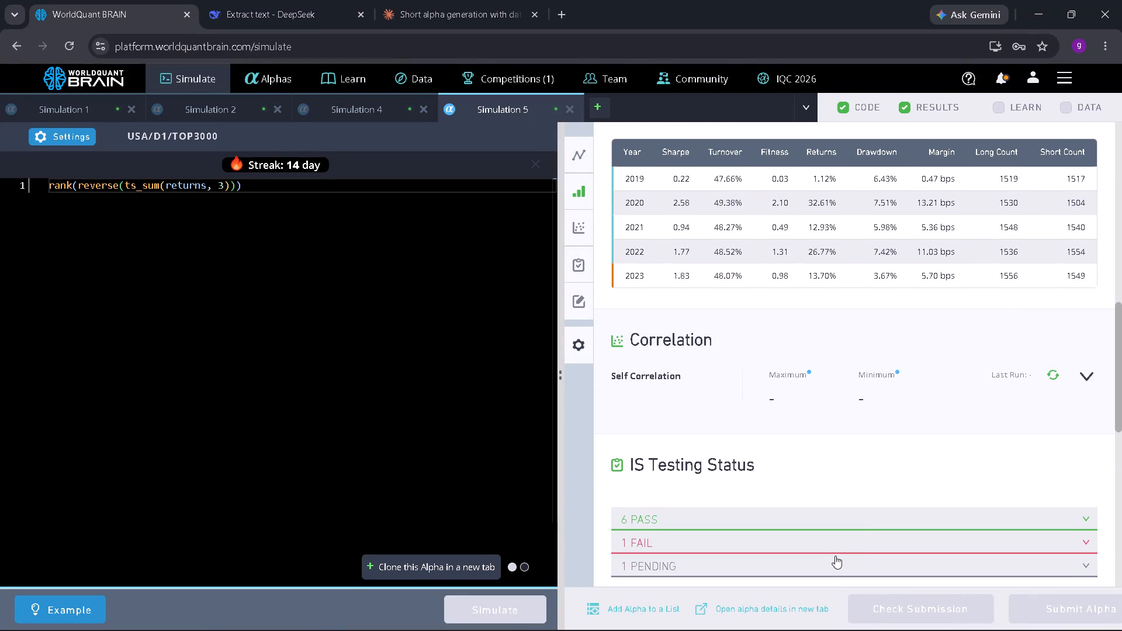
click(842, 541)
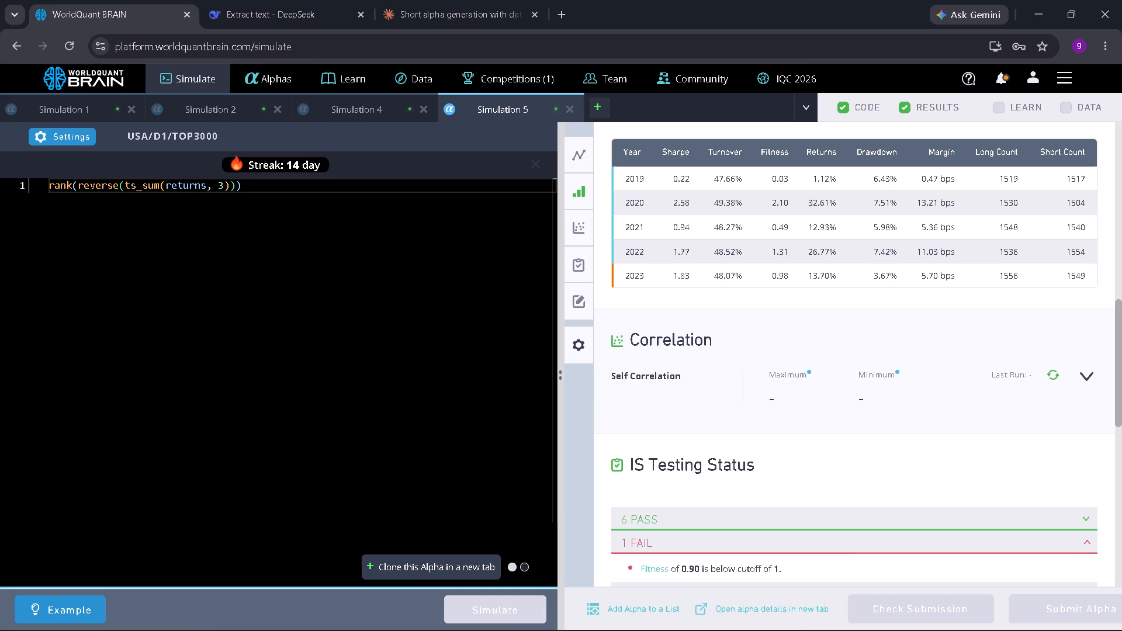
click(66, 138)
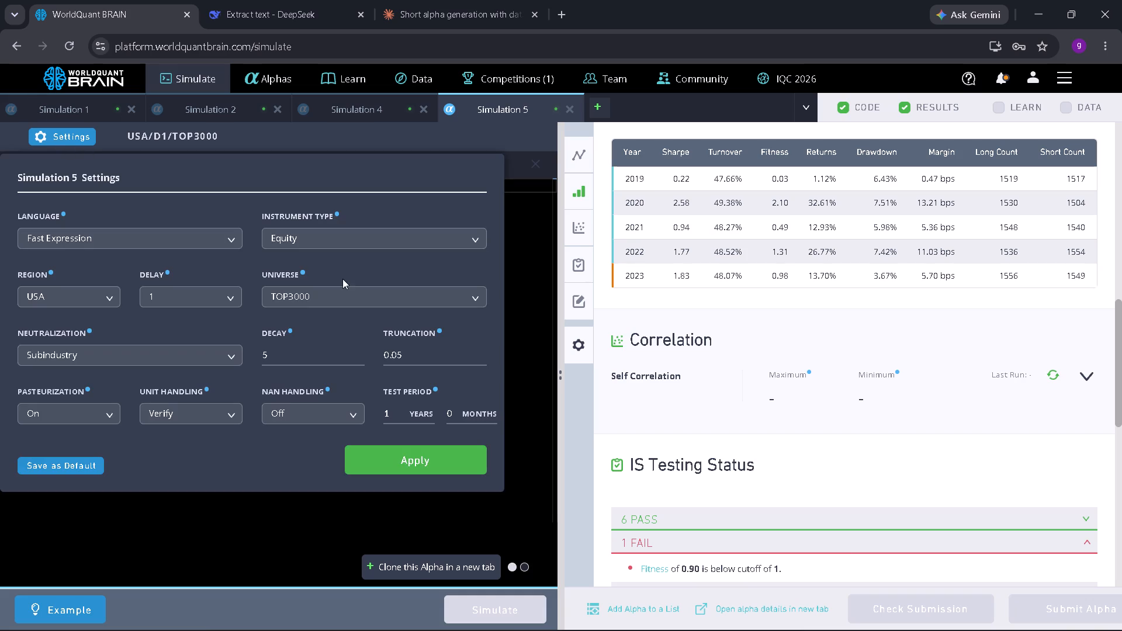
Set the decay in Simulation 5's settings to 1, apply it, and rerun the simulation.
triple_click(355, 358)
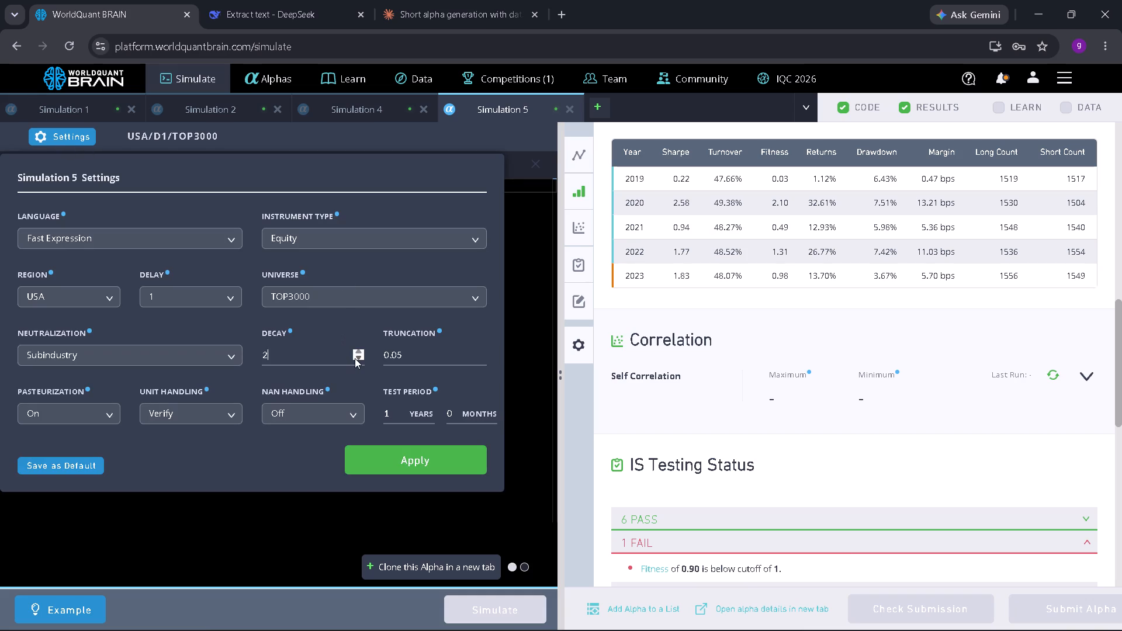
click(355, 358)
click(410, 455)
click(491, 600)
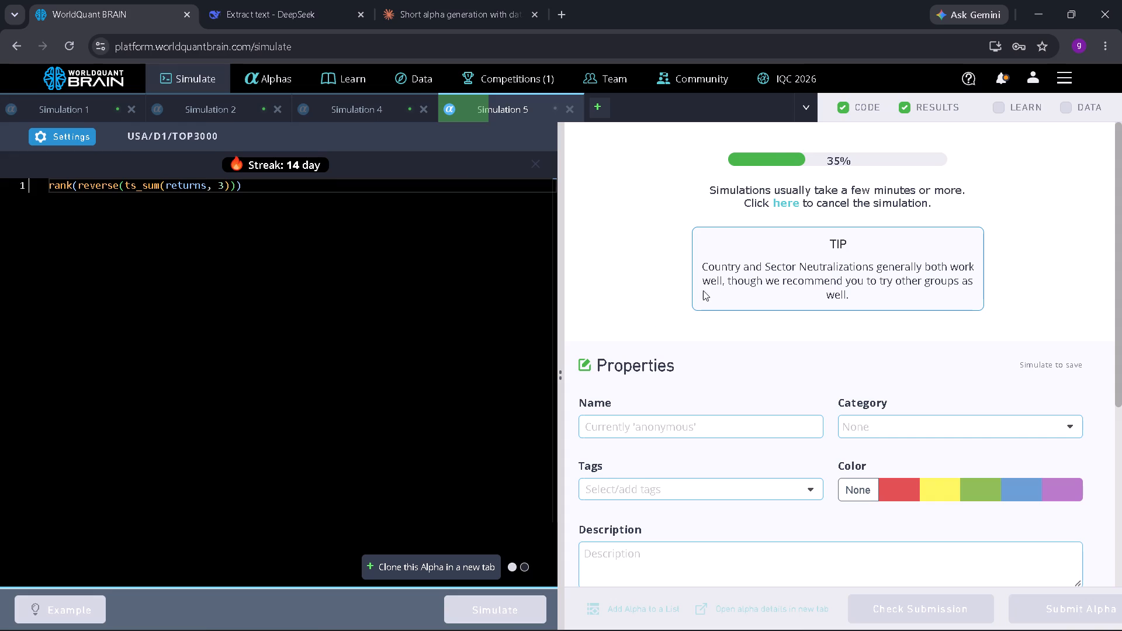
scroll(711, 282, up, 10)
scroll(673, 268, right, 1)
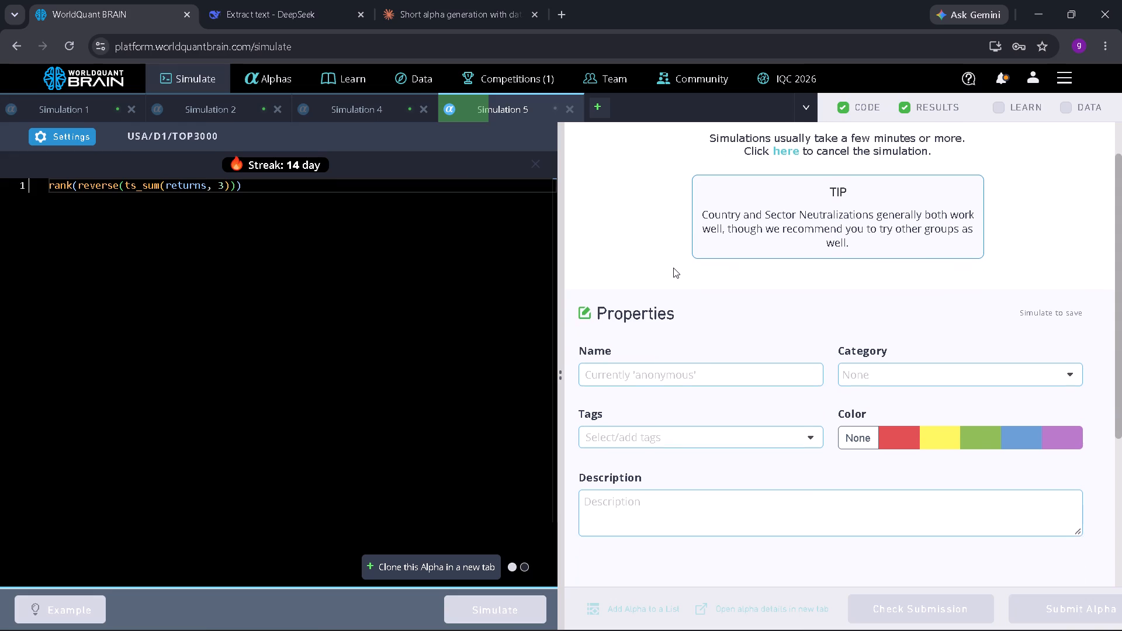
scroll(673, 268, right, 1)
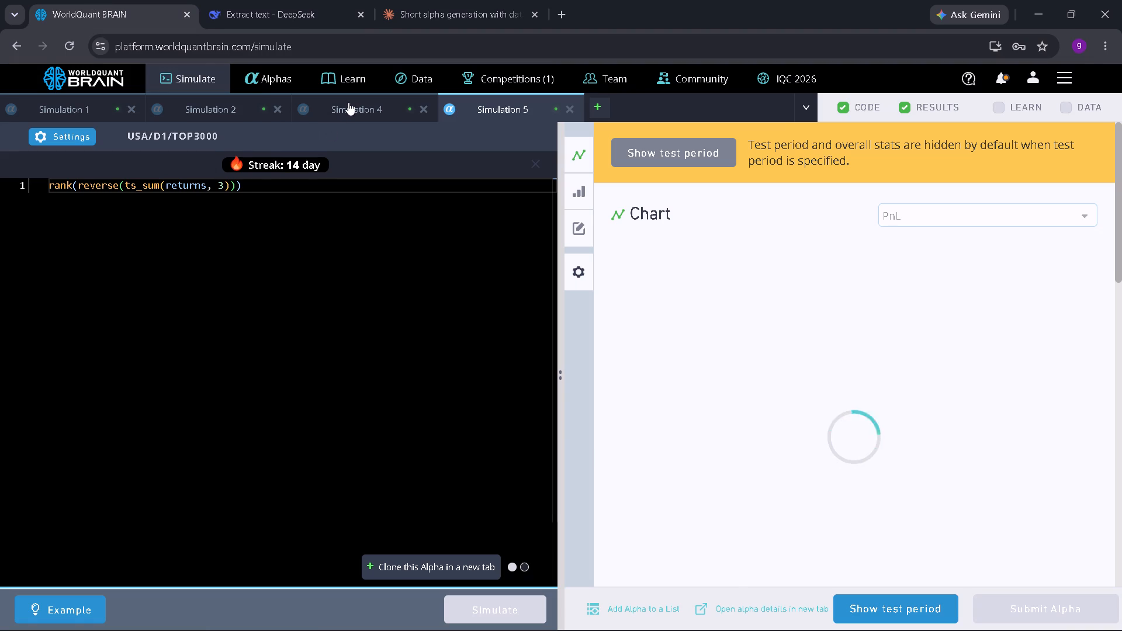
click(348, 102)
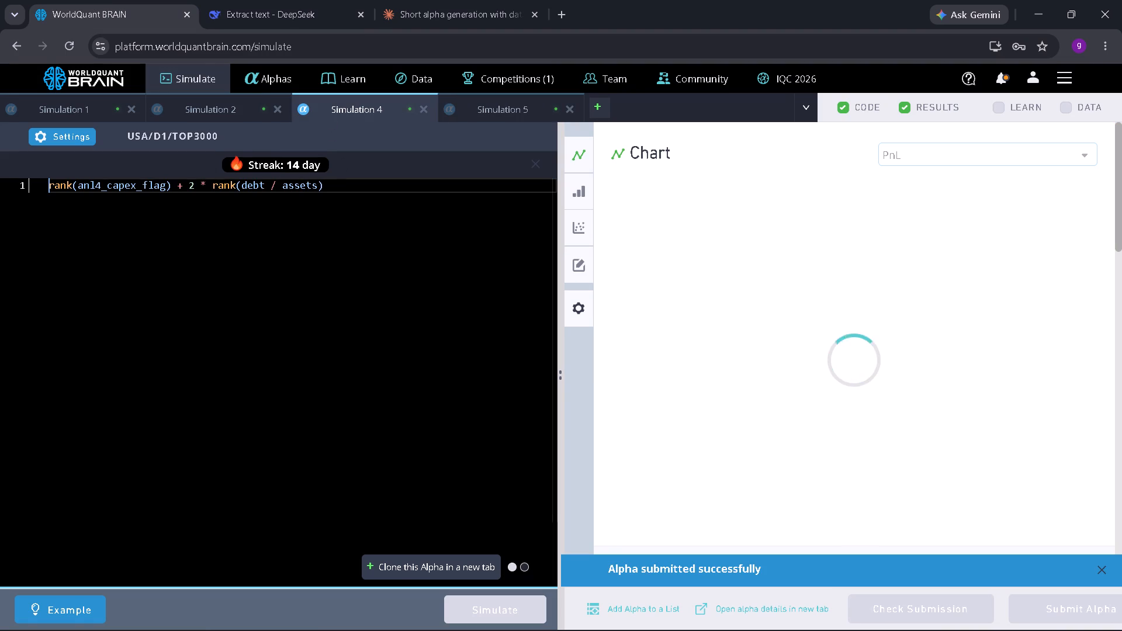
click(317, 271)
key(ctrl+a)
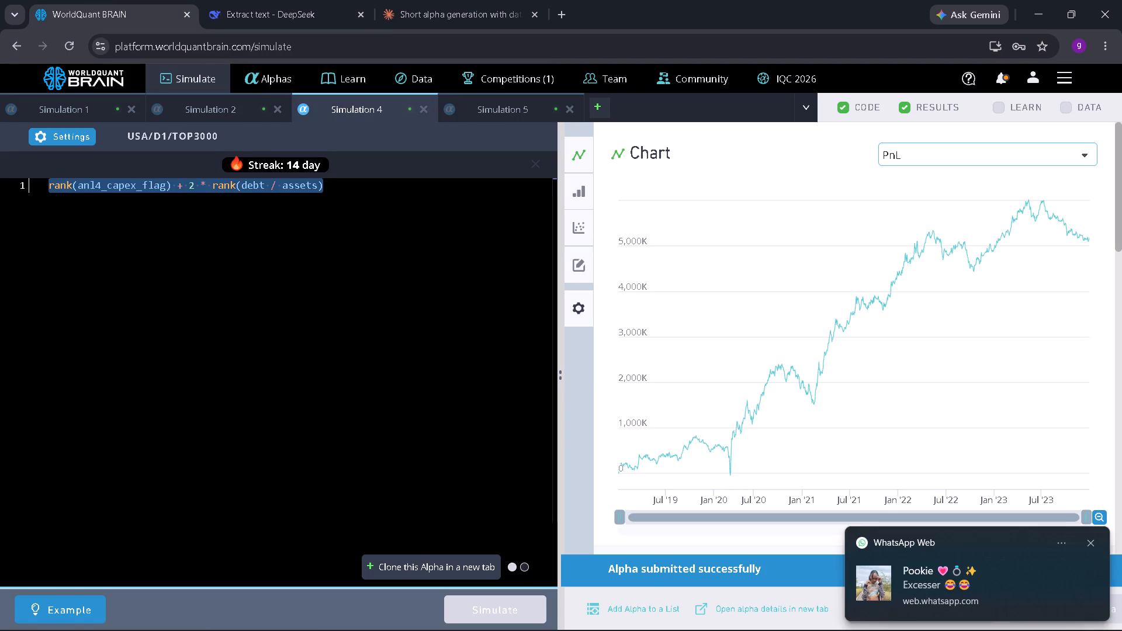
key(ctrl+v)
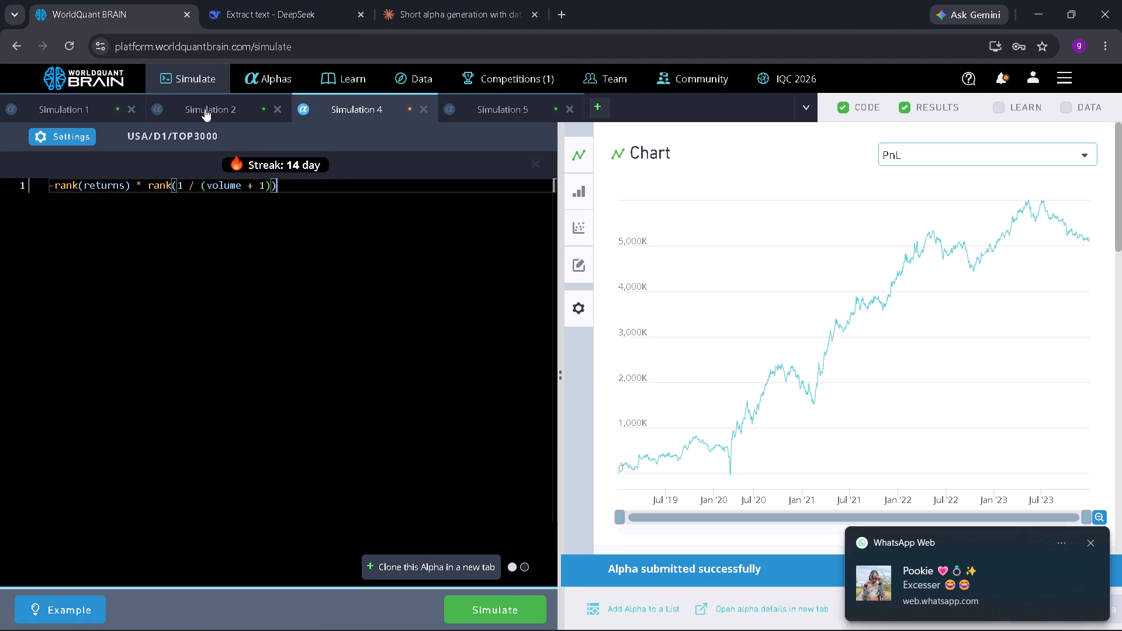
Set Simulation 4's neutralization to Sector, decay to 4 and truncation to 0.08, apply the settings, and run the simulation.
click(82, 138)
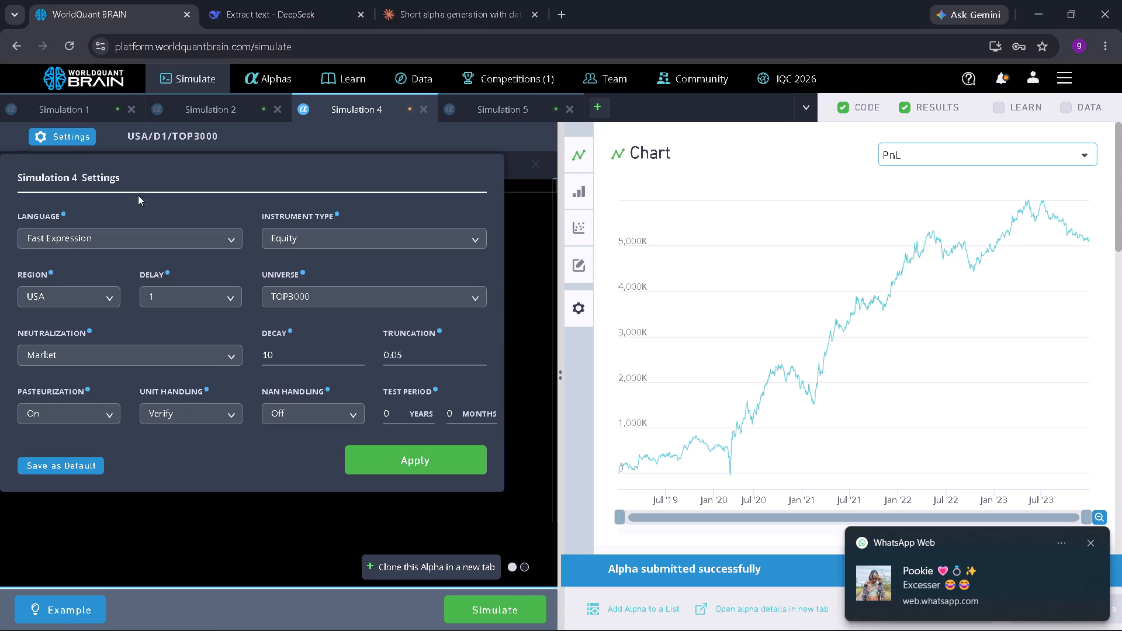
click(136, 354)
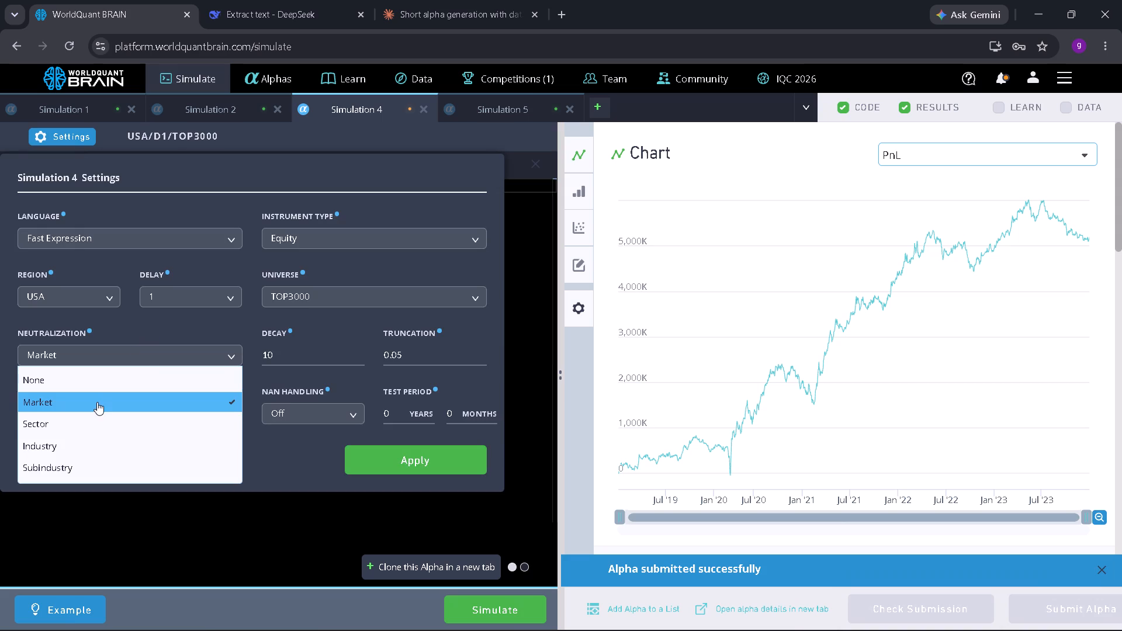
click(78, 430)
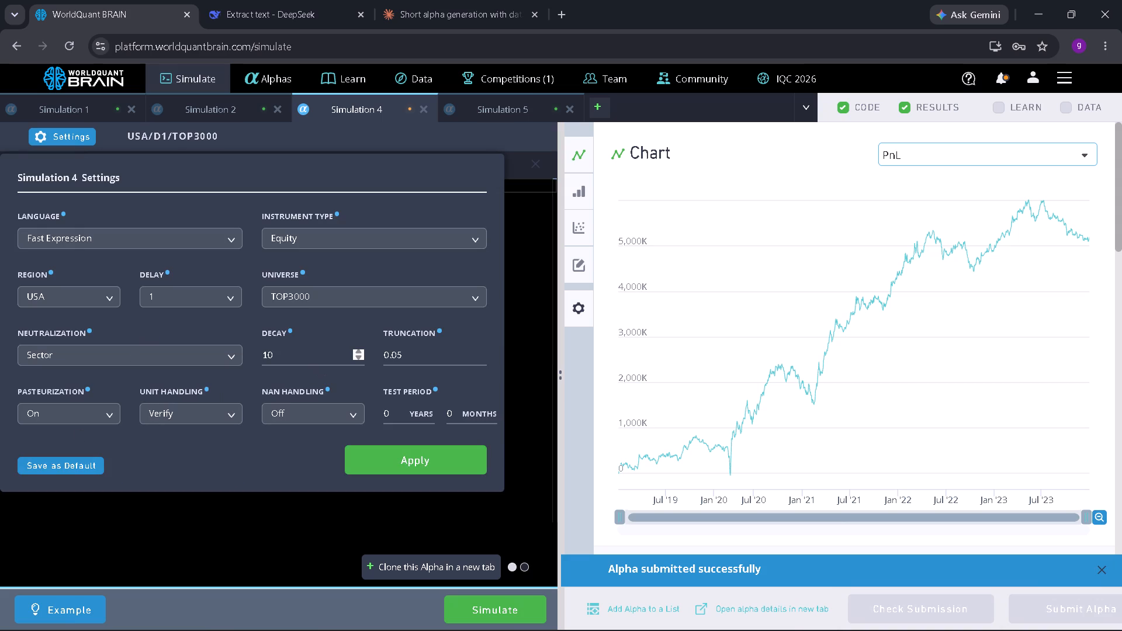
triple_click(362, 356)
triple_click(362, 356)
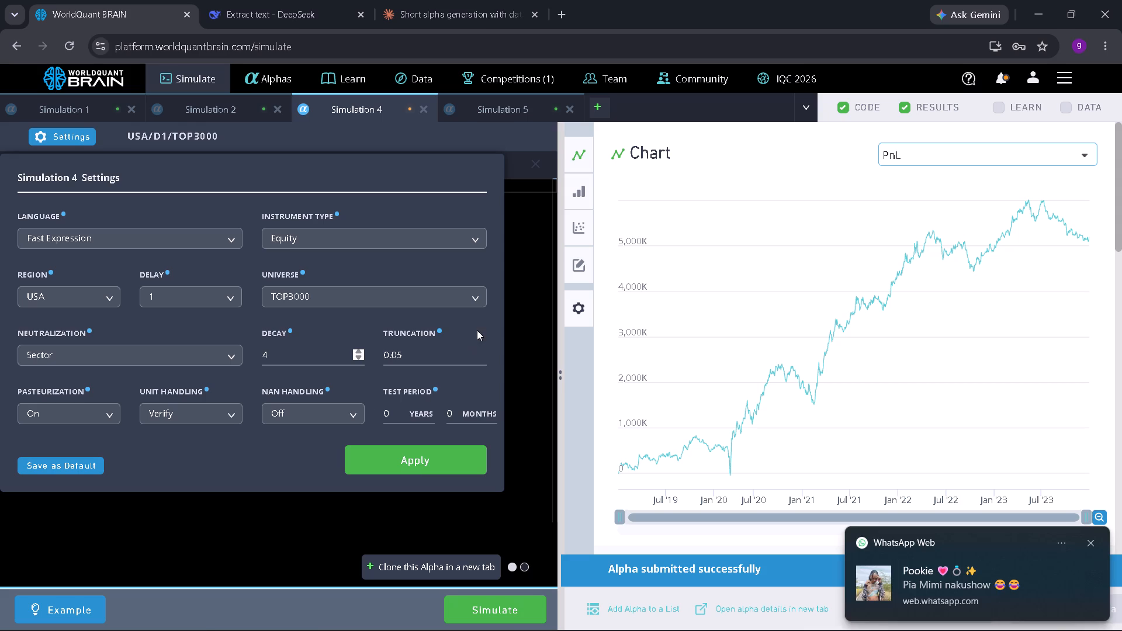
triple_click(480, 353)
click(480, 353)
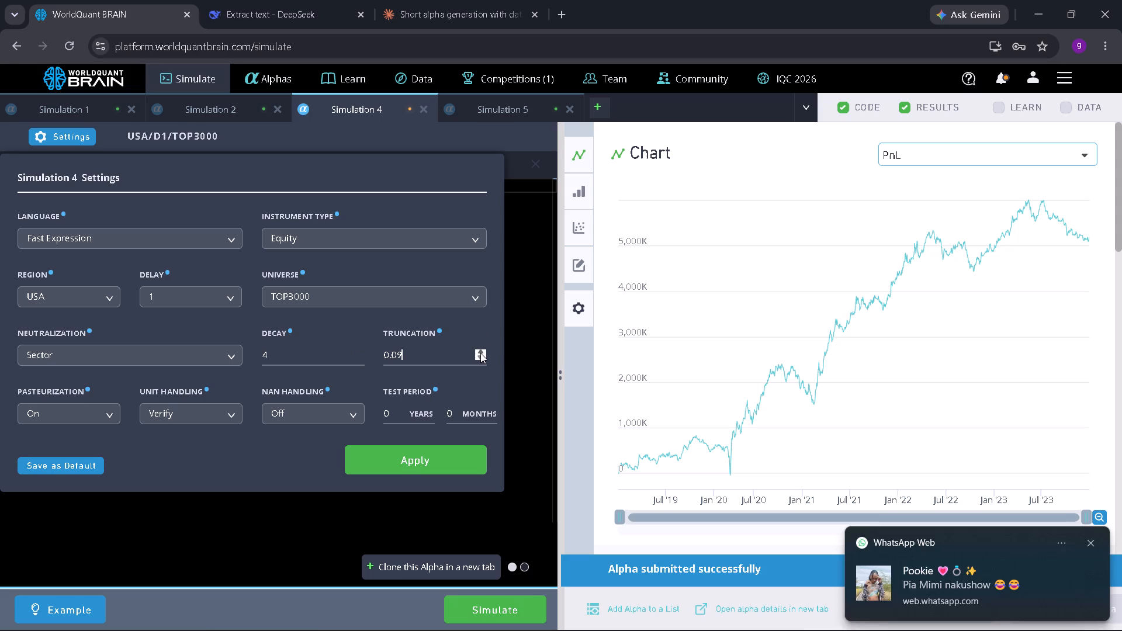
click(483, 359)
click(411, 462)
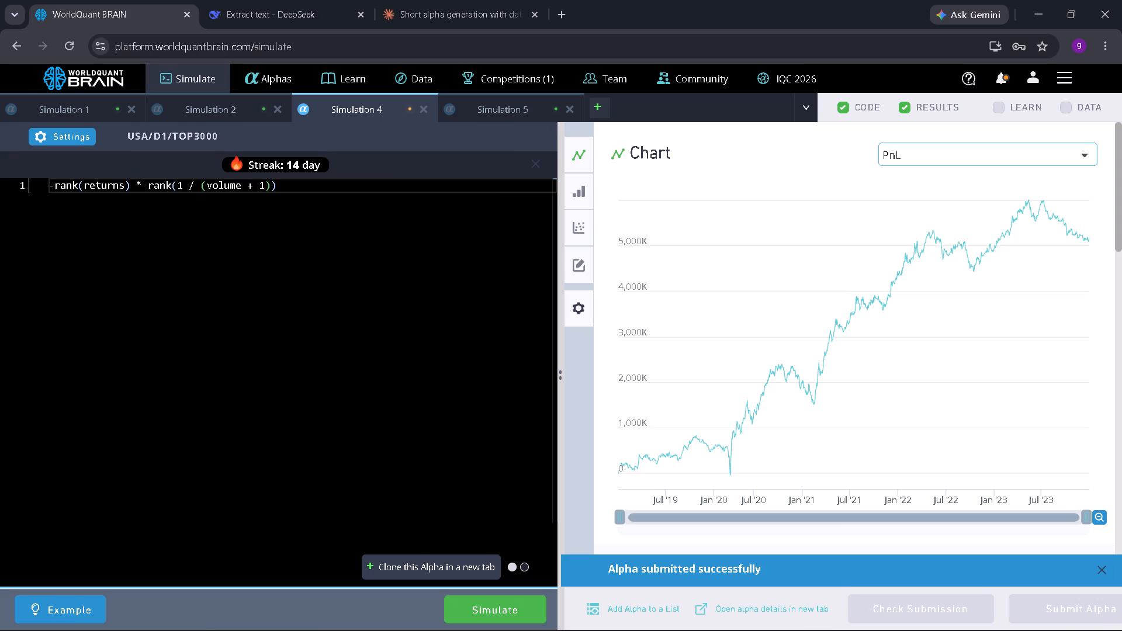
click(503, 612)
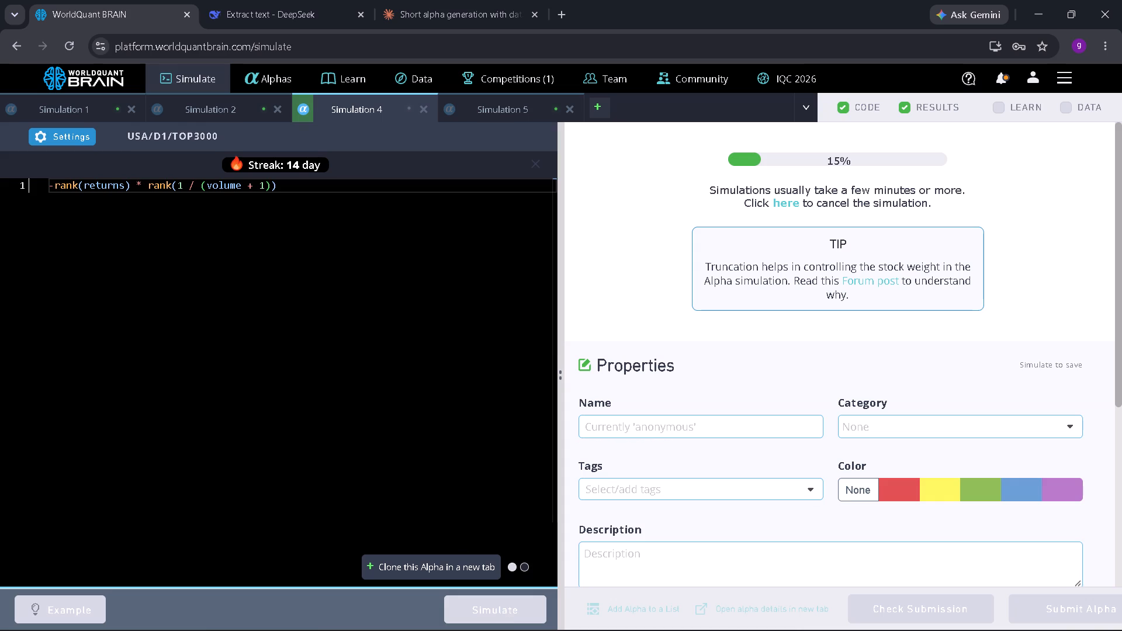
Open Simulation 5's results, show the test period, and expand the failed checks under IS Testing Status to review them.
click(243, 111)
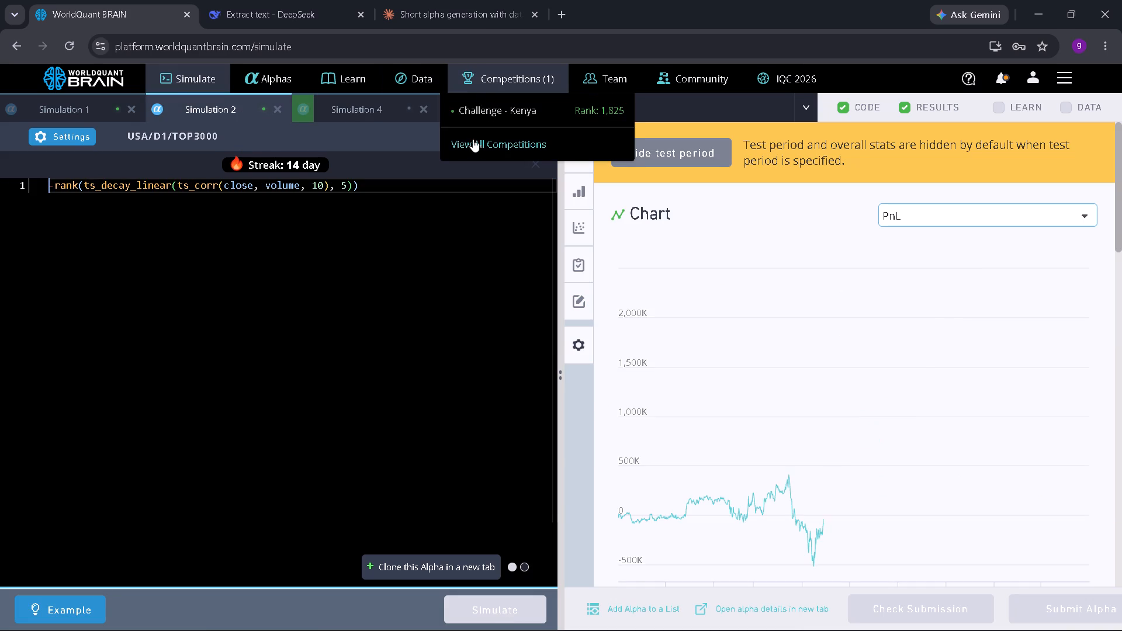
click(524, 110)
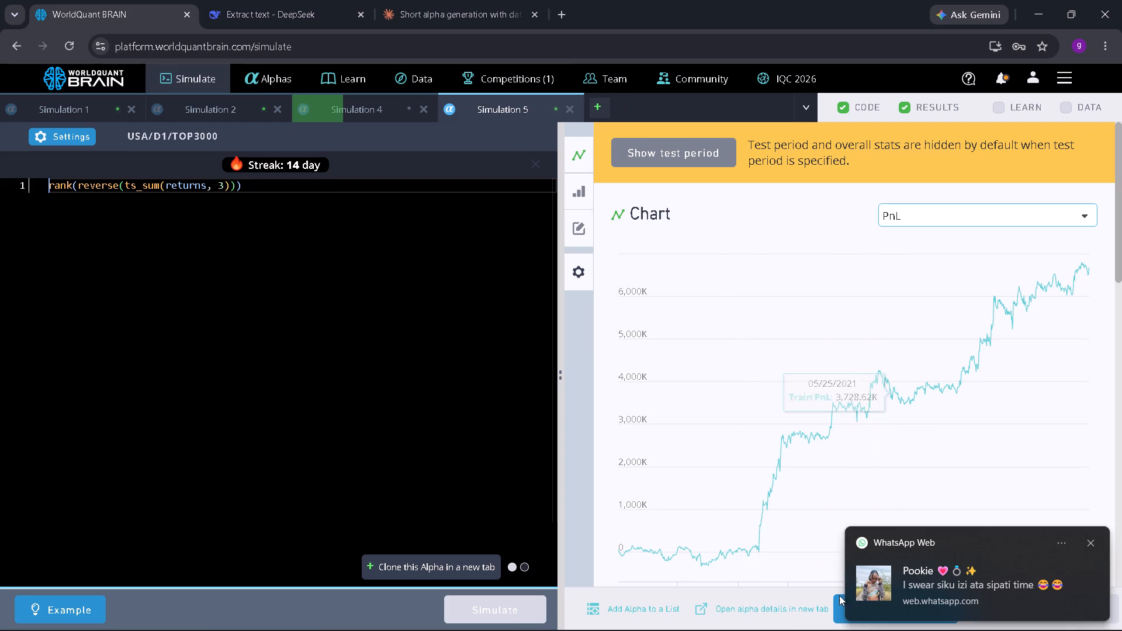
click(836, 609)
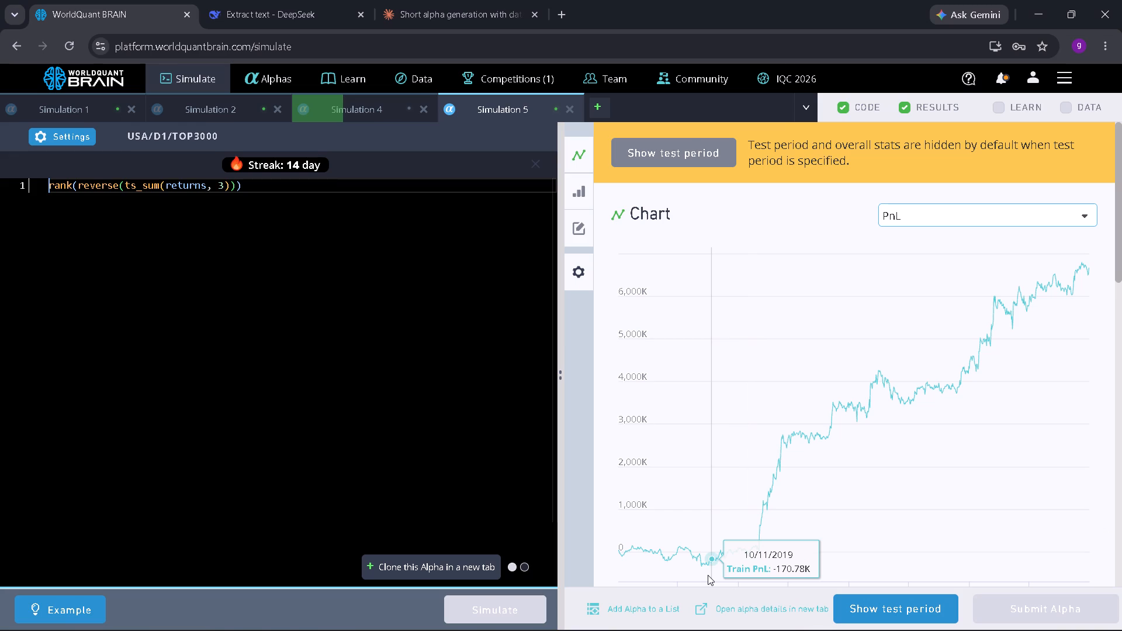
click(857, 612)
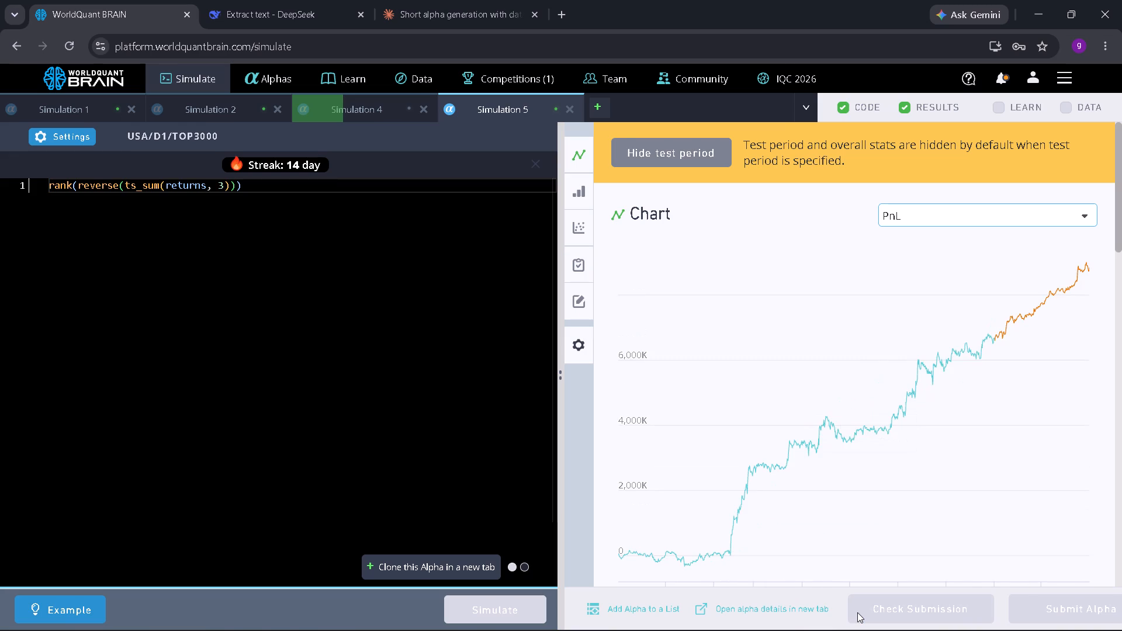
scroll(874, 474, down, 8)
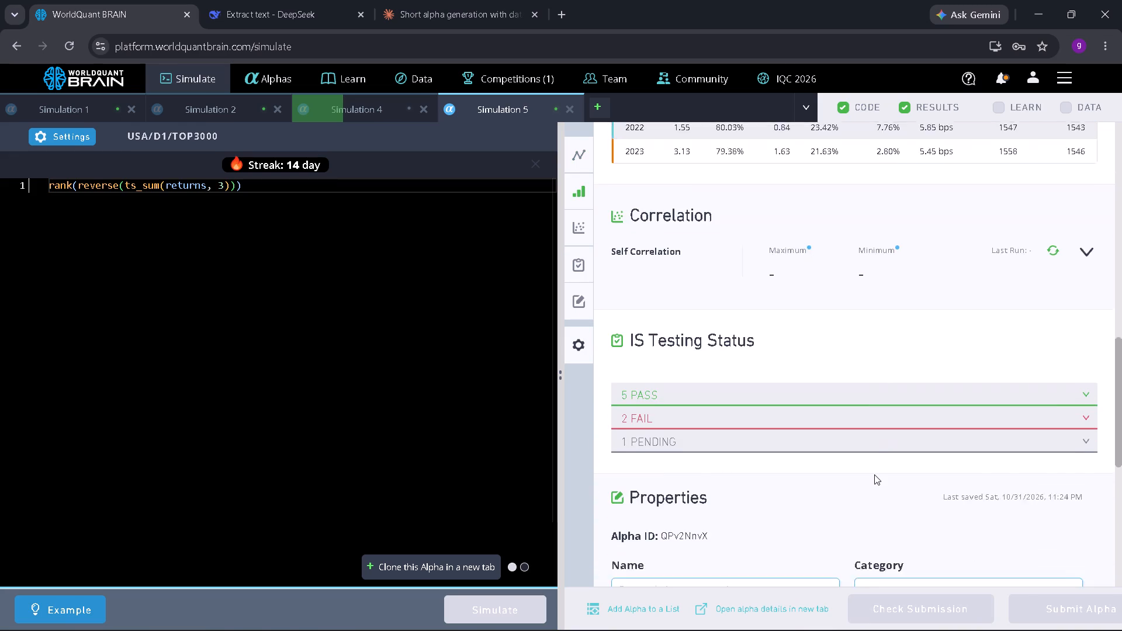
scroll(874, 474, down, 1)
click(887, 331)
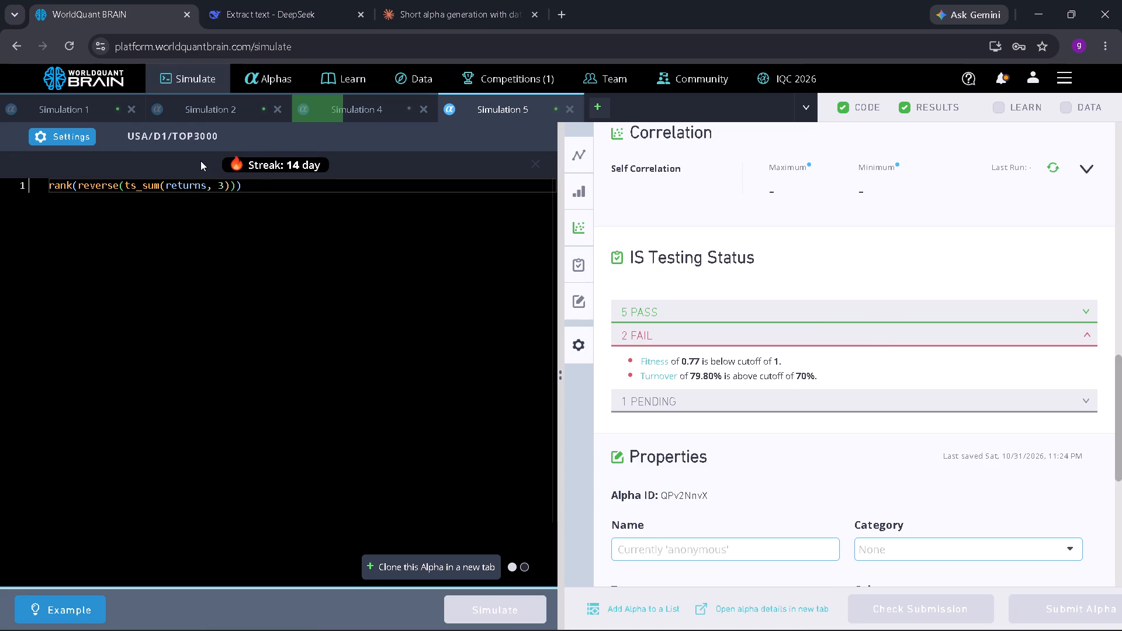
Set Simulation 5's decay to 4 and truncation to 0.08, apply the settings, and run the simulation.
click(55, 129)
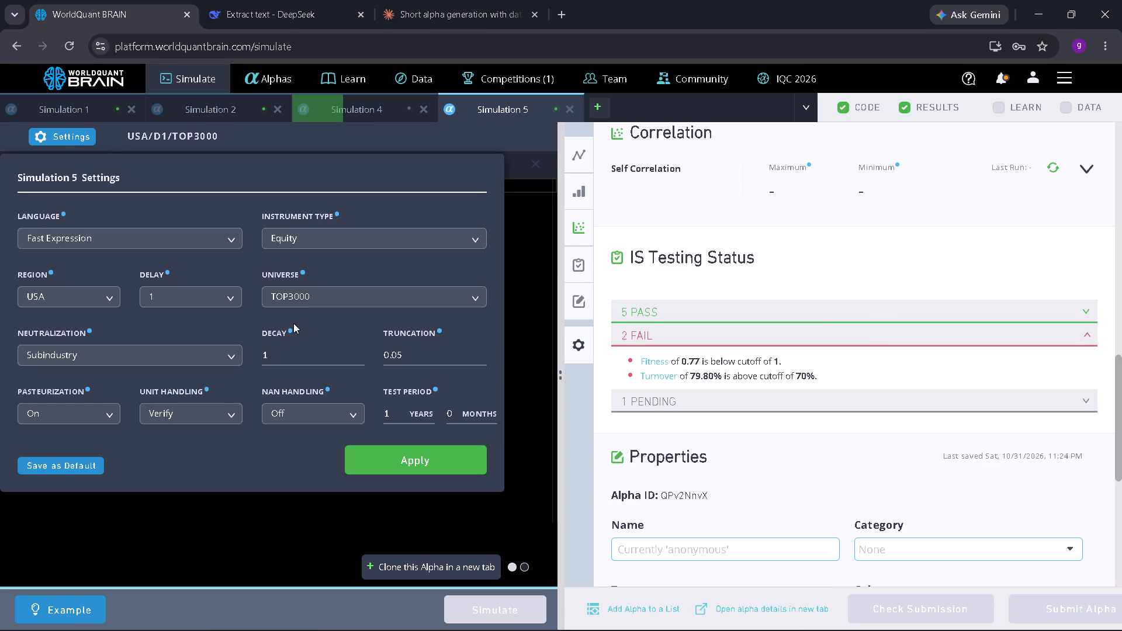
triple_click(355, 351)
triple_click(482, 351)
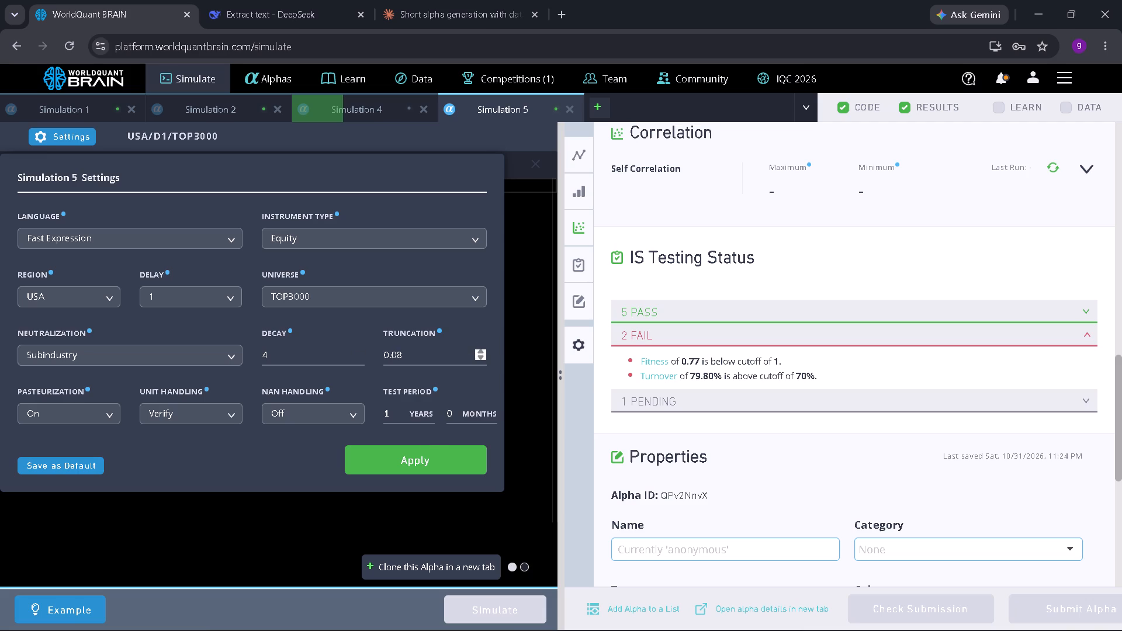
click(416, 468)
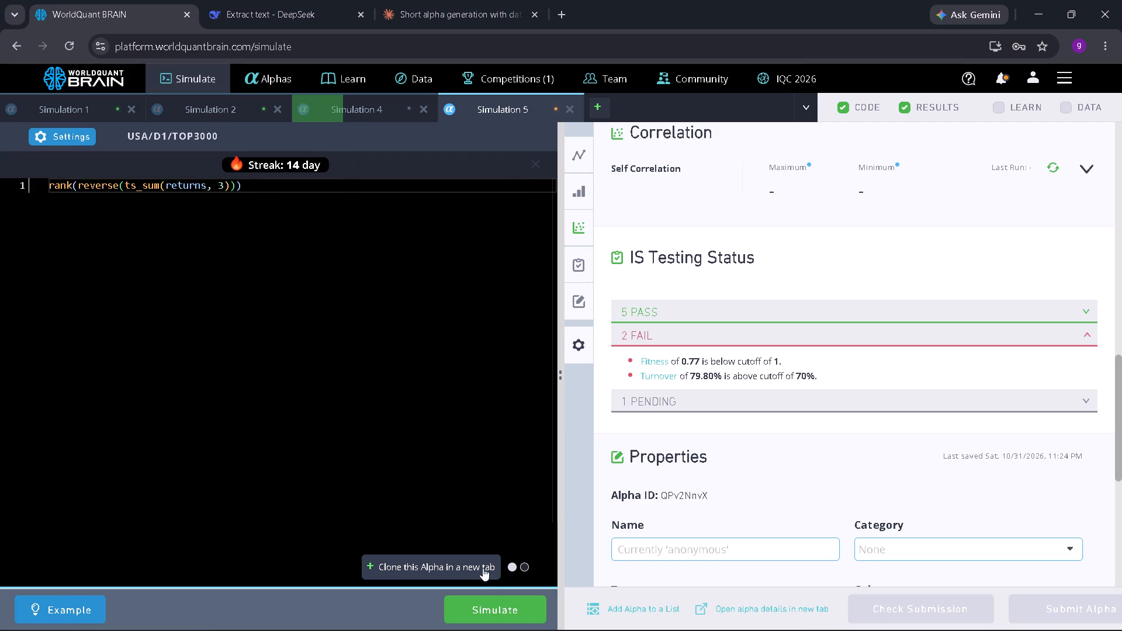
click(498, 598)
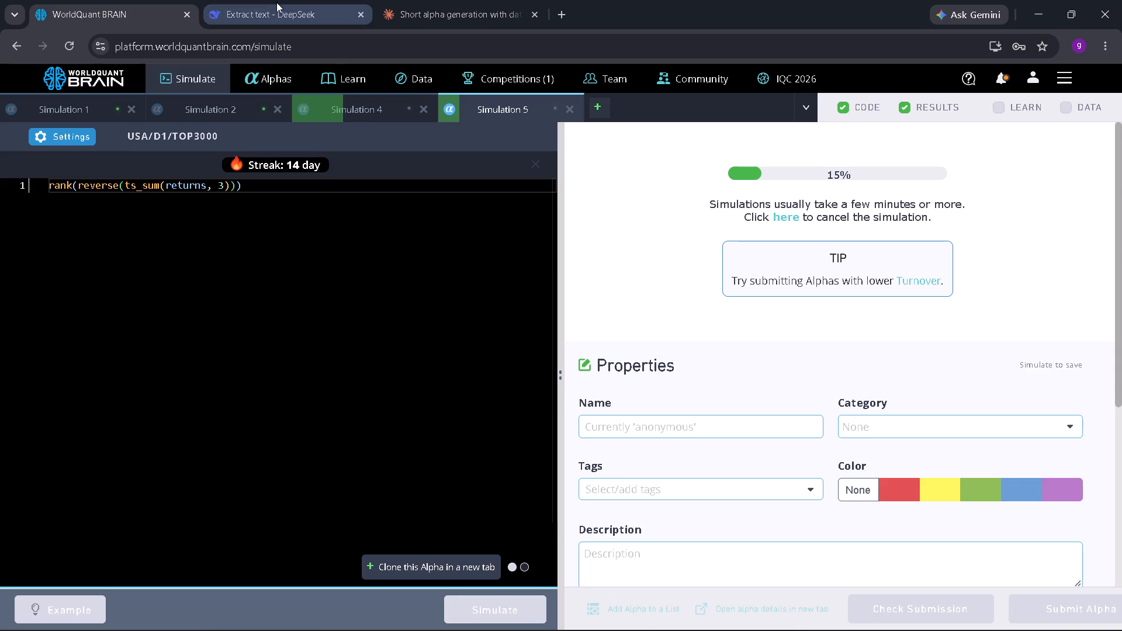
Switch to Simulation 4's results and expand the failed checks and the warning in its IS Testing Status.
click(327, 107)
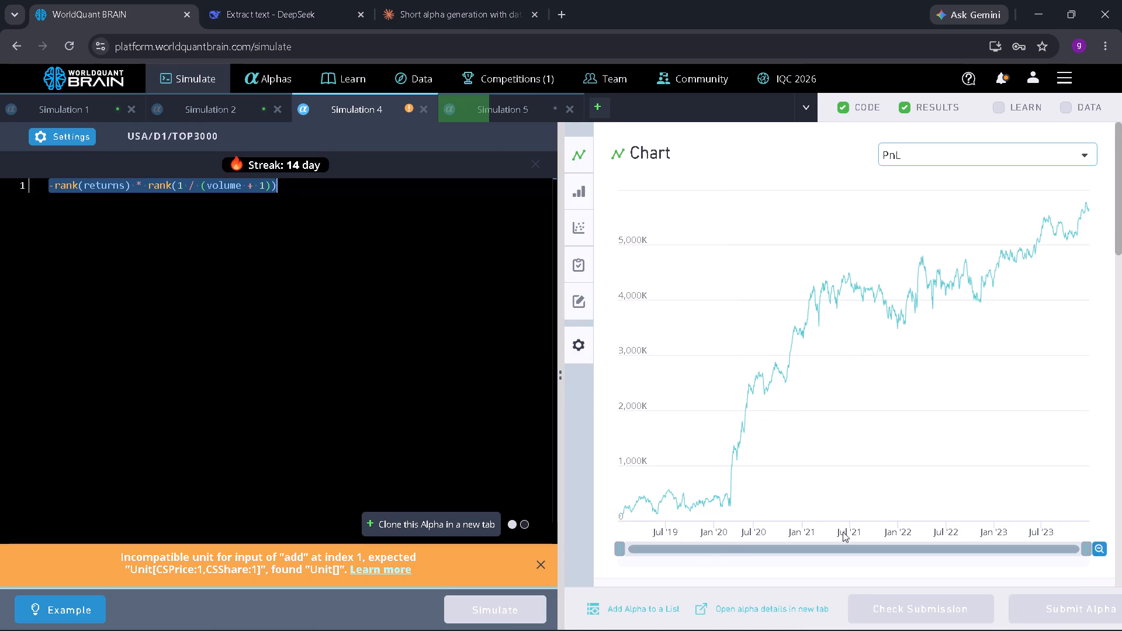
scroll(834, 509, down, 12)
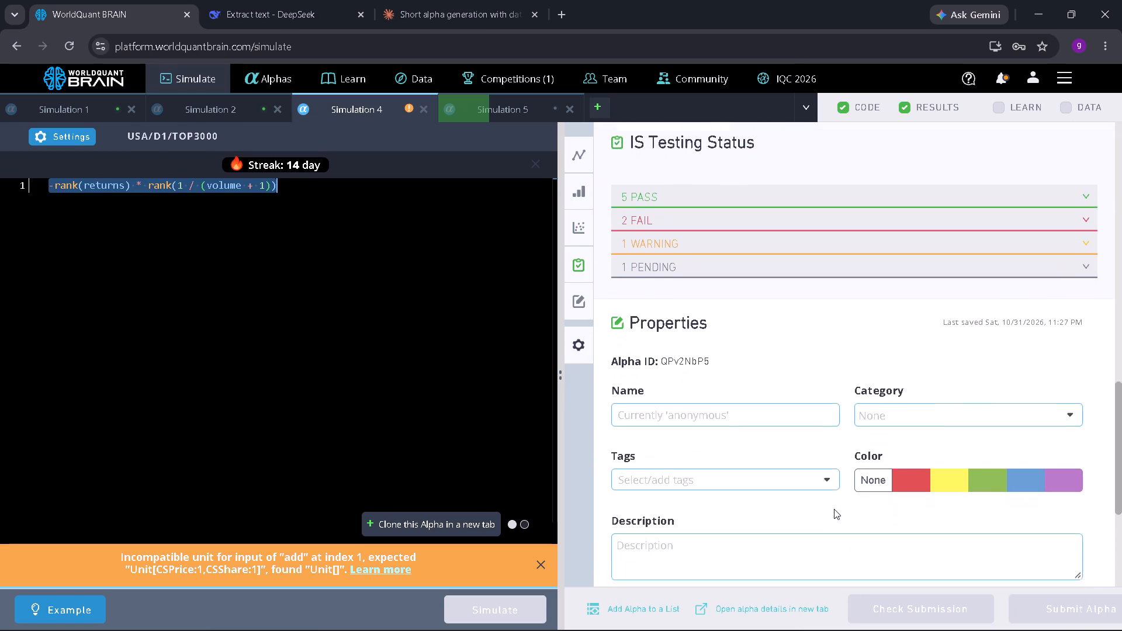
click(768, 219)
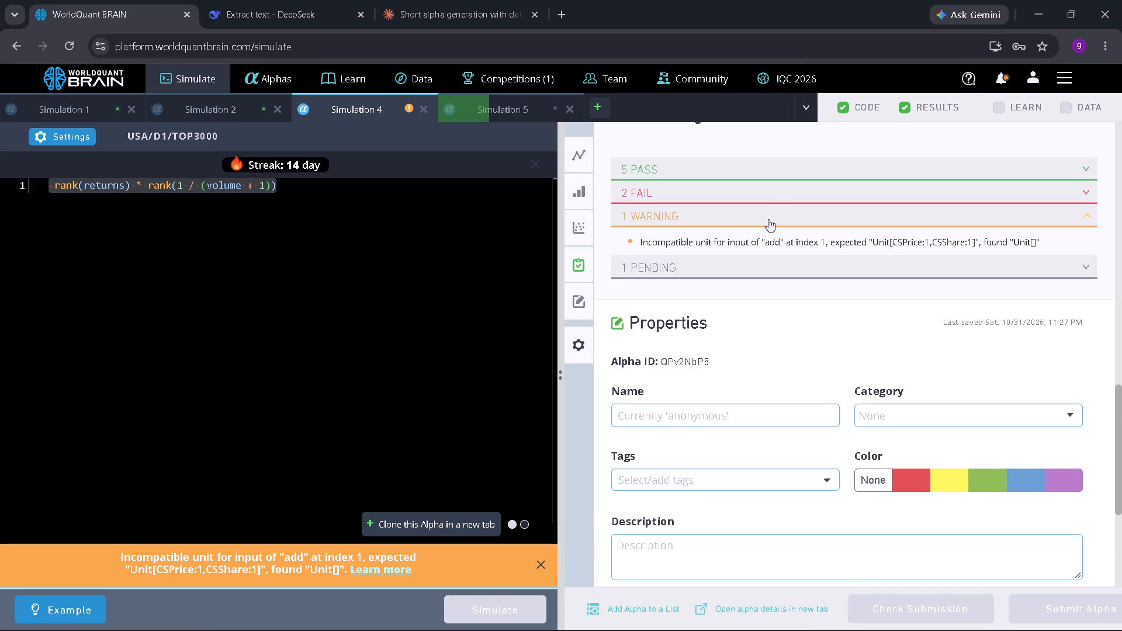
click(758, 192)
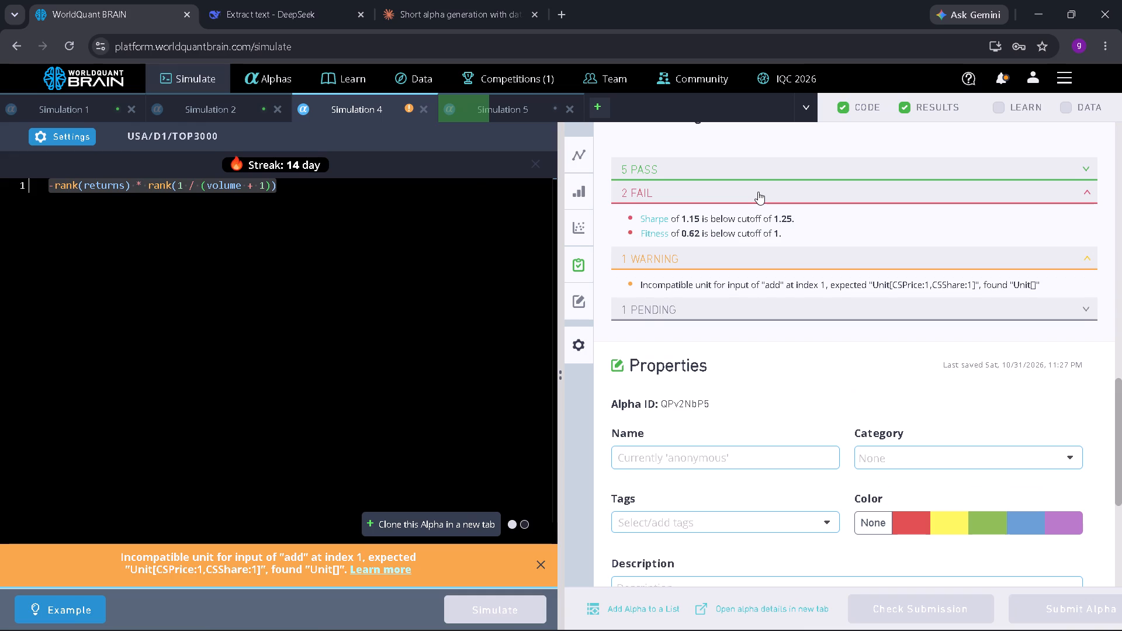
Set Simulation 4's decay to 9, apply the settings, and rerun the simulation.
click(77, 138)
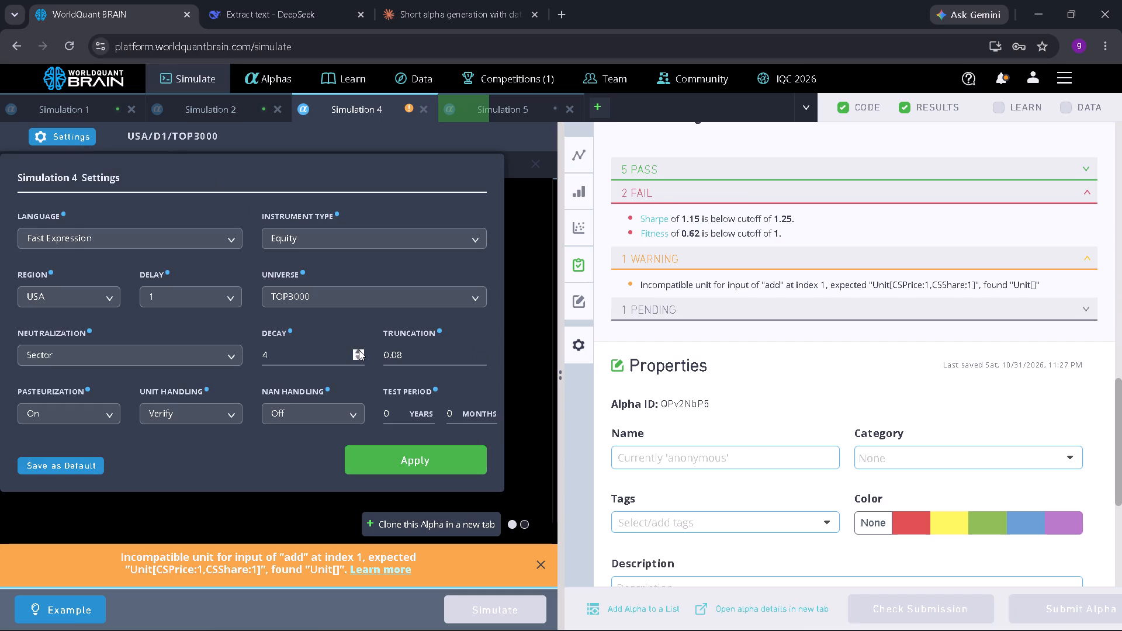
triple_click(358, 350)
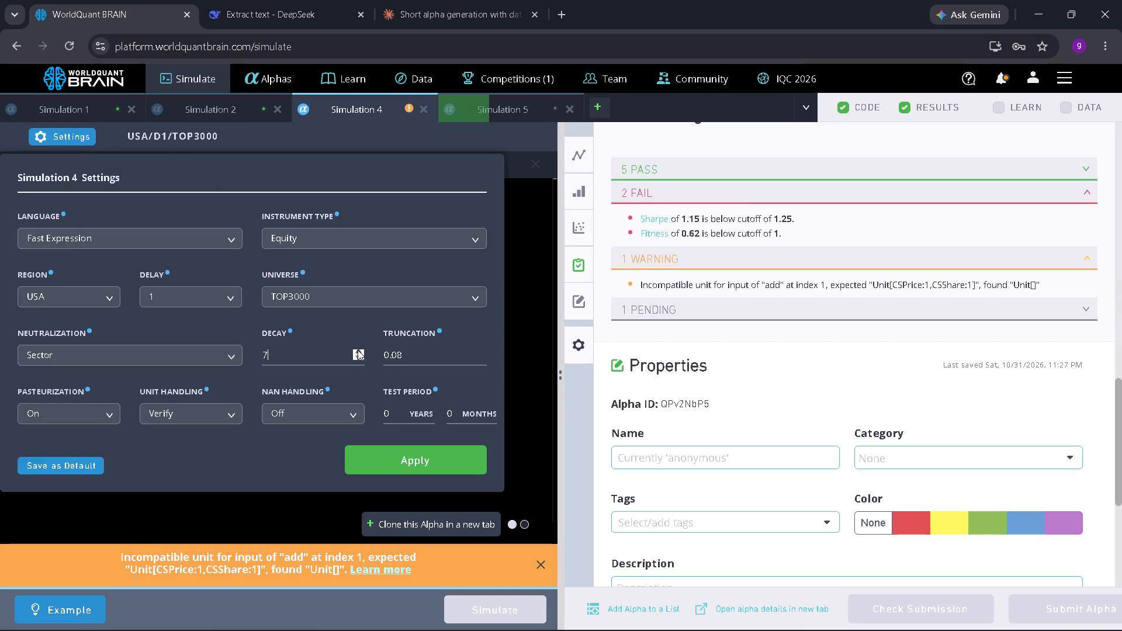
double_click(358, 350)
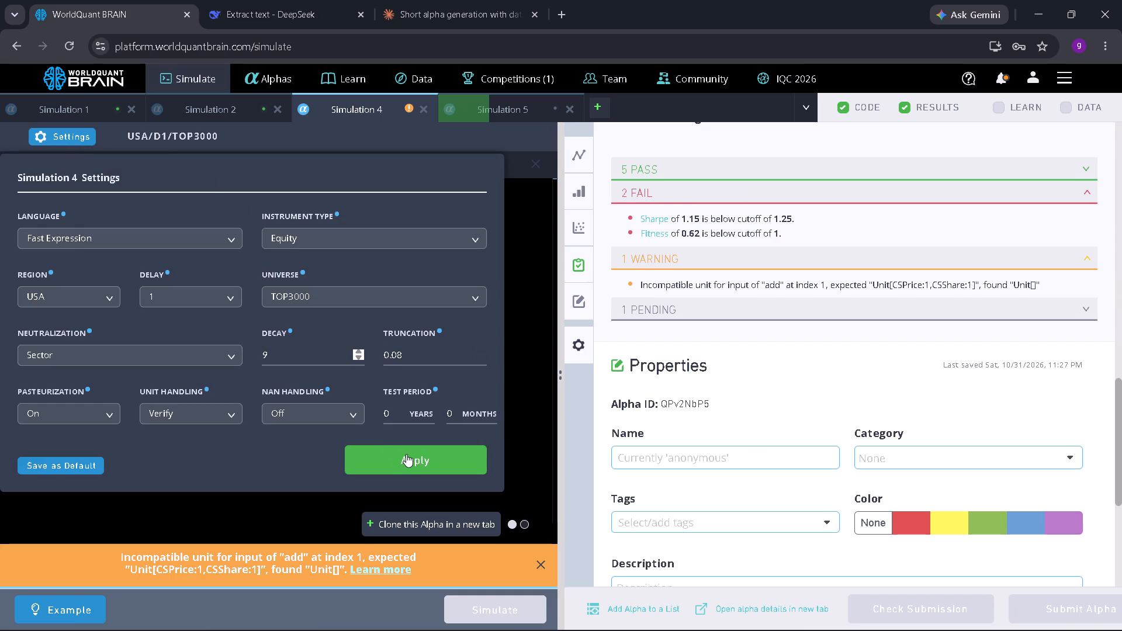
click(406, 454)
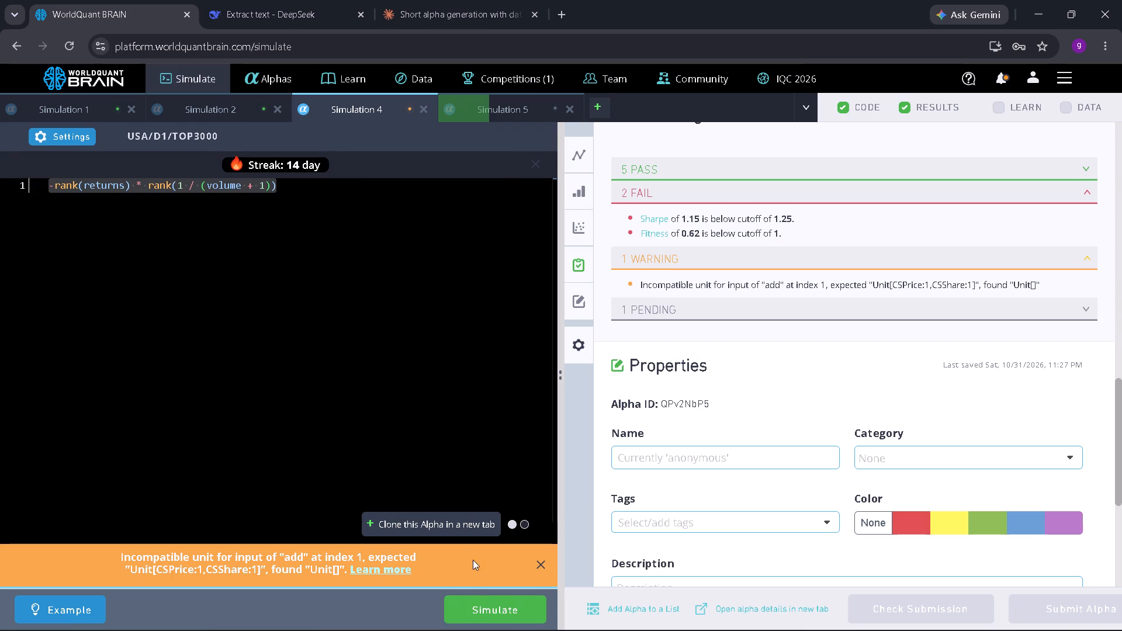
click(493, 609)
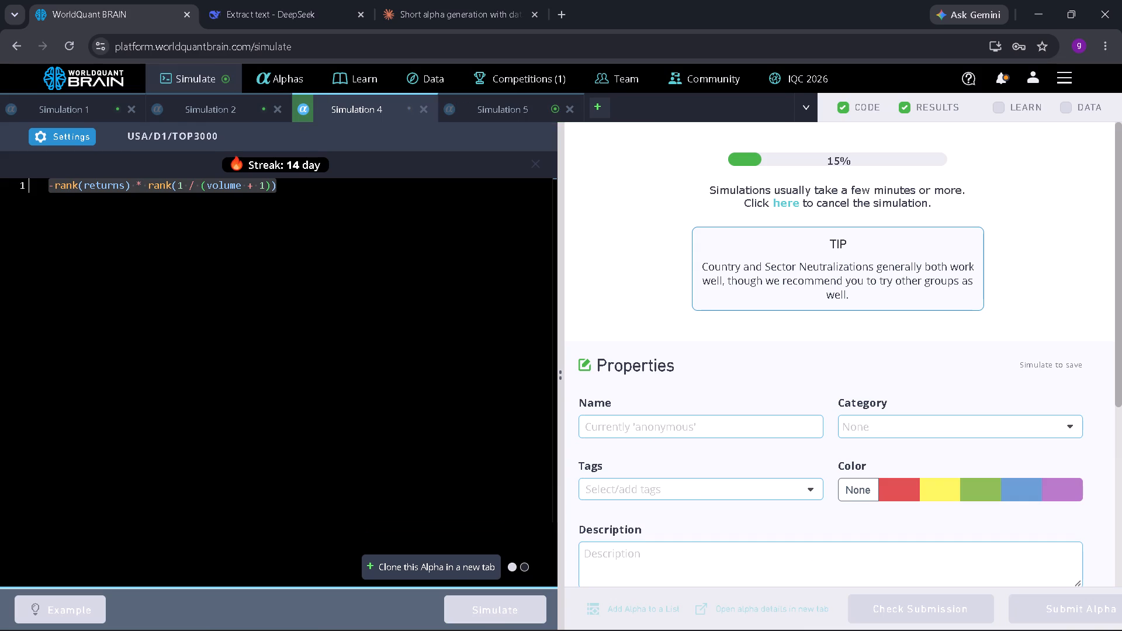
Switch to Simulation 5's results and show its test period.
click(501, 105)
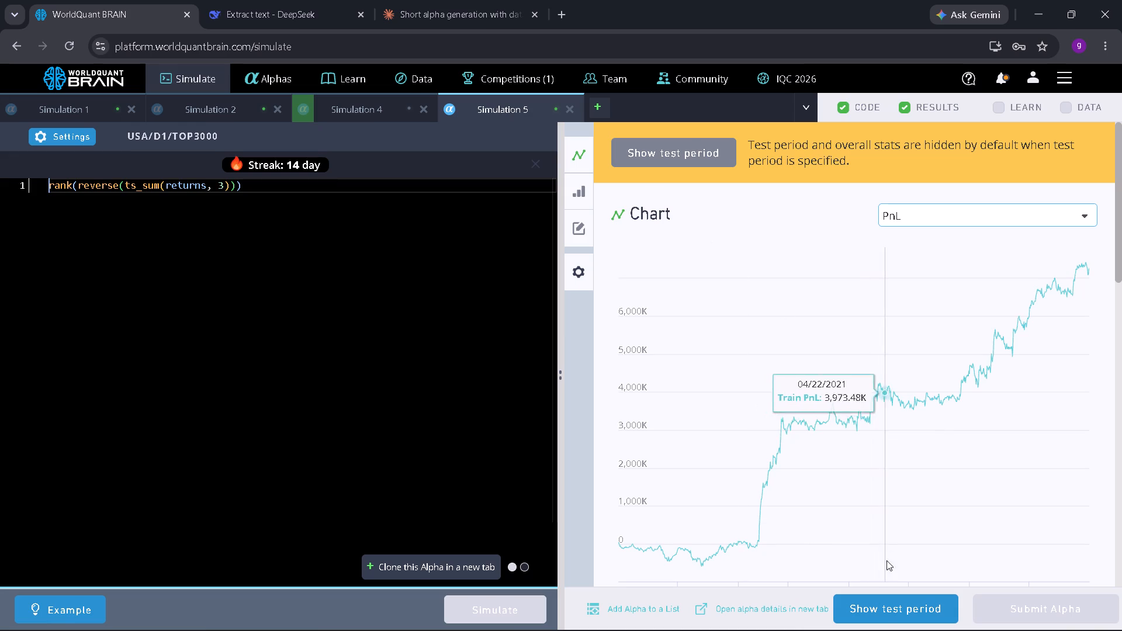
click(882, 604)
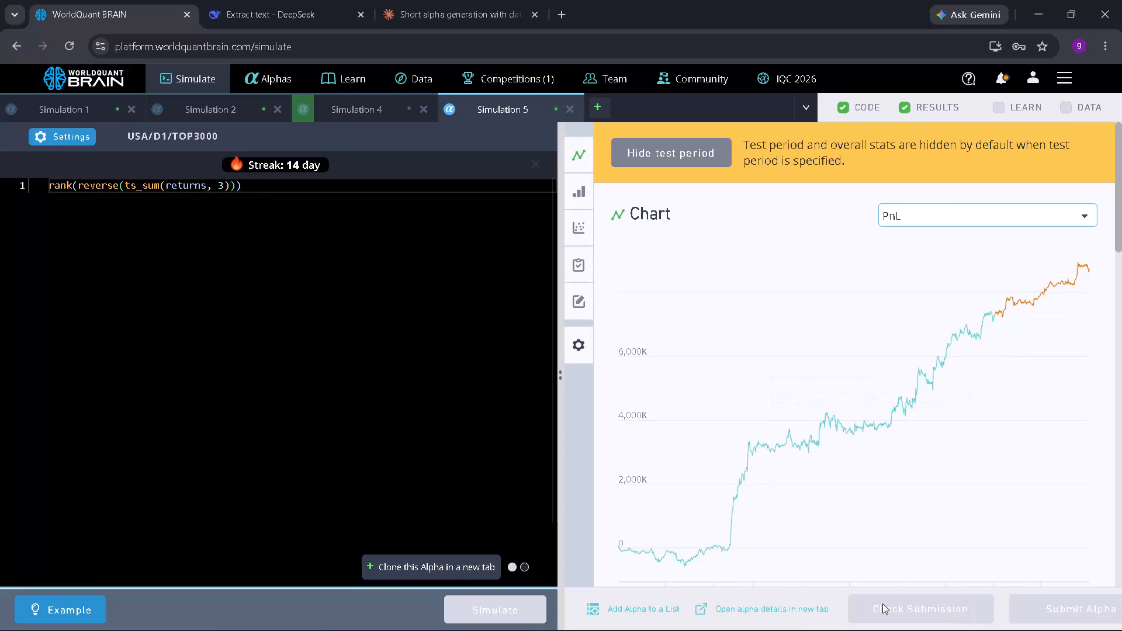
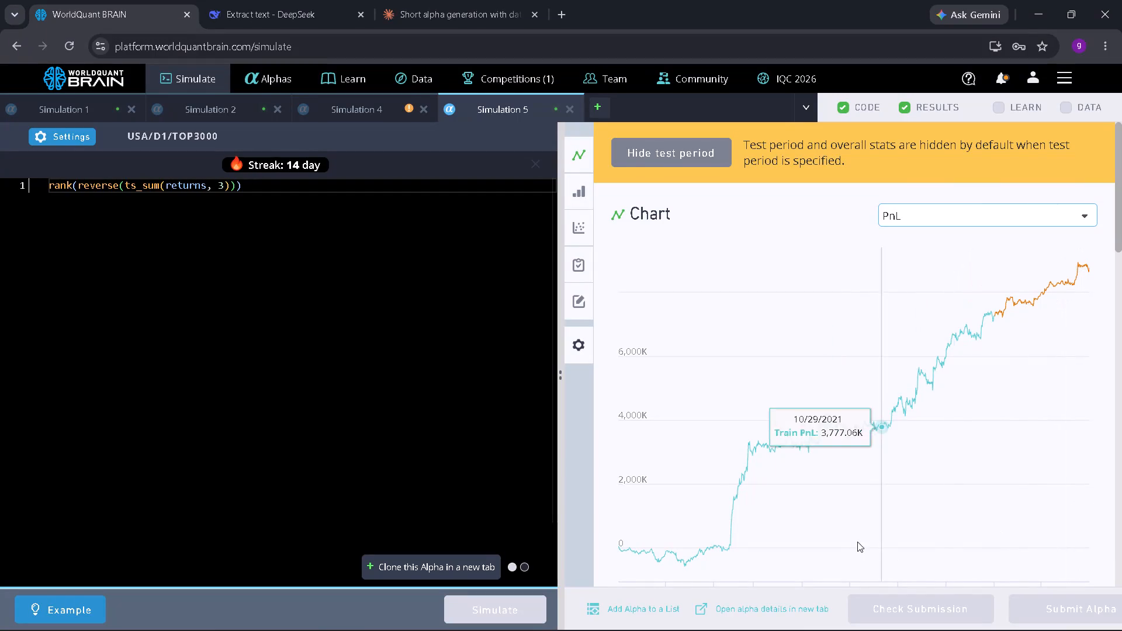
Expand the failed check in Simulation 5's IS Testing Status.
scroll(851, 485, down, 7)
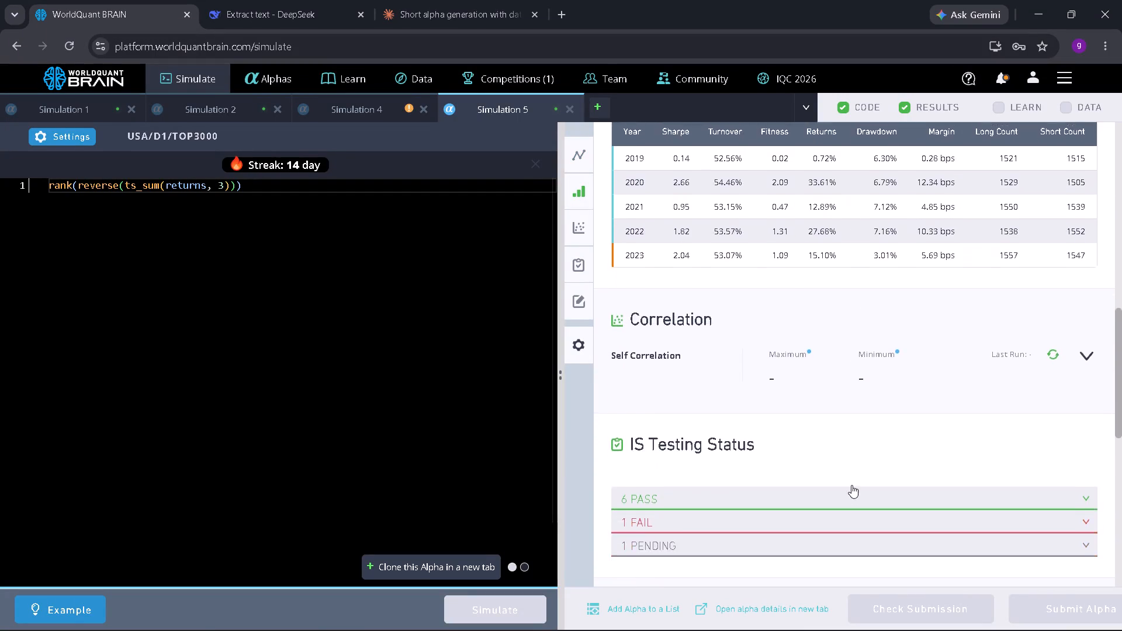
scroll(851, 485, right, 1)
click(822, 531)
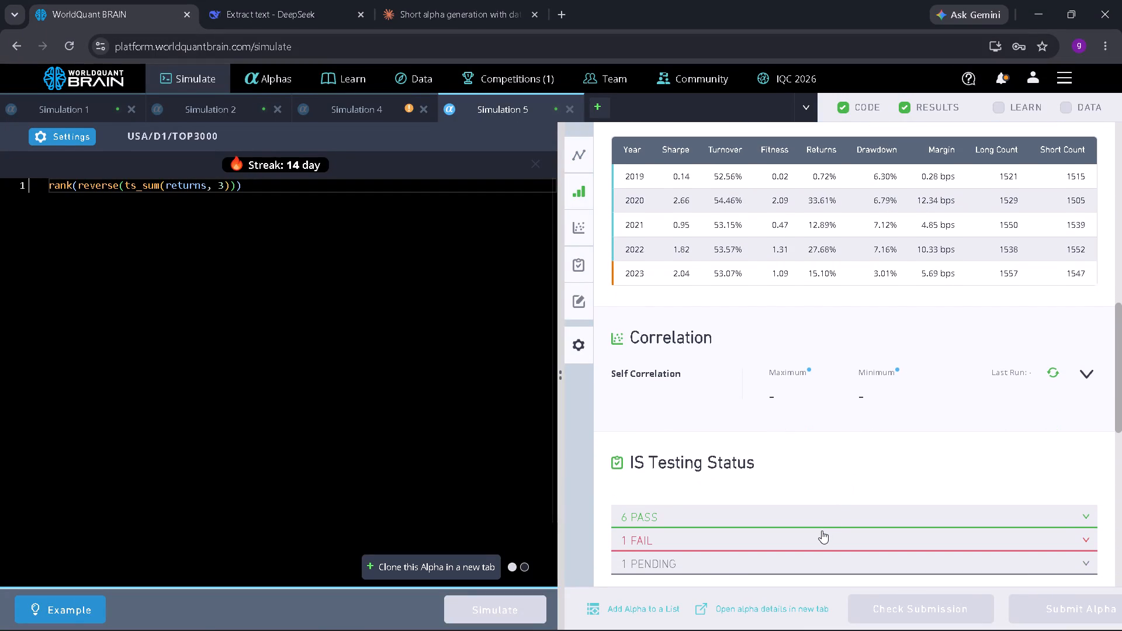
scroll(822, 531, down, 3)
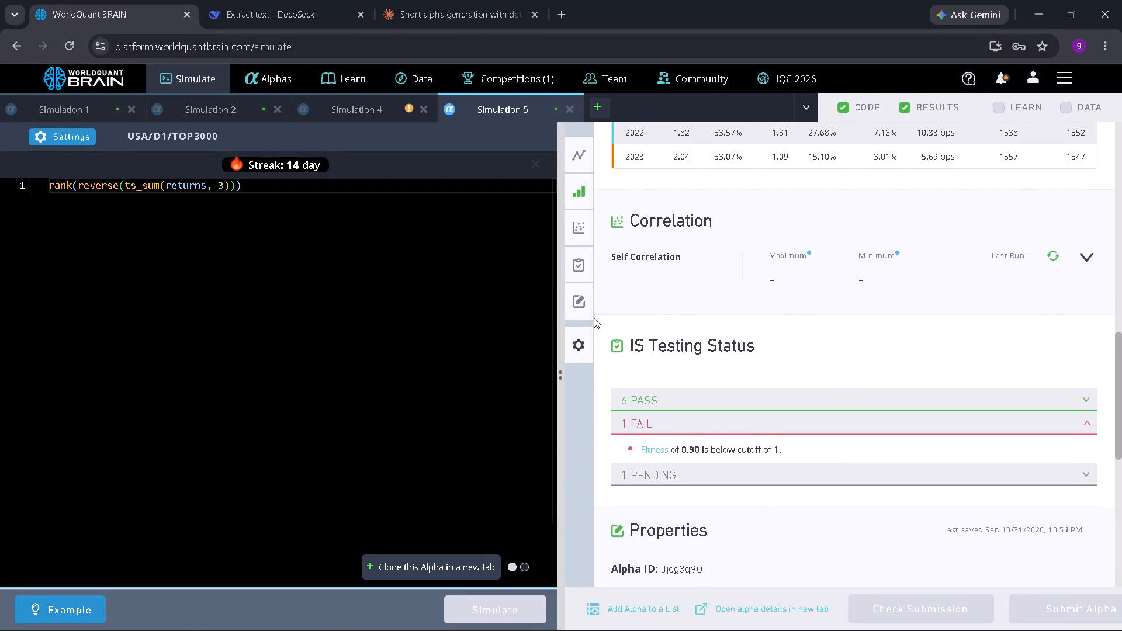
scroll(594, 318, down, 3)
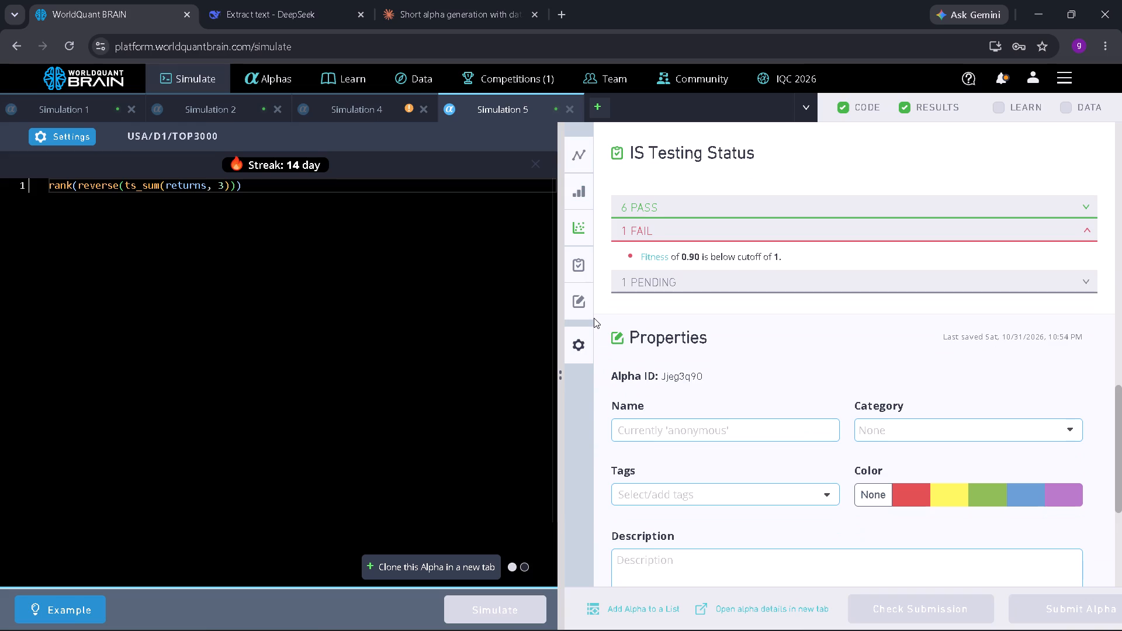
click(82, 138)
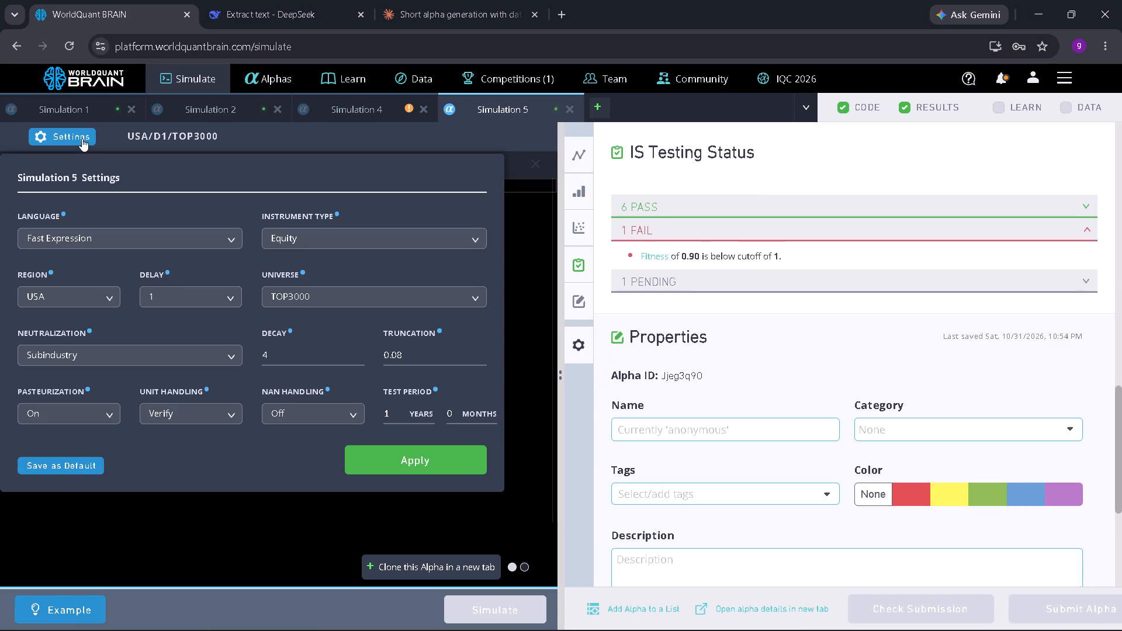
key(Print)
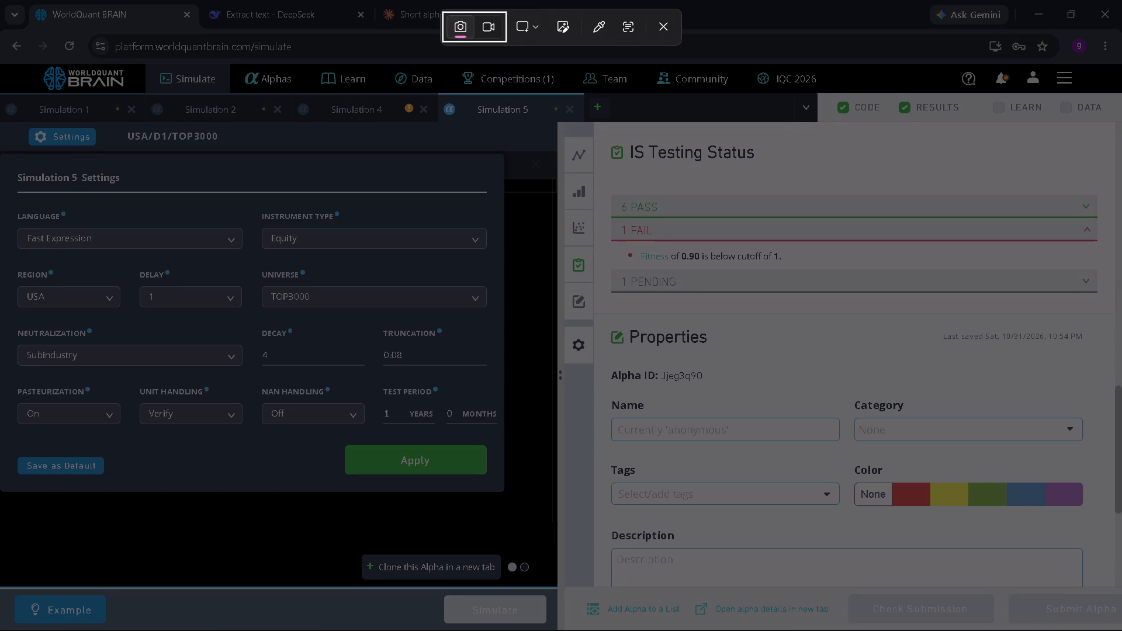
drag(0, 110, 341, 345)
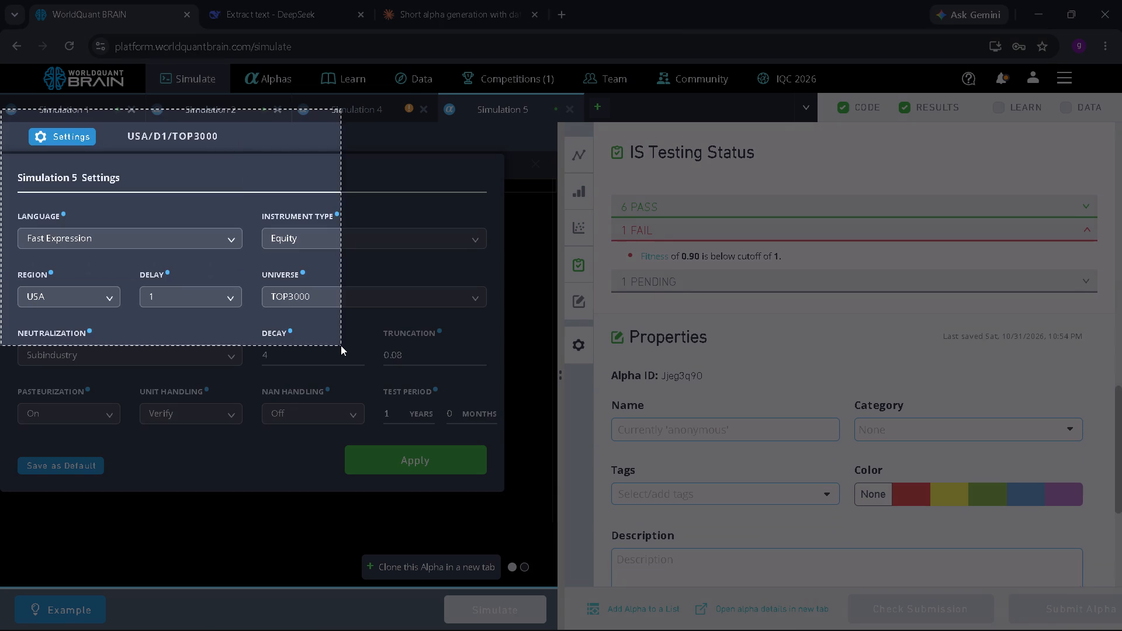
drag(341, 345, 525, 507)
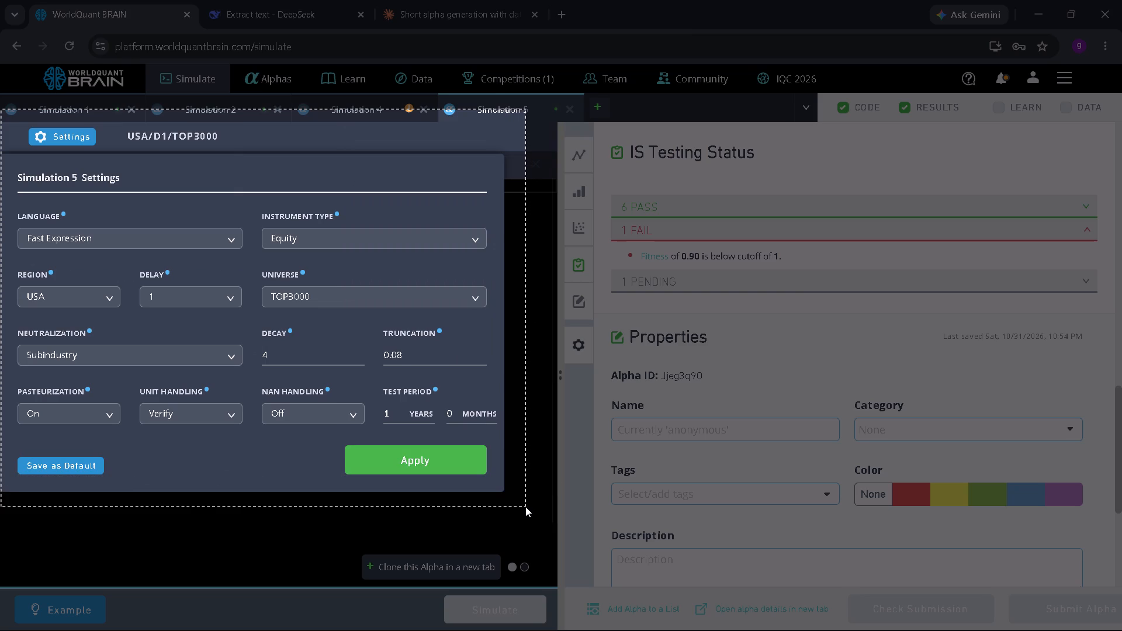
drag(525, 507, 755, 486)
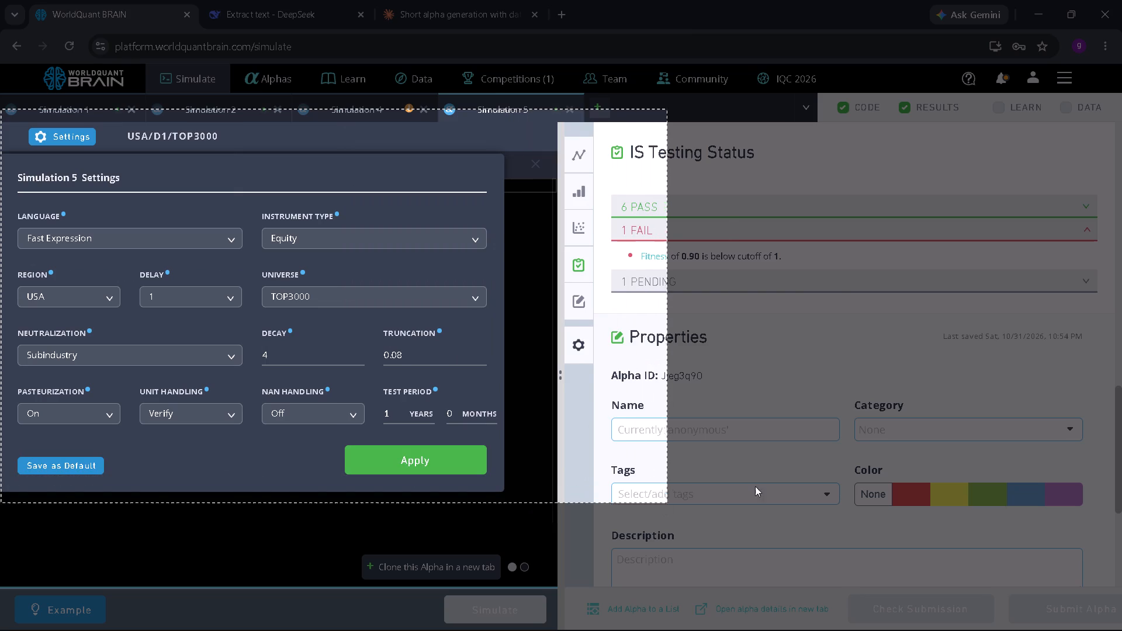
drag(755, 486, 841, 495)
click(529, 505)
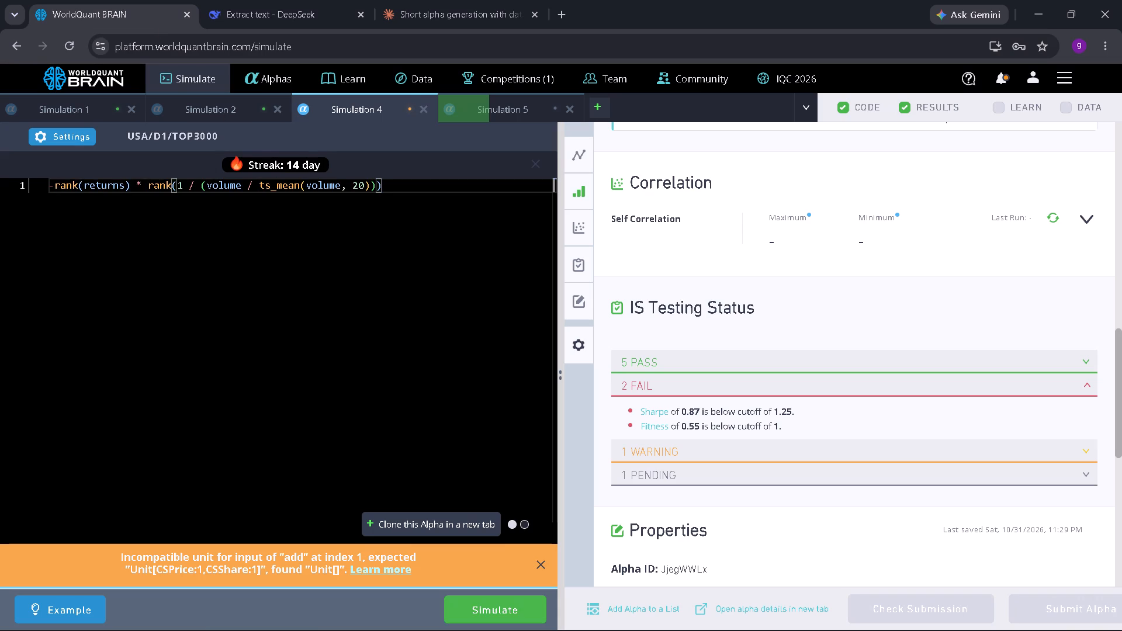
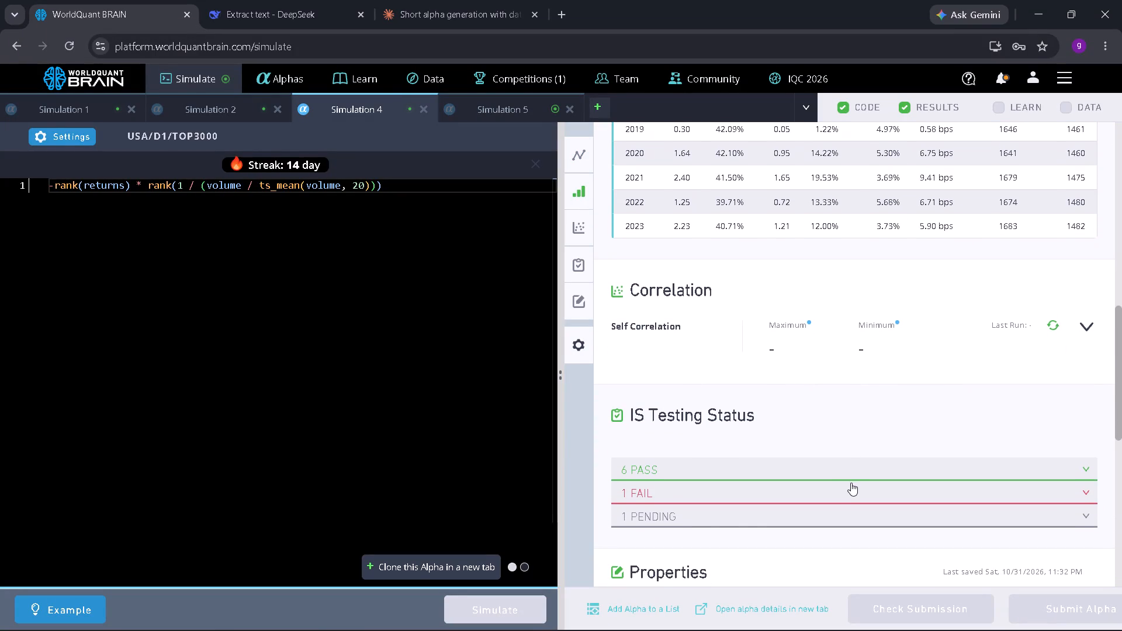
Expand the failed check in Simulation 4's IS Testing Status.
click(851, 483)
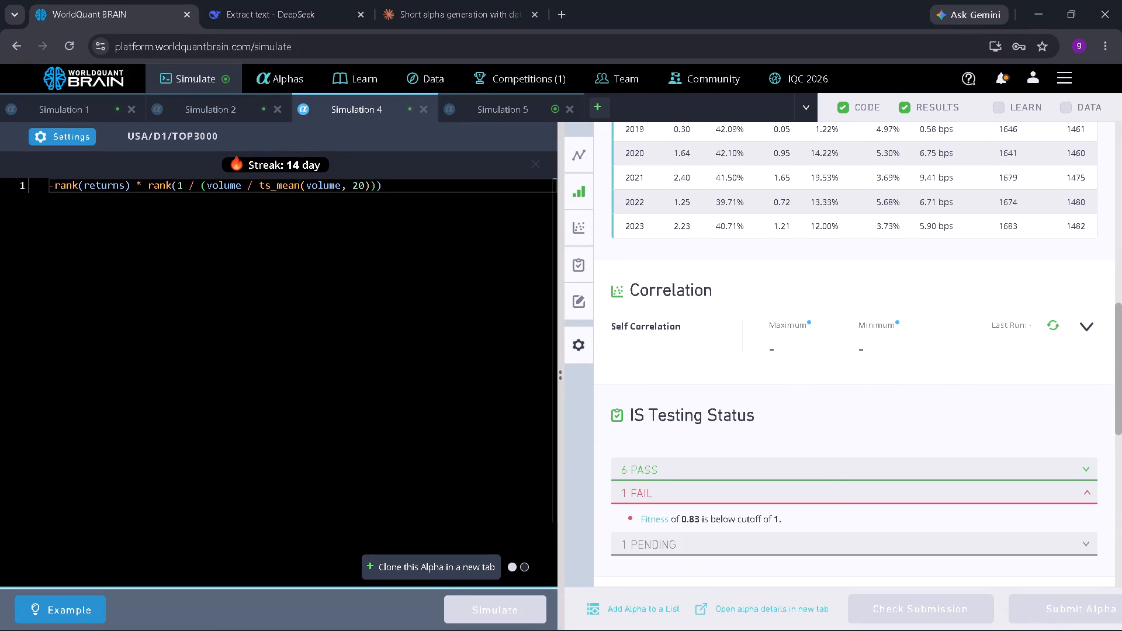
Set Simulation 4's decay to 4, apply the settings, and run the simulation.
click(61, 144)
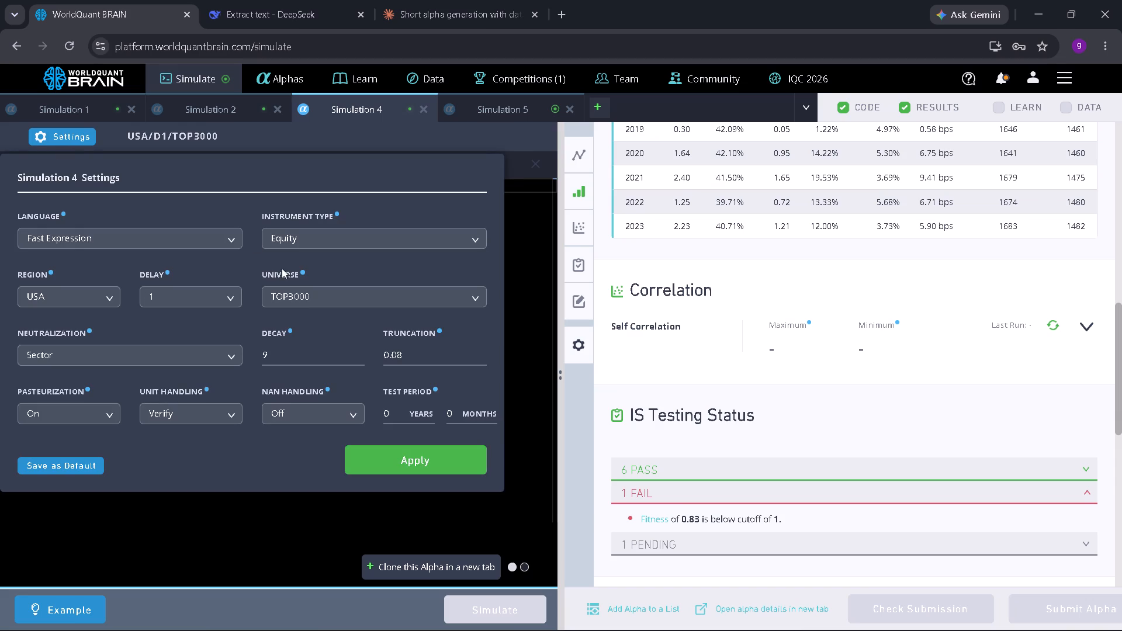
triple_click(359, 353)
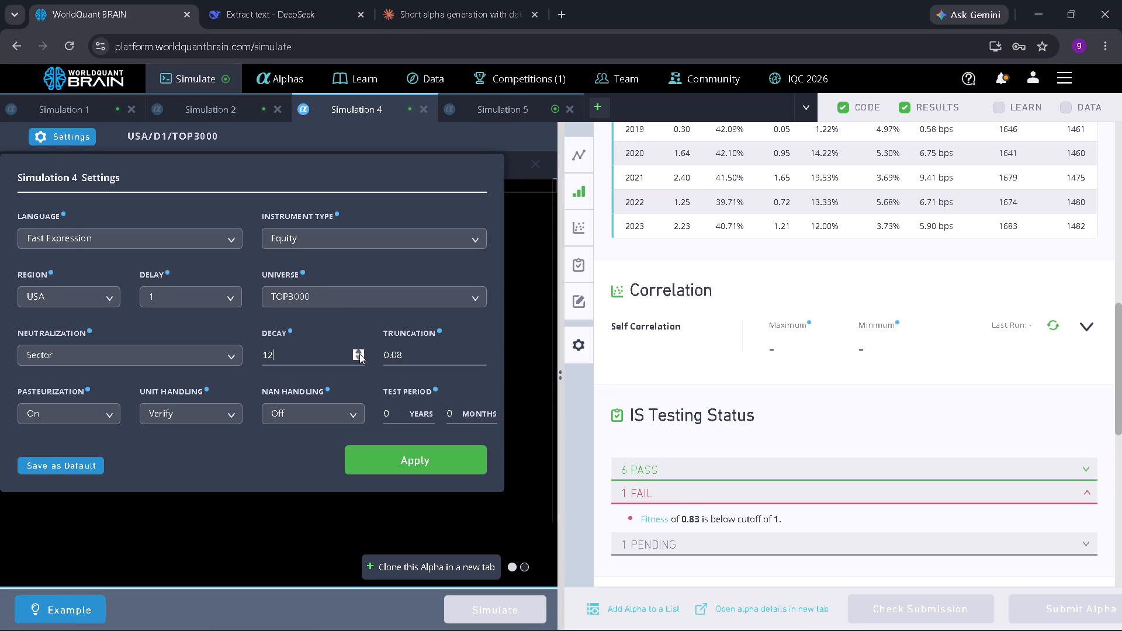
triple_click(360, 360)
double_click(360, 360)
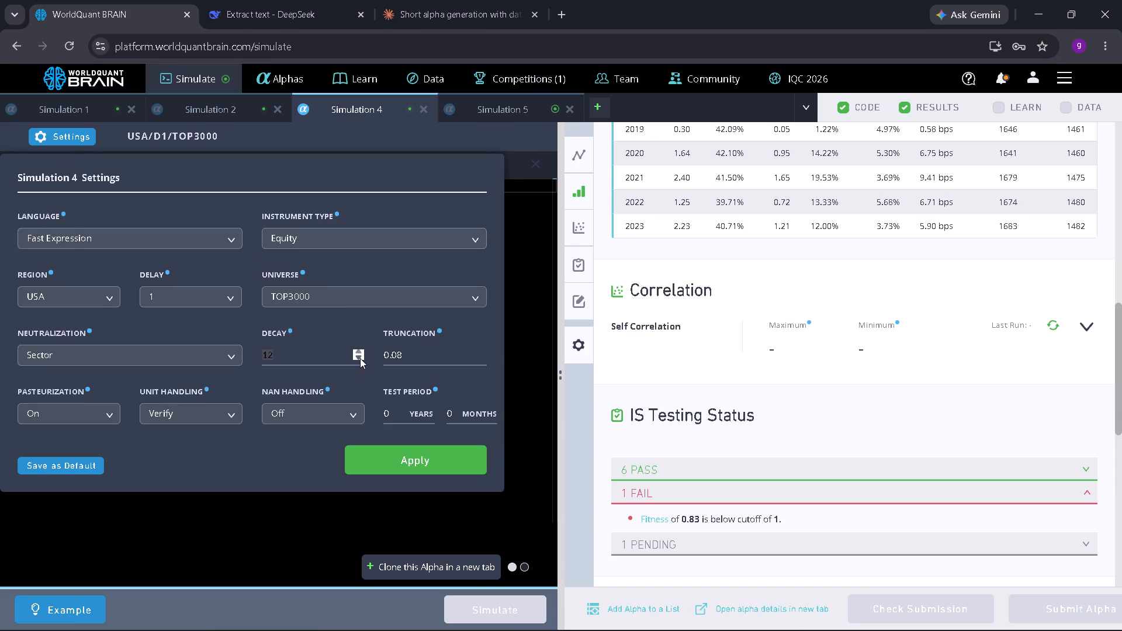
triple_click(360, 355)
double_click(360, 355)
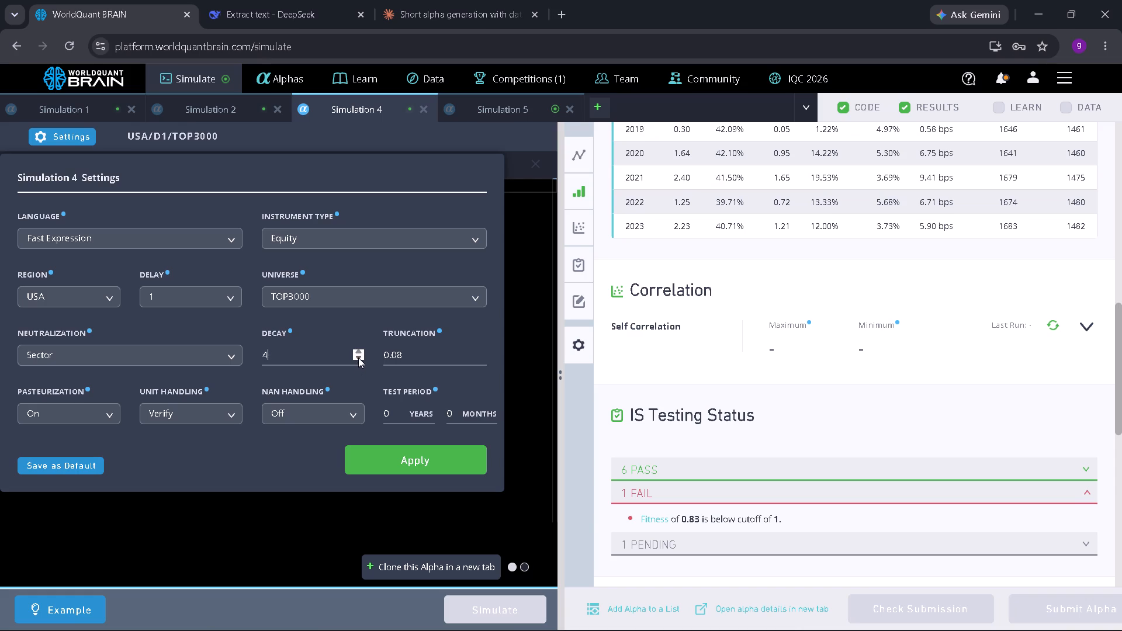
triple_click(358, 358)
double_click(358, 358)
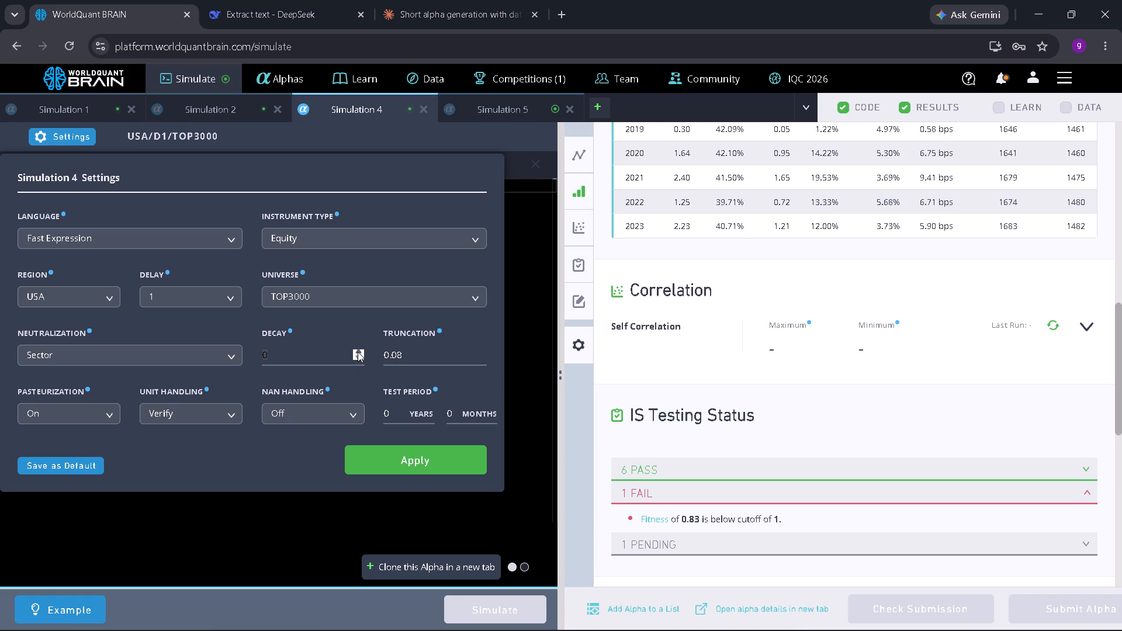
double_click(358, 354)
double_click(358, 354)
click(433, 459)
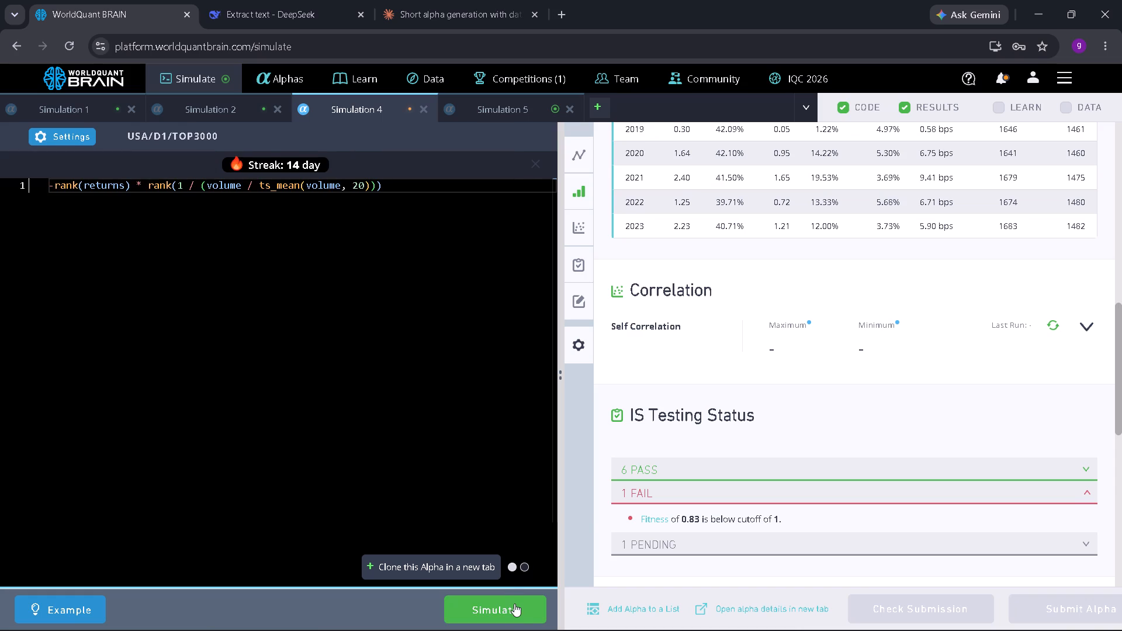
click(514, 605)
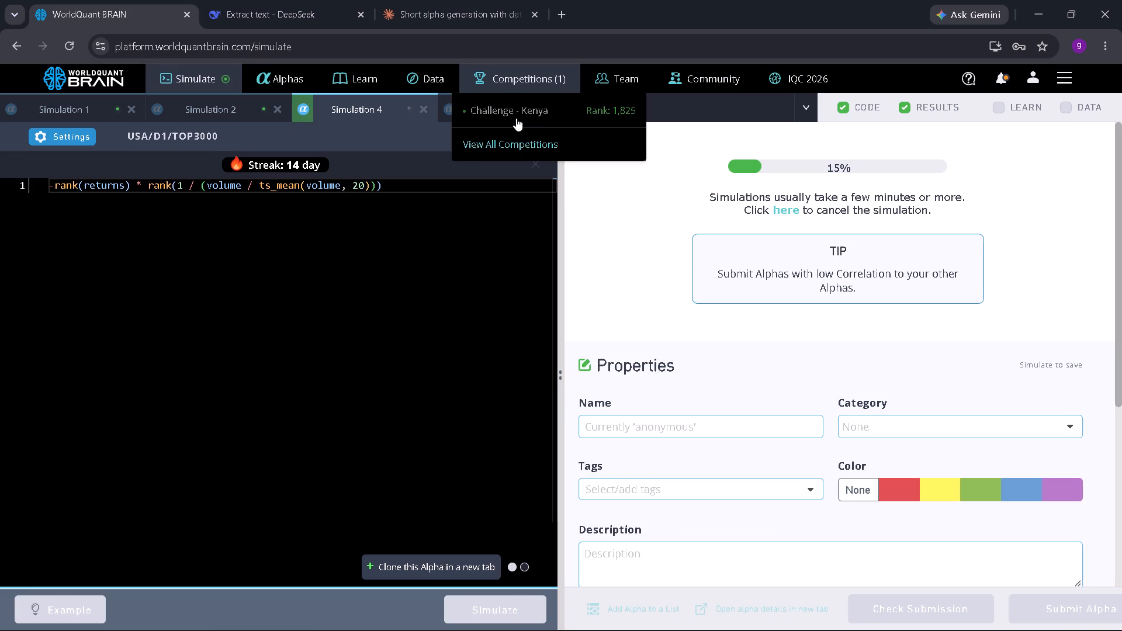
Show the test period in Simulation 5's results and expand the failed check in its IS Testing Status.
click(518, 106)
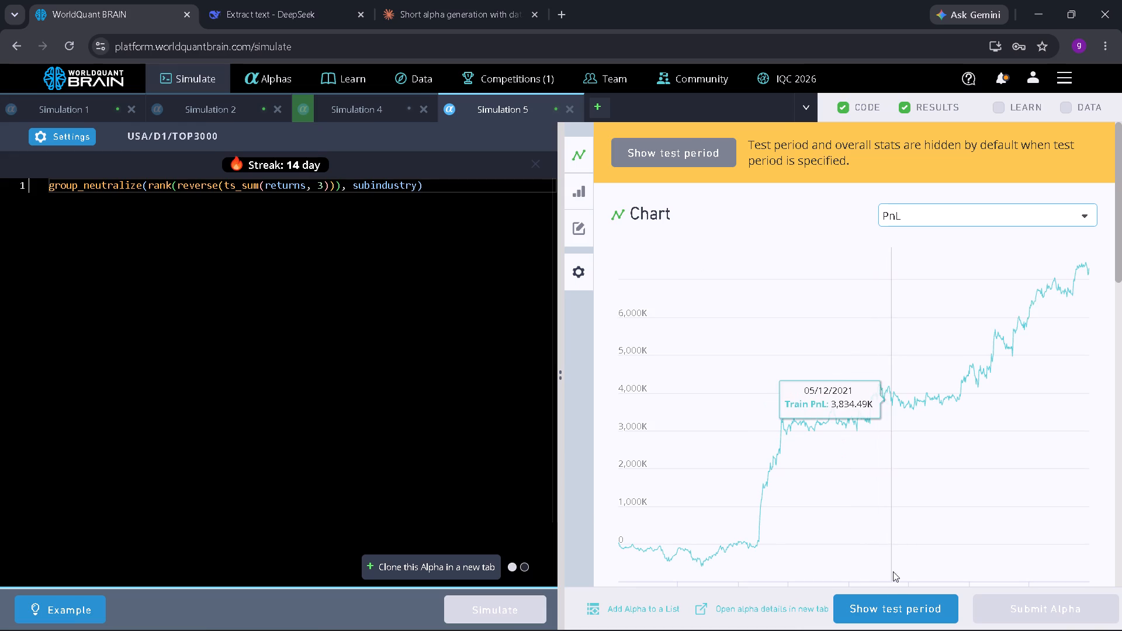
click(893, 598)
scroll(881, 479, down, 2)
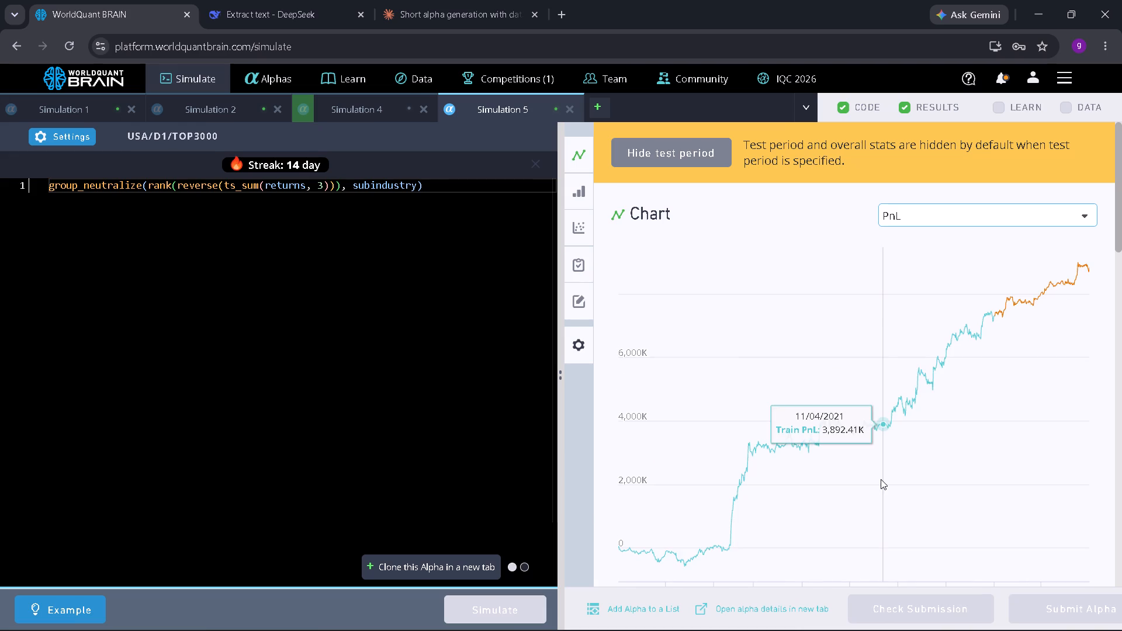
scroll(881, 479, down, 6)
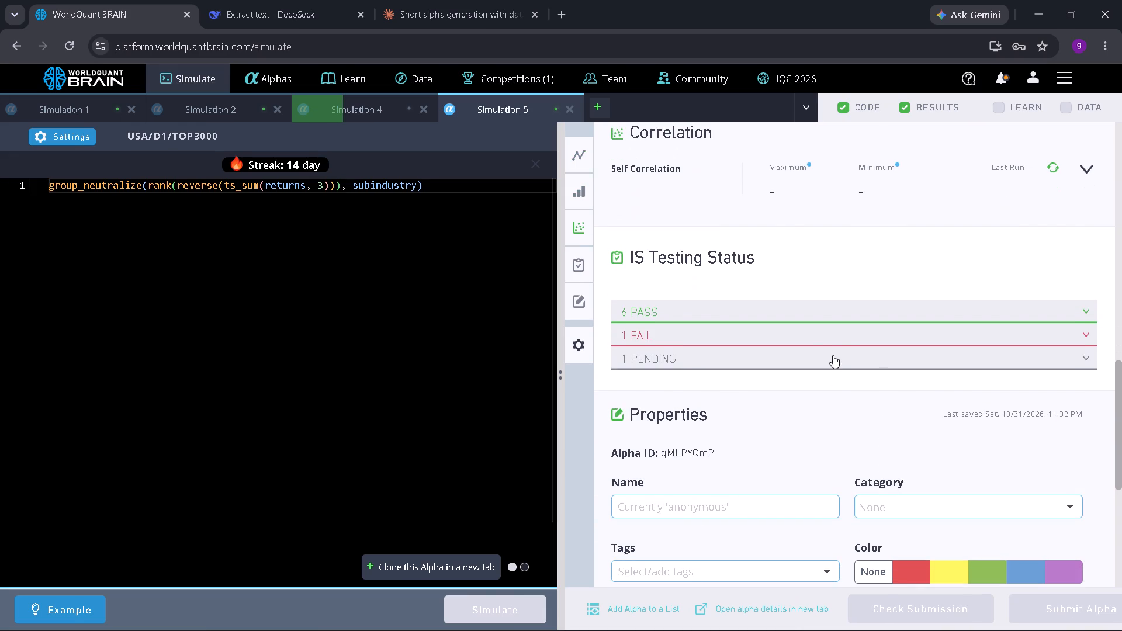
click(833, 328)
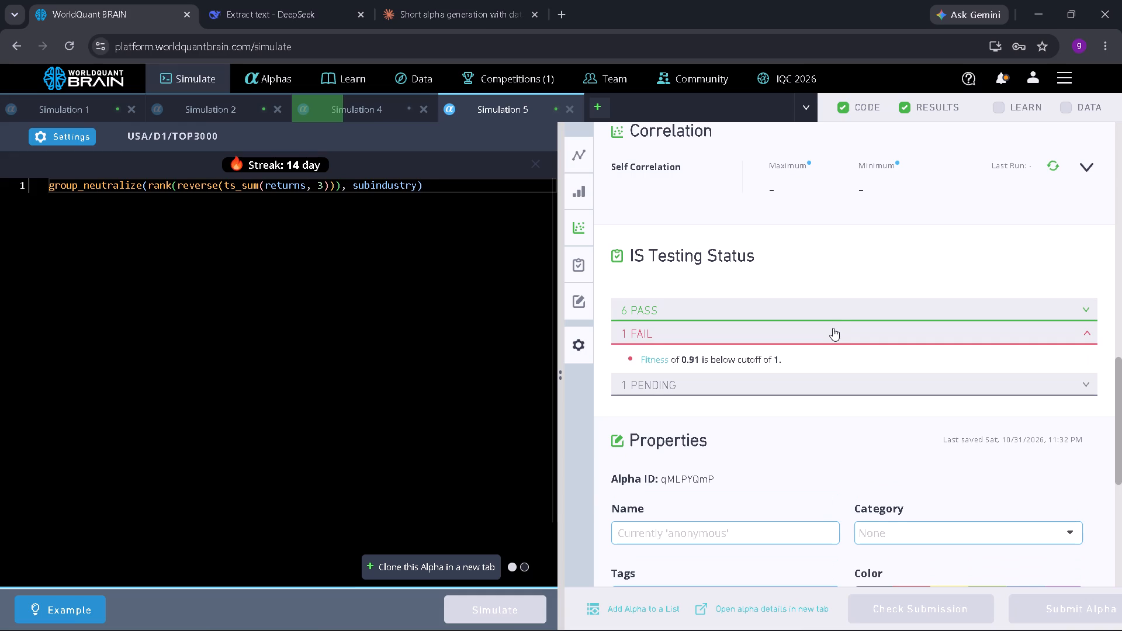
key(Print)
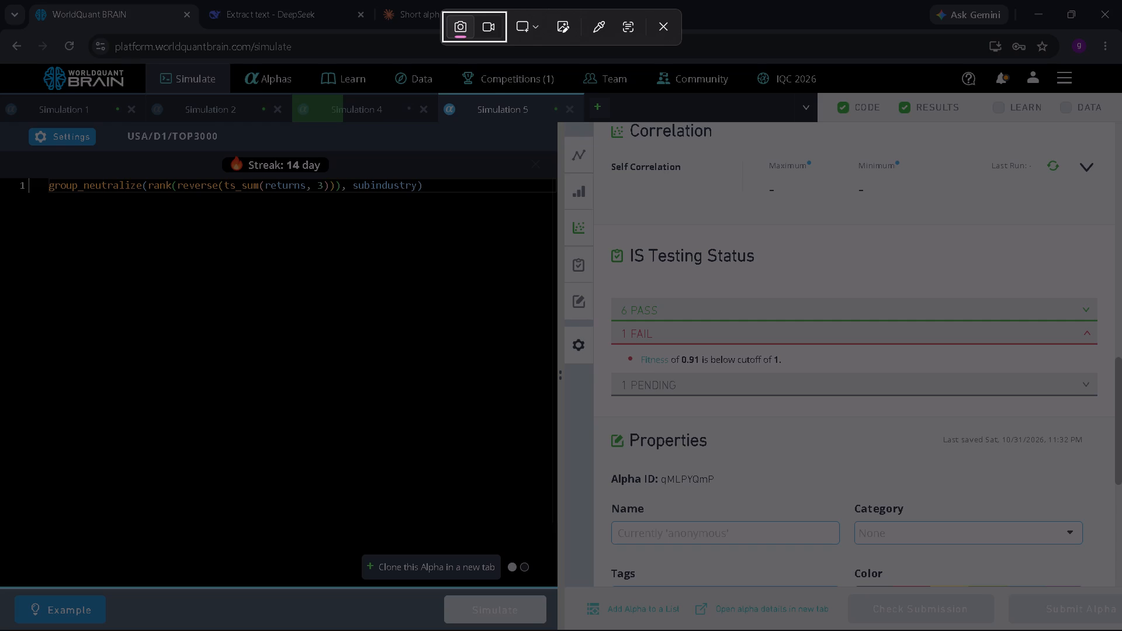
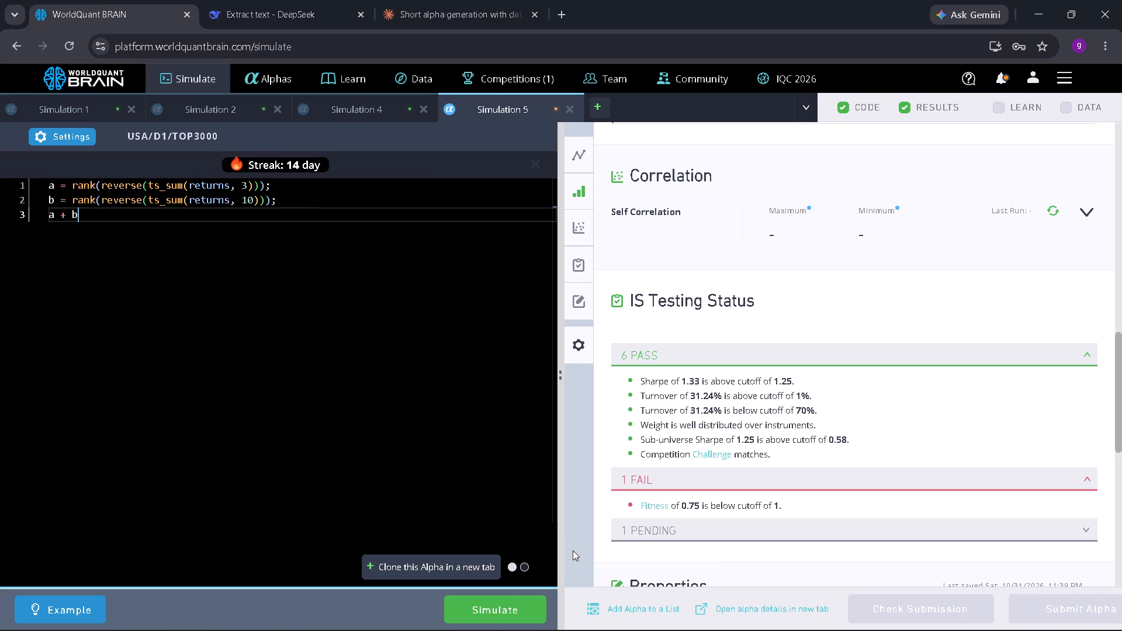
click(521, 605)
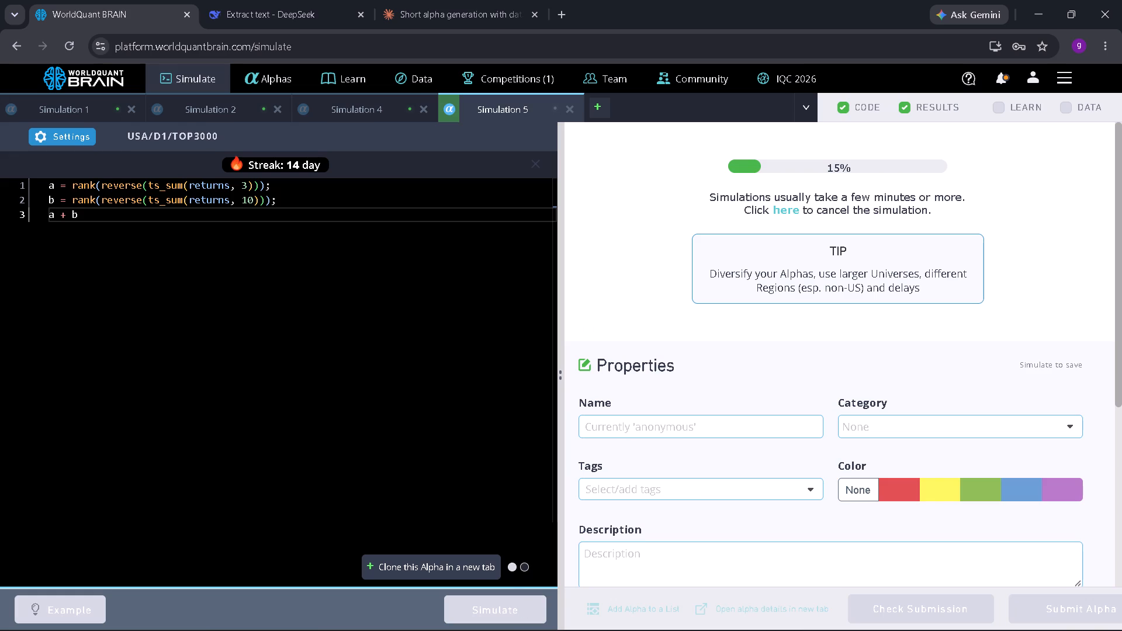
Switch to Simulation 4's results and expand the failed check in its IS testing status.
click(368, 102)
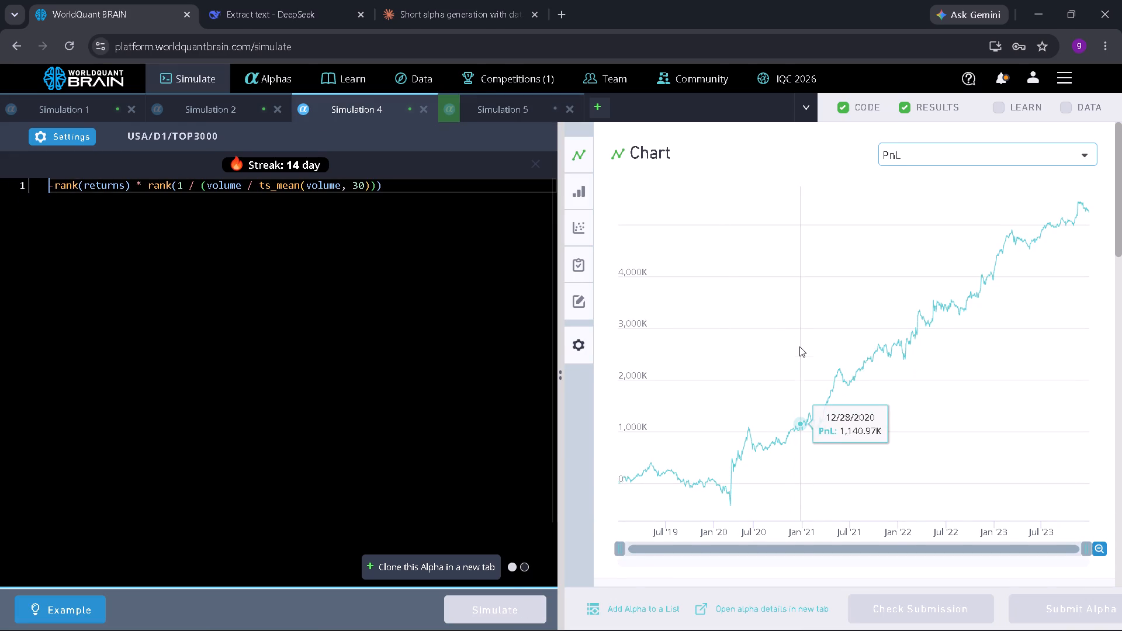
scroll(799, 346, down, 7)
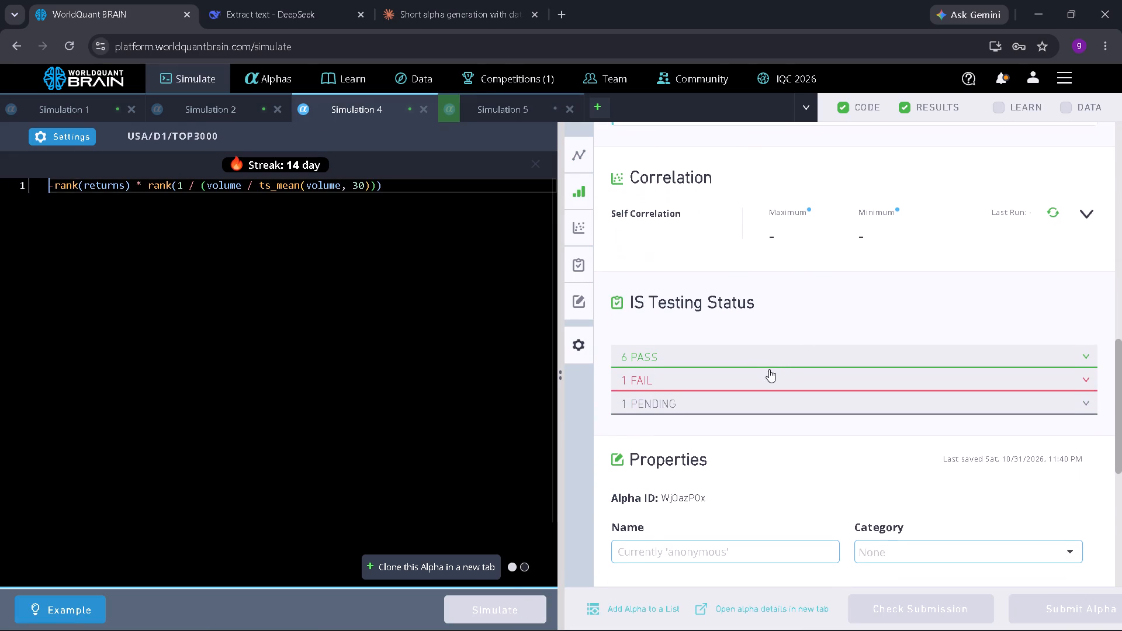
click(765, 376)
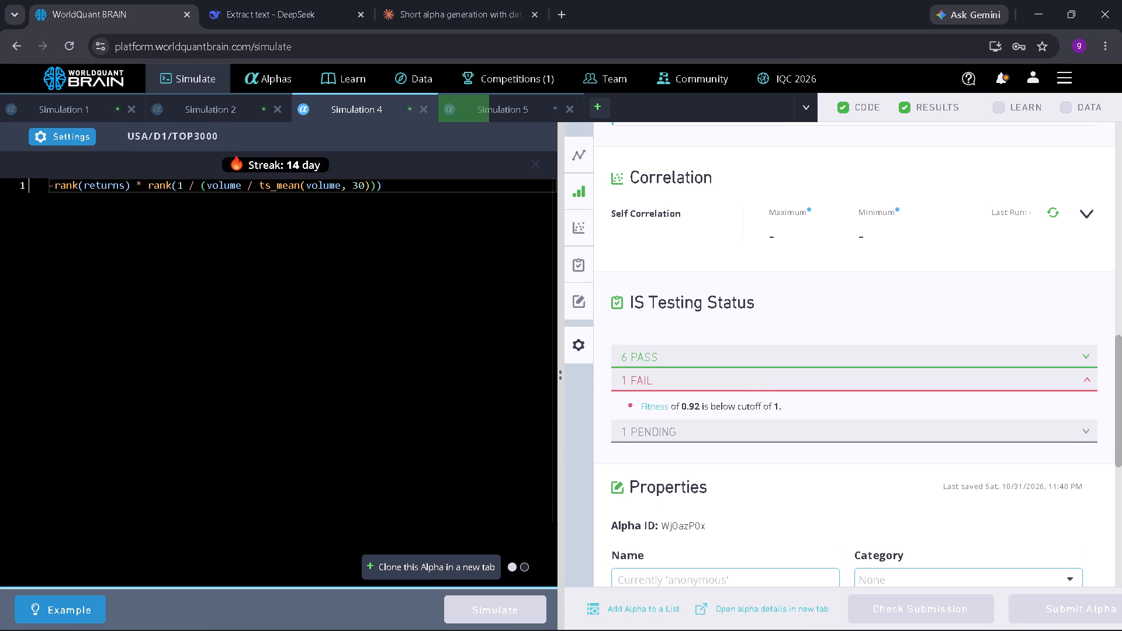
Set the ts_mean volume window in Simulation 4's expression to 50 and run the simulation.
click(359, 188)
key(BackSpace)
key(5)
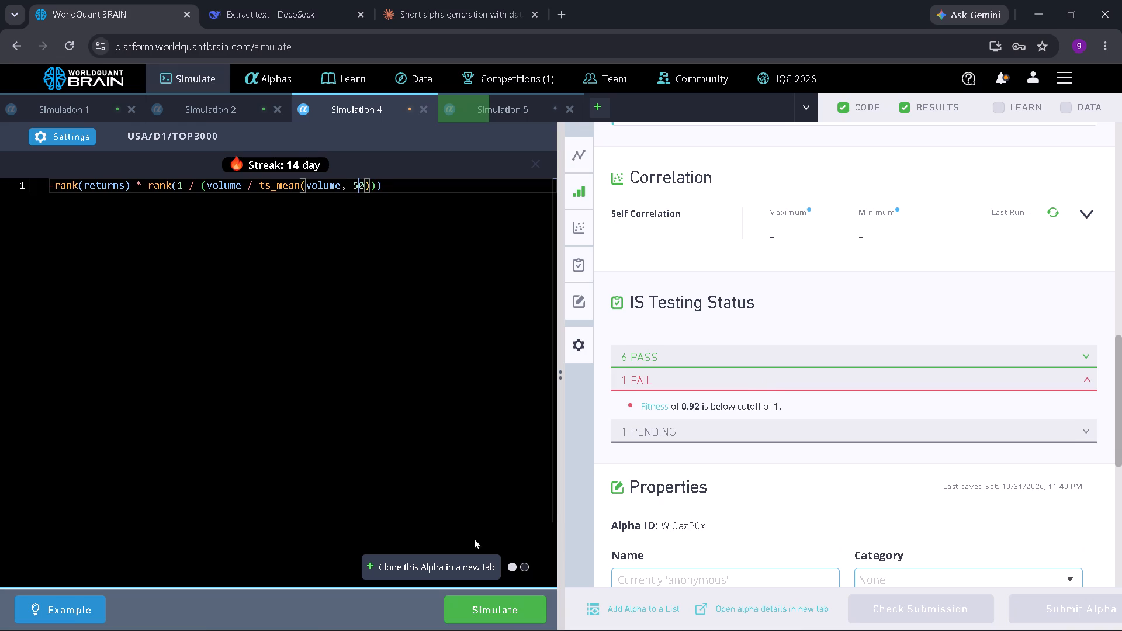
click(479, 608)
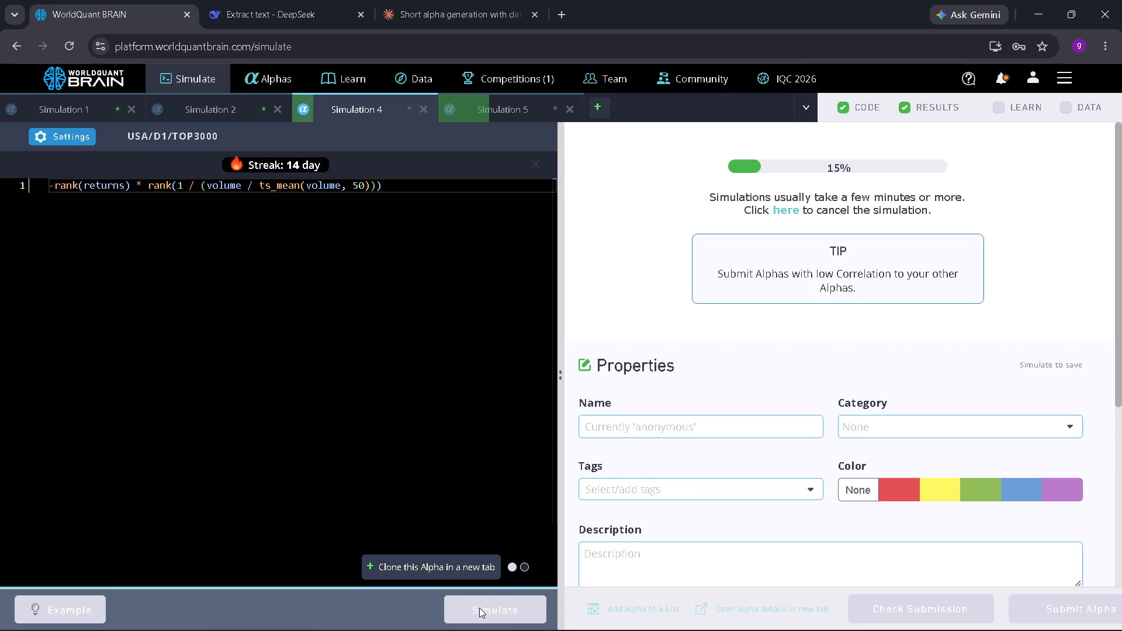
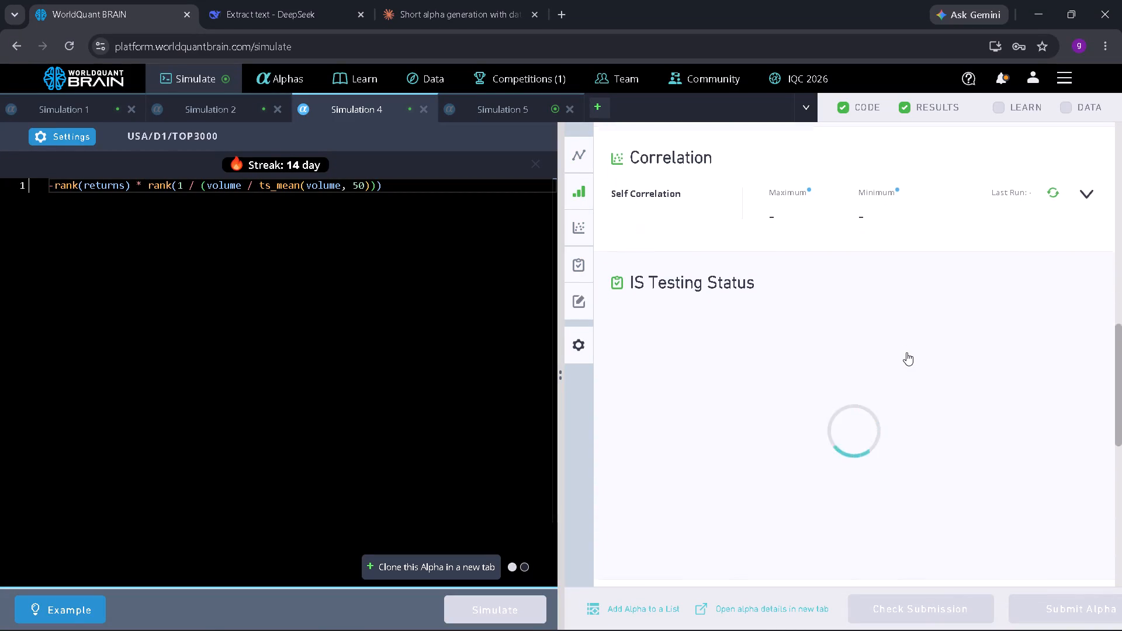
Check Simulation 4's failed test, set its test period to 1 year, and run the simulation again.
scroll(906, 352, down, 1)
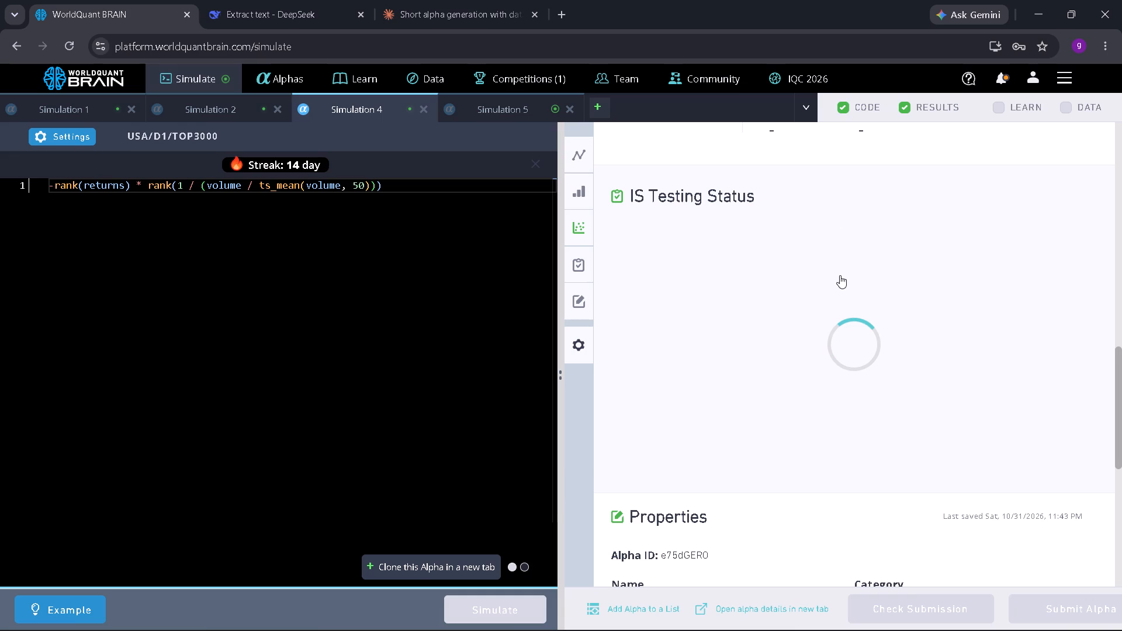
click(840, 278)
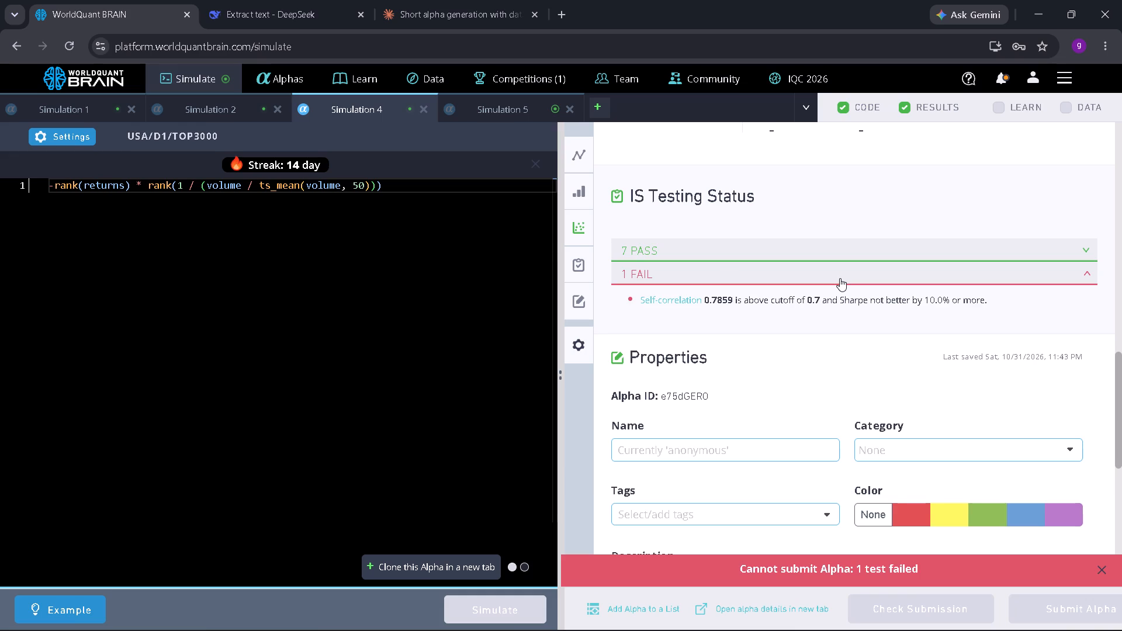
click(52, 143)
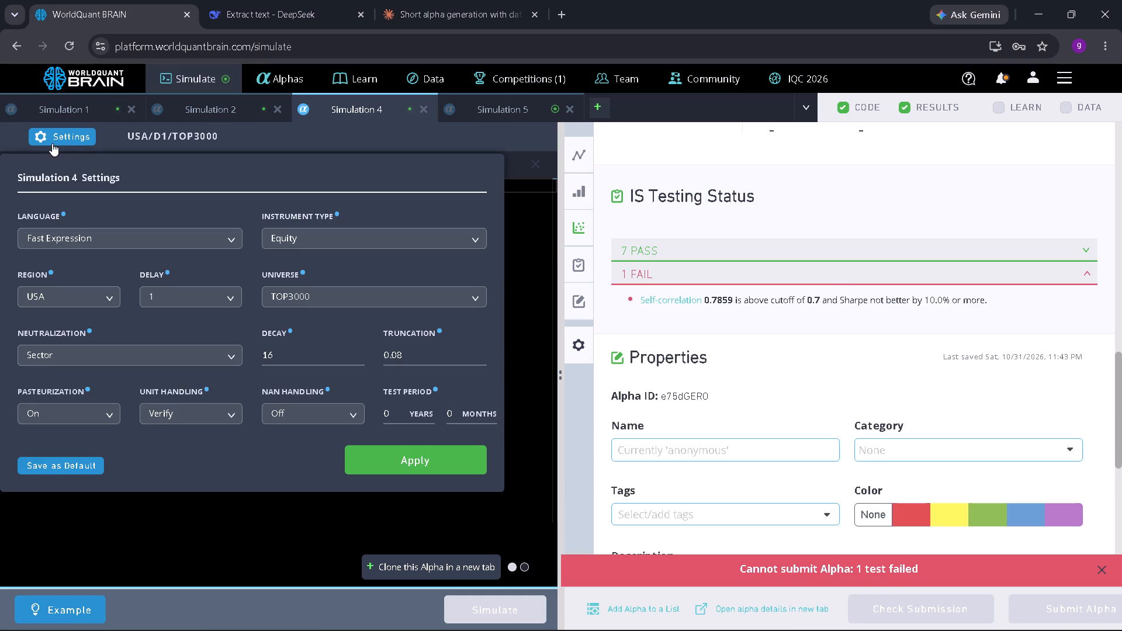
click(393, 412)
key(BackSpace)
key(1)
click(392, 457)
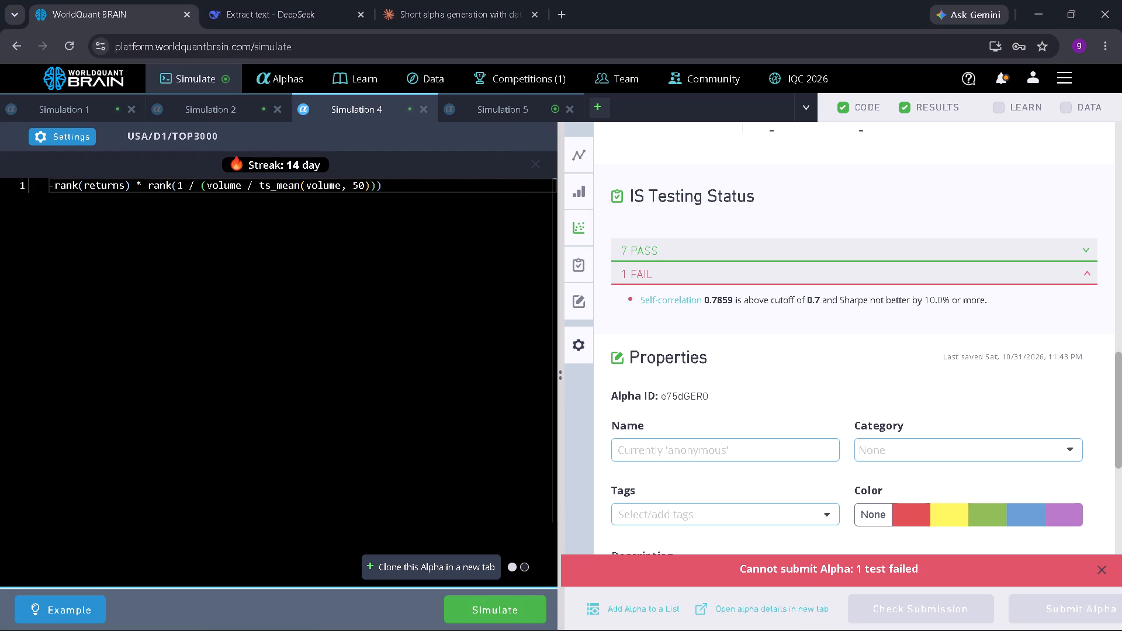
click(502, 605)
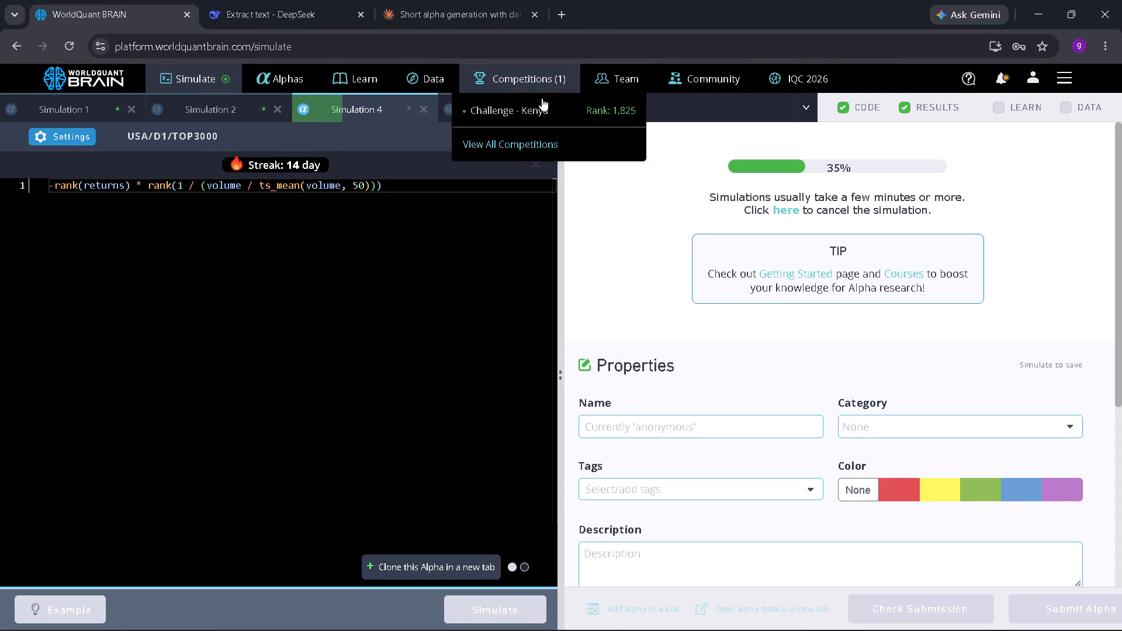
Show the test period in Simulation 5's results and expand its failed IS tests.
click(530, 114)
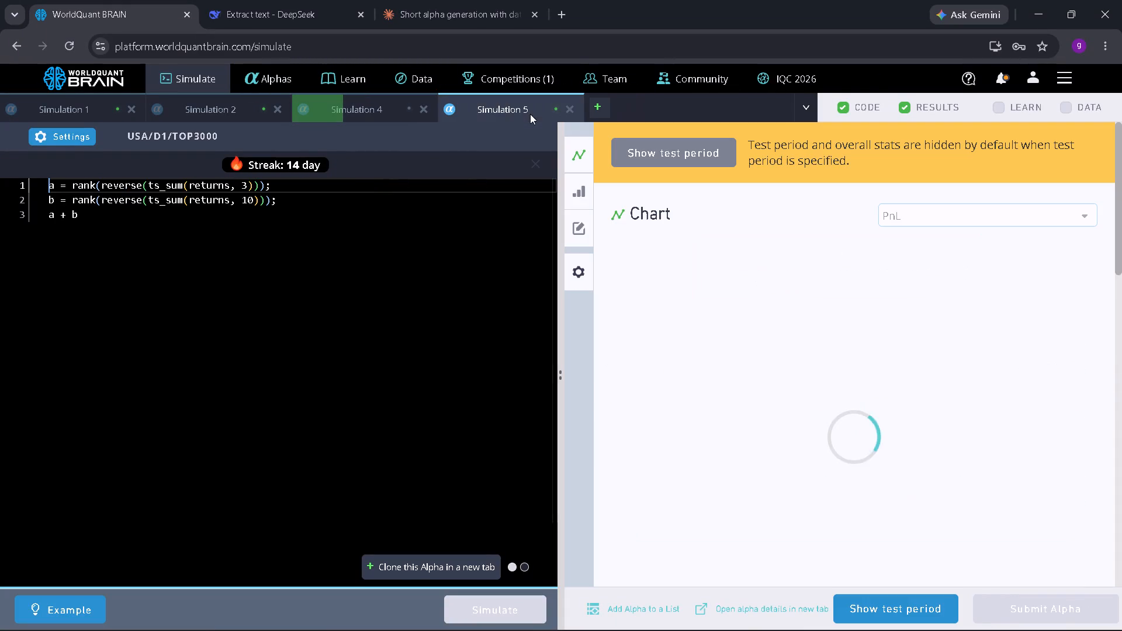
click(892, 609)
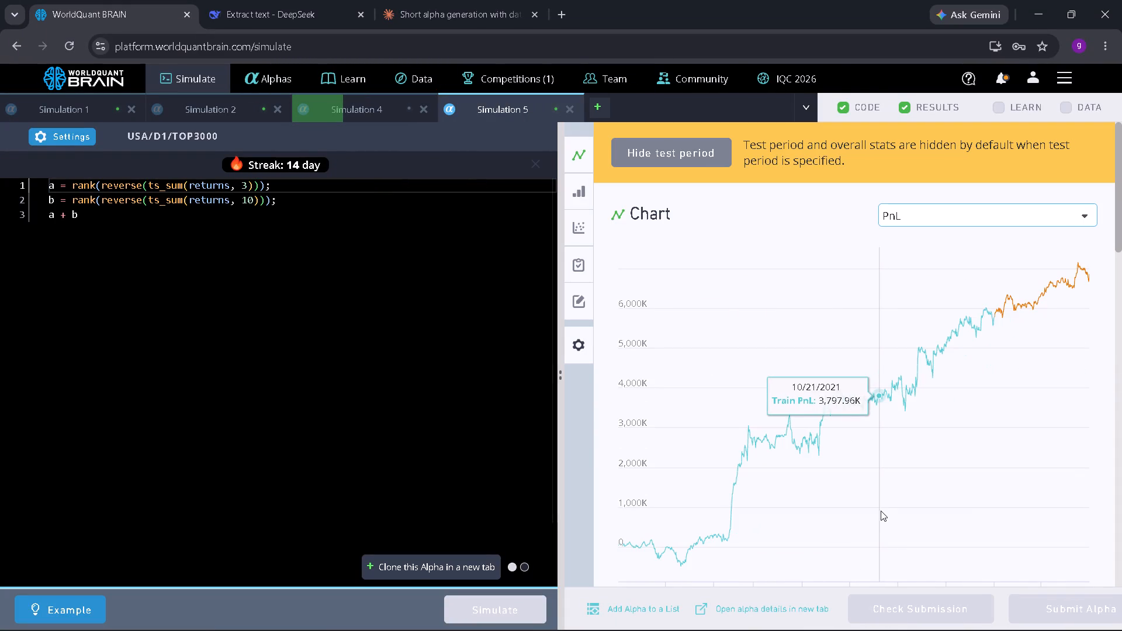
scroll(881, 511, down, 9)
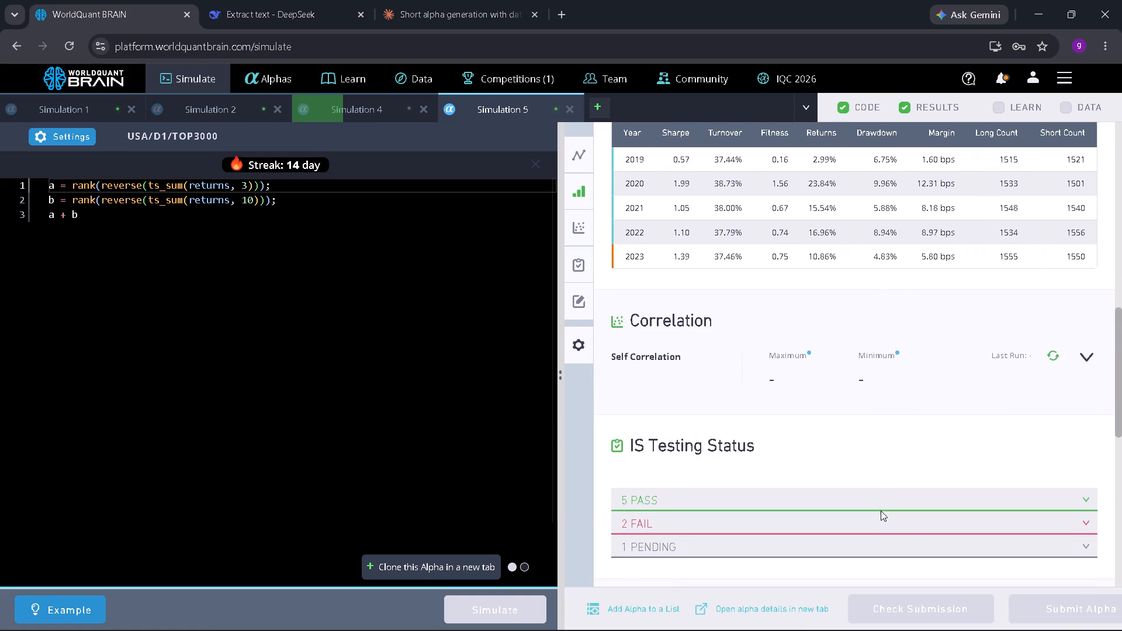
scroll(881, 511, down, 1)
click(850, 475)
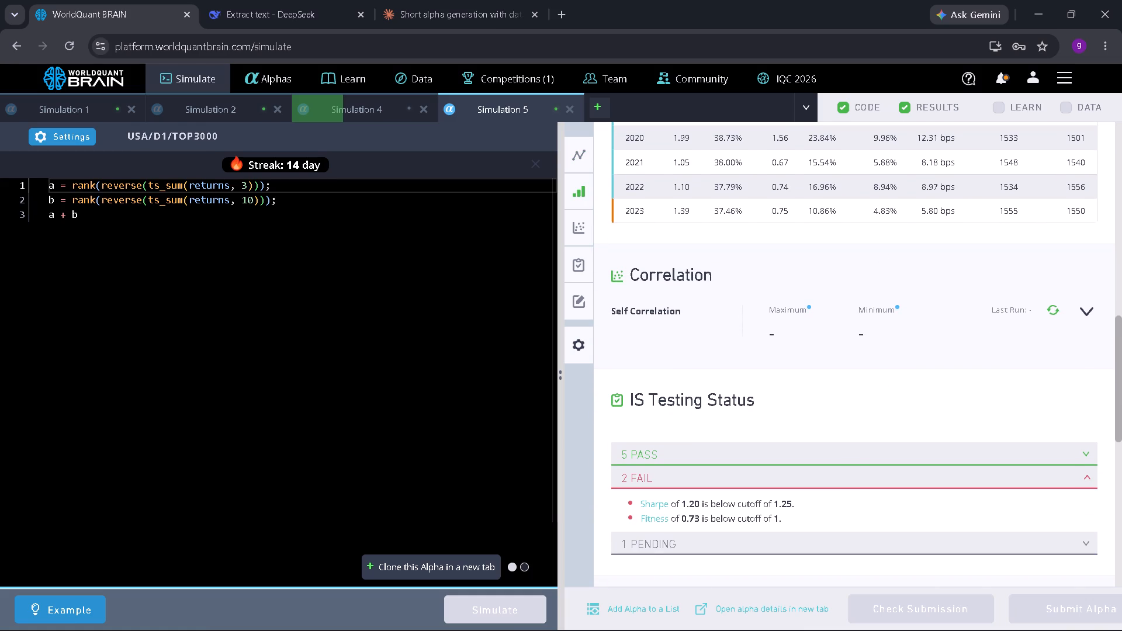
Change the ts_sum lookback for b to 5 in Simulation 5's expression and simulate it.
click(252, 204)
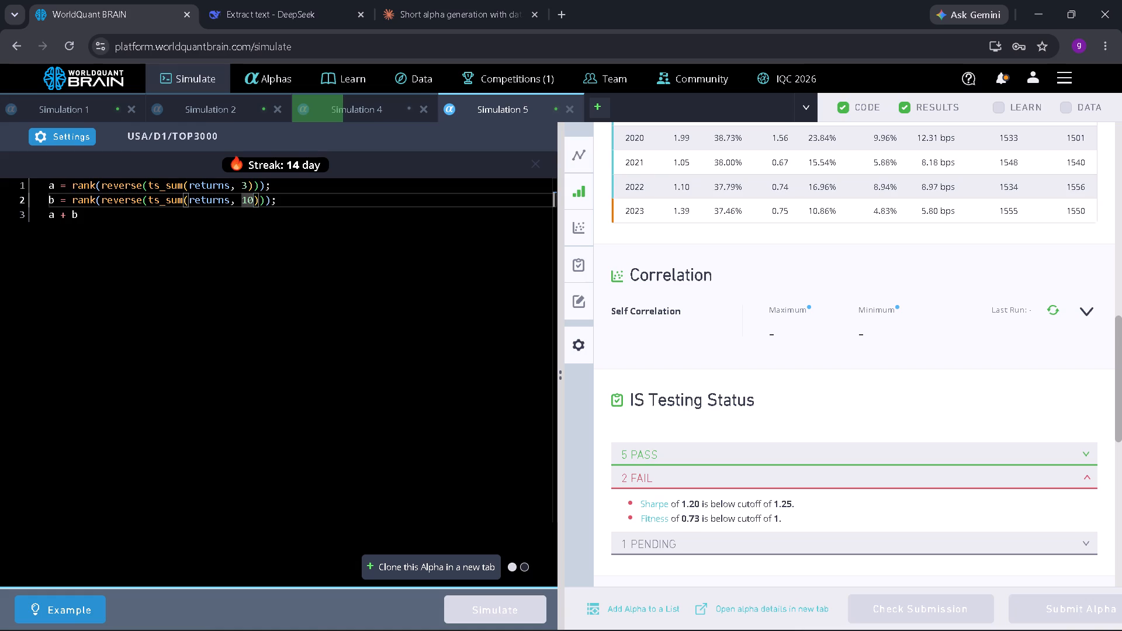
key(BackSpace)
key(BackSpace)
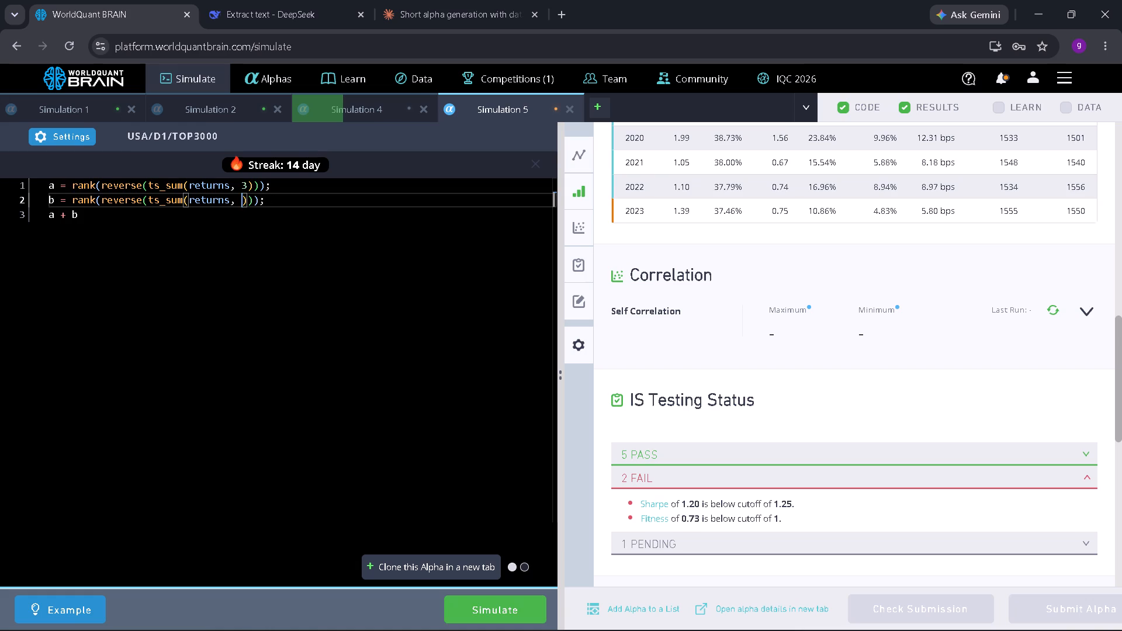
key(5)
click(465, 616)
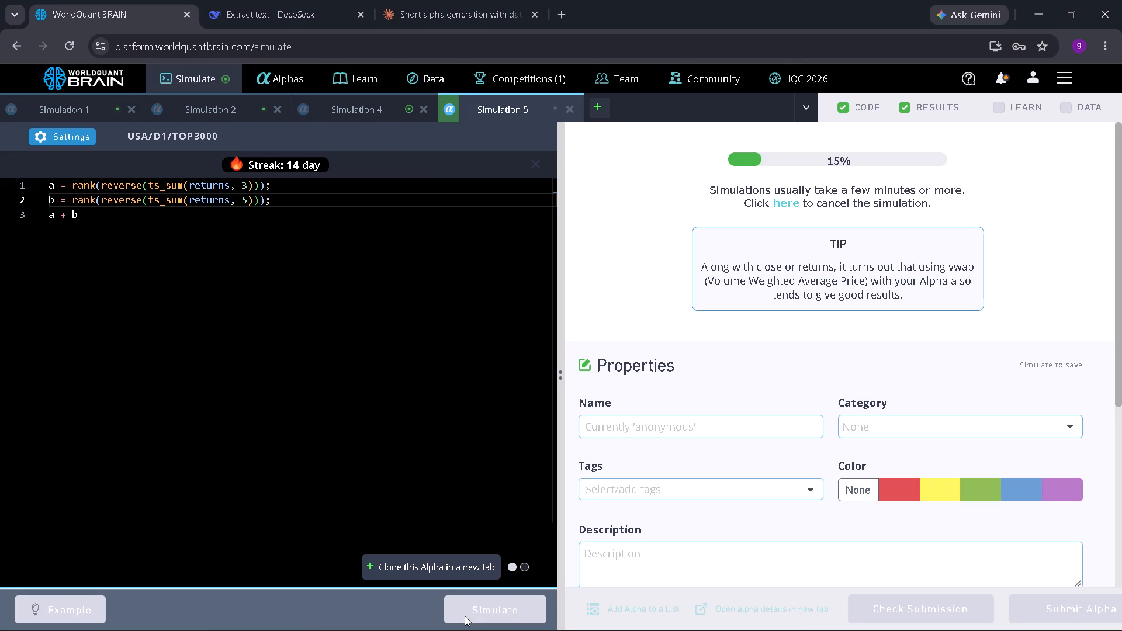
Show Simulation 4's test period, run its submission check, and review the failed and passed IS tests.
click(381, 105)
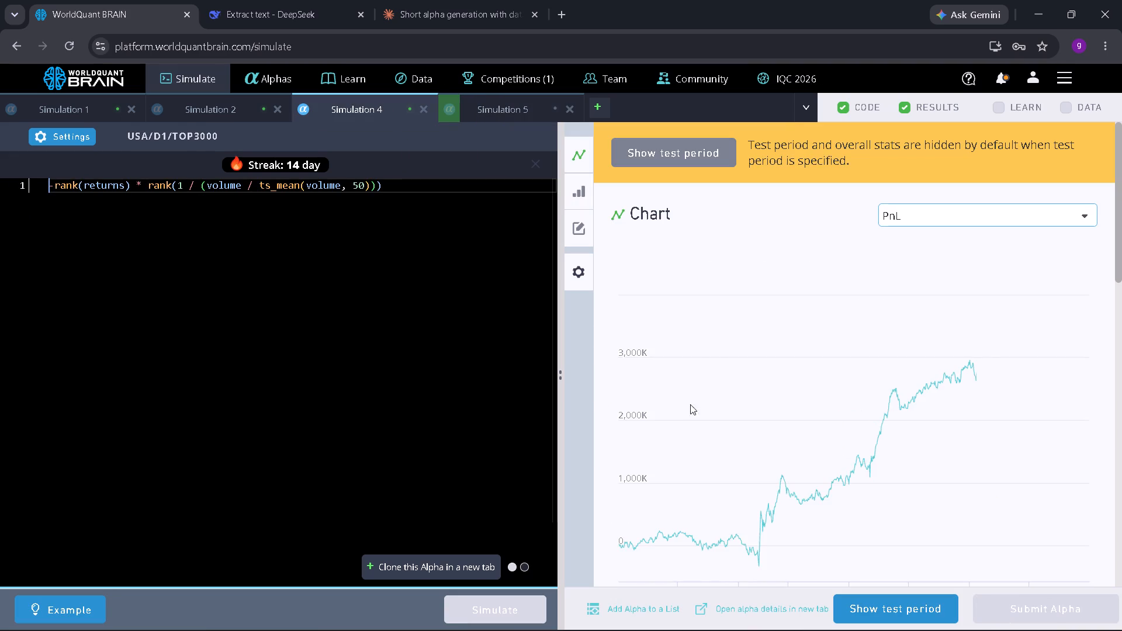
click(838, 599)
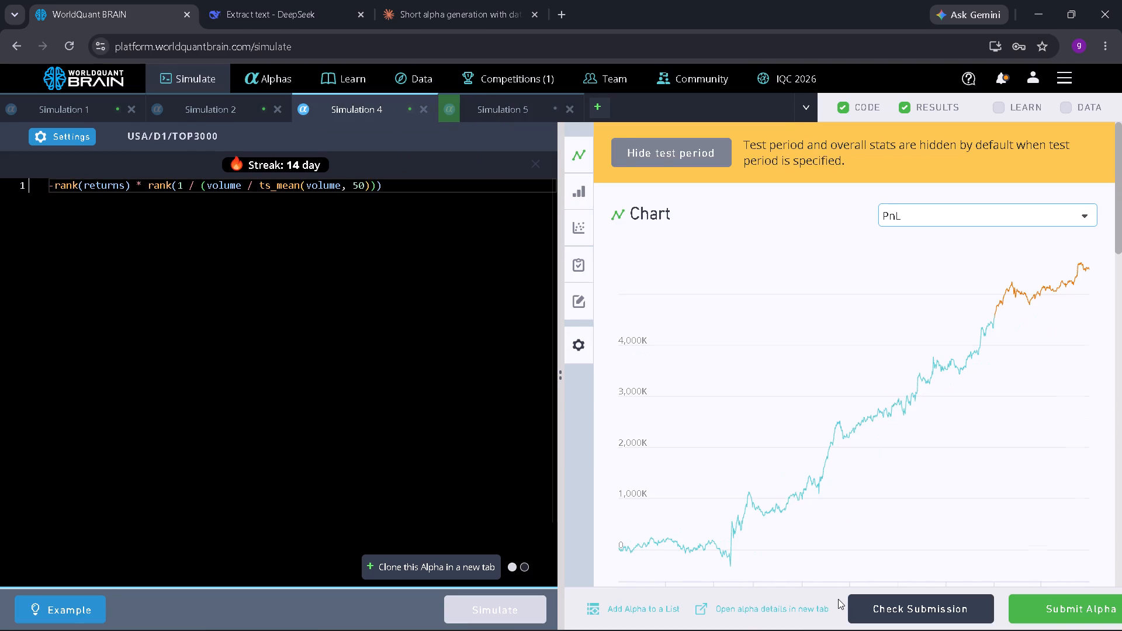
click(882, 606)
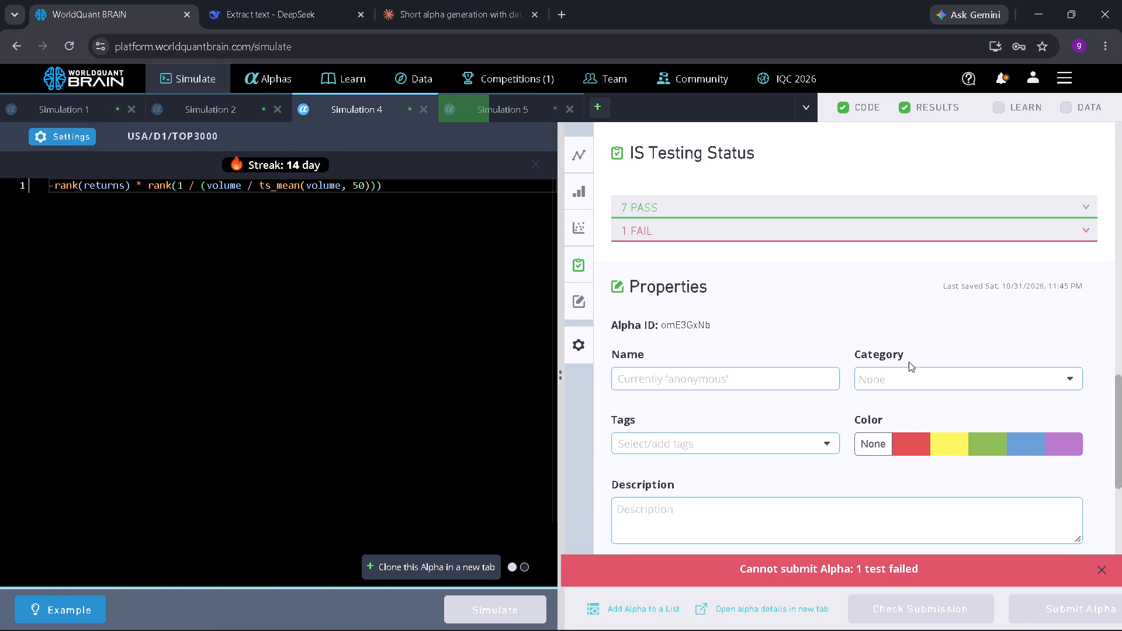
click(854, 240)
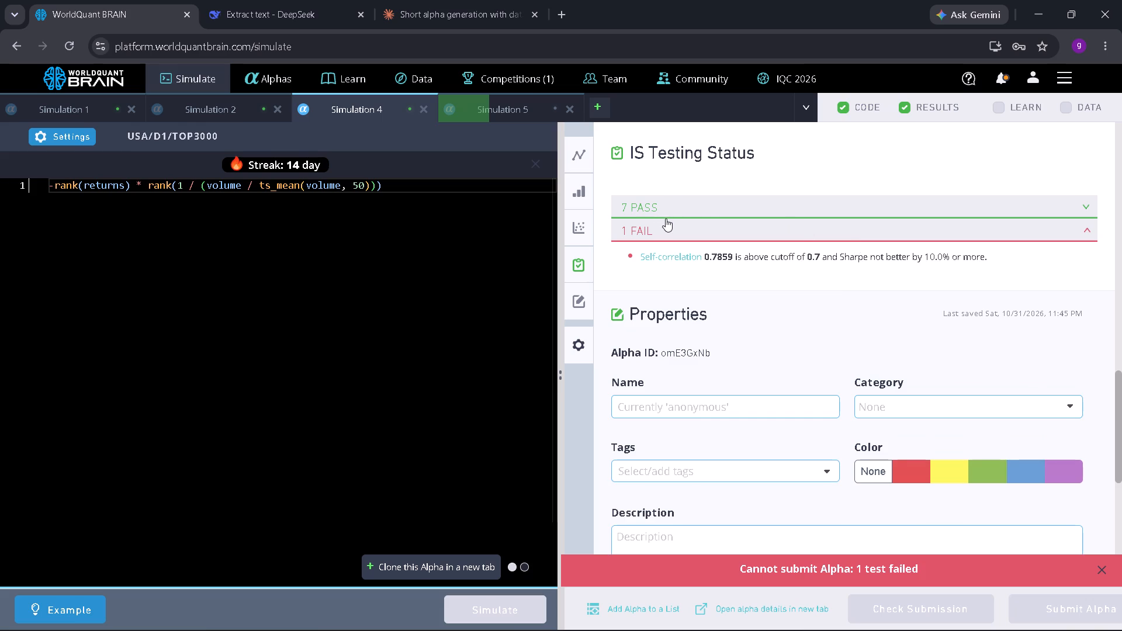
click(658, 197)
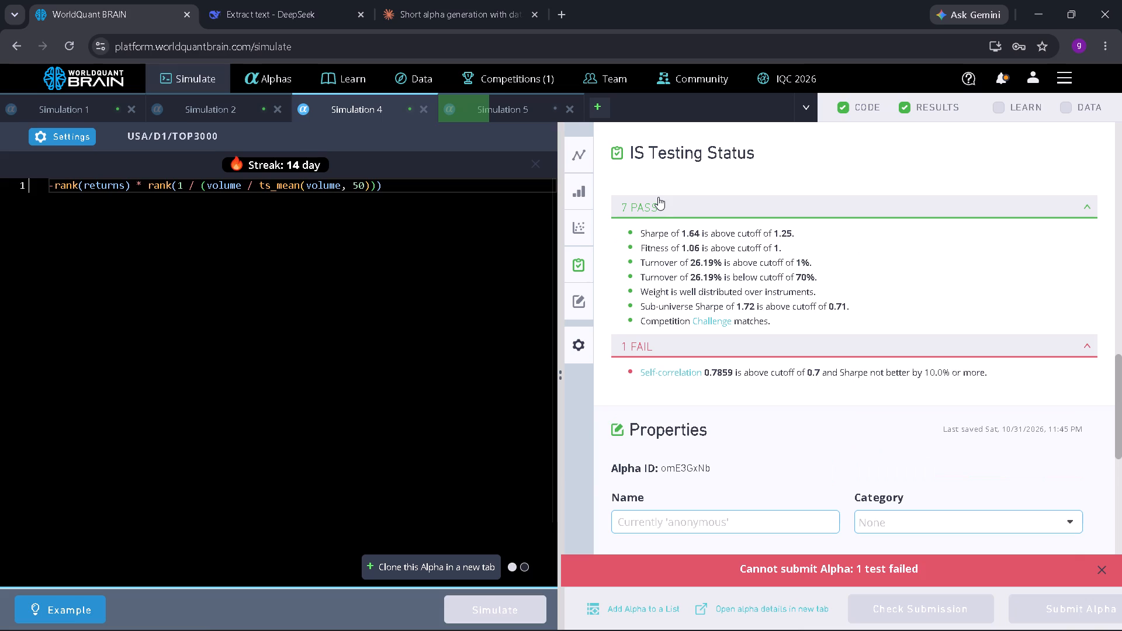
click(658, 197)
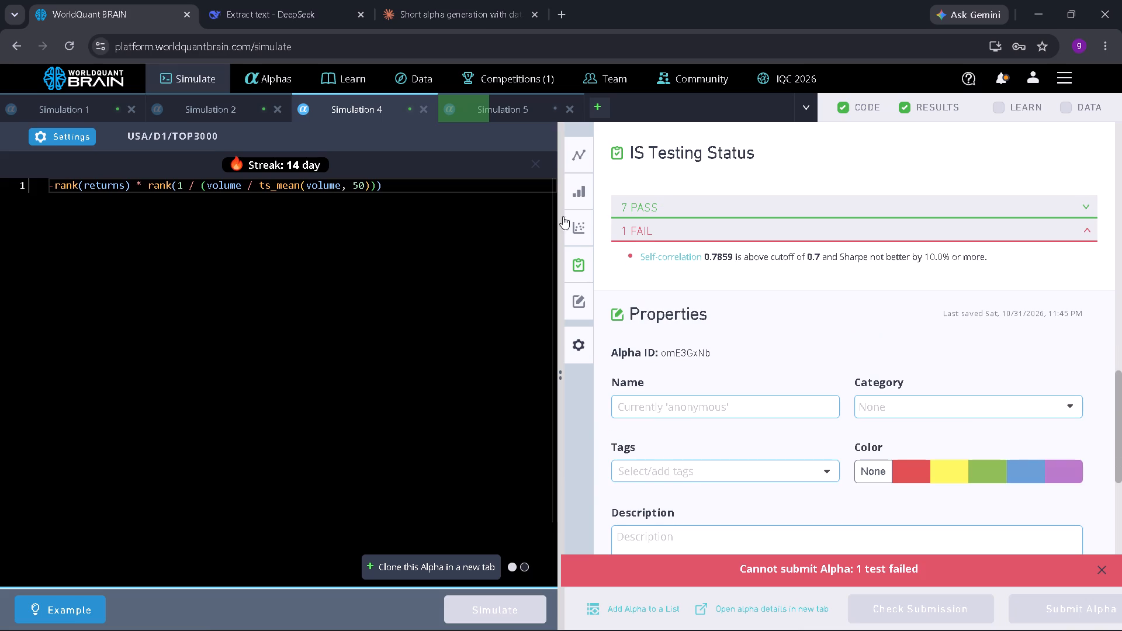
scroll(427, 285, up, 1)
Set Simulation 4's neutralization to Market and run the simulation again.
click(83, 134)
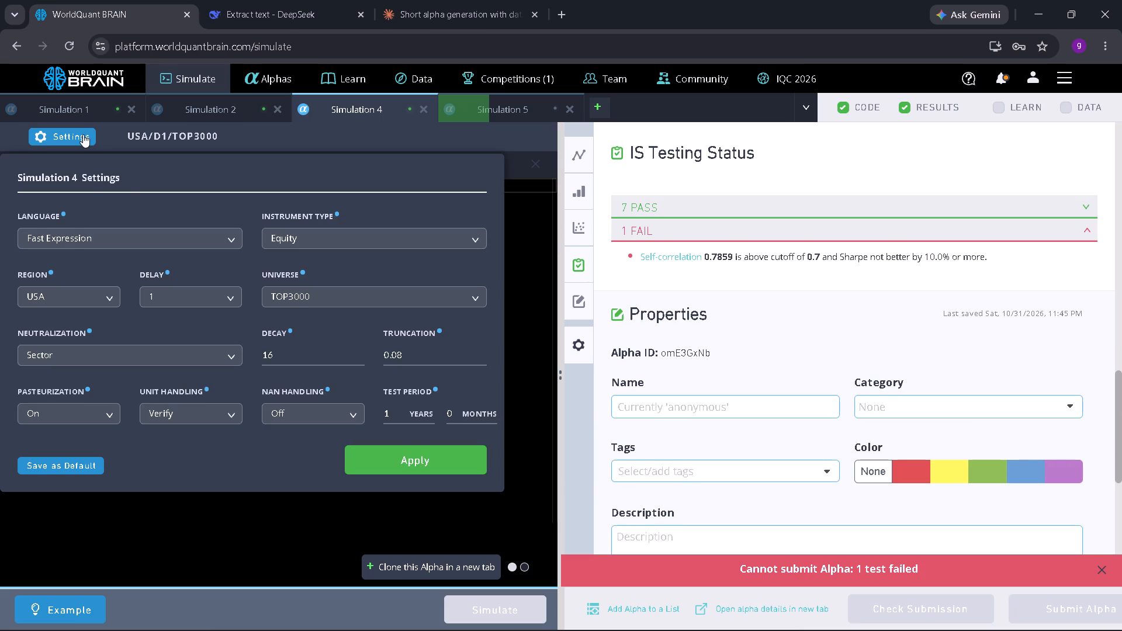
click(189, 342)
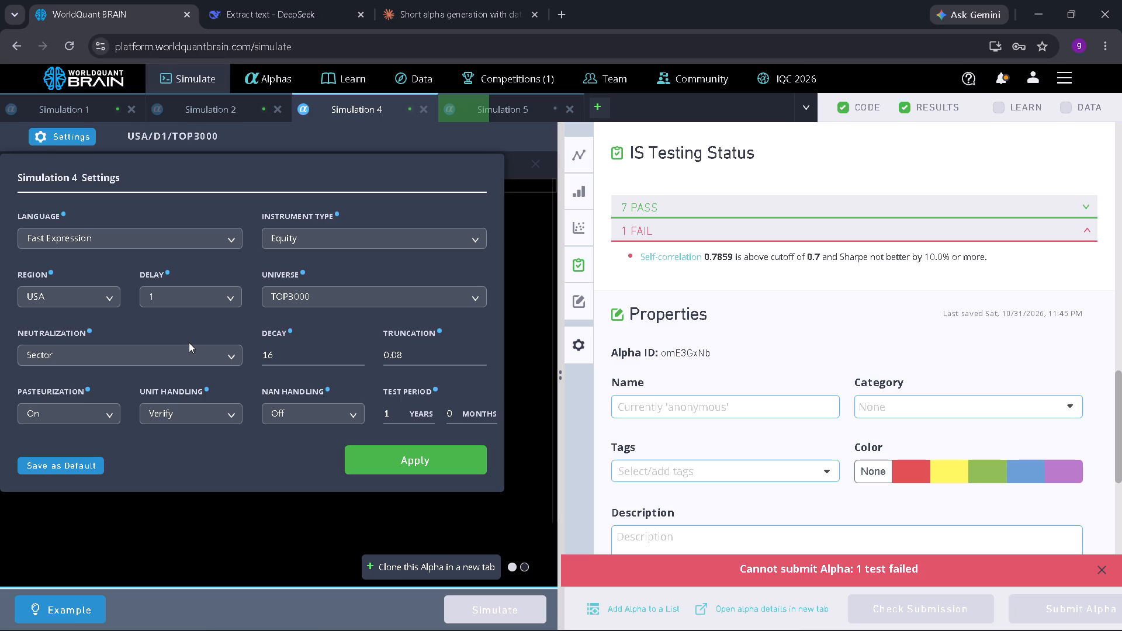
click(191, 346)
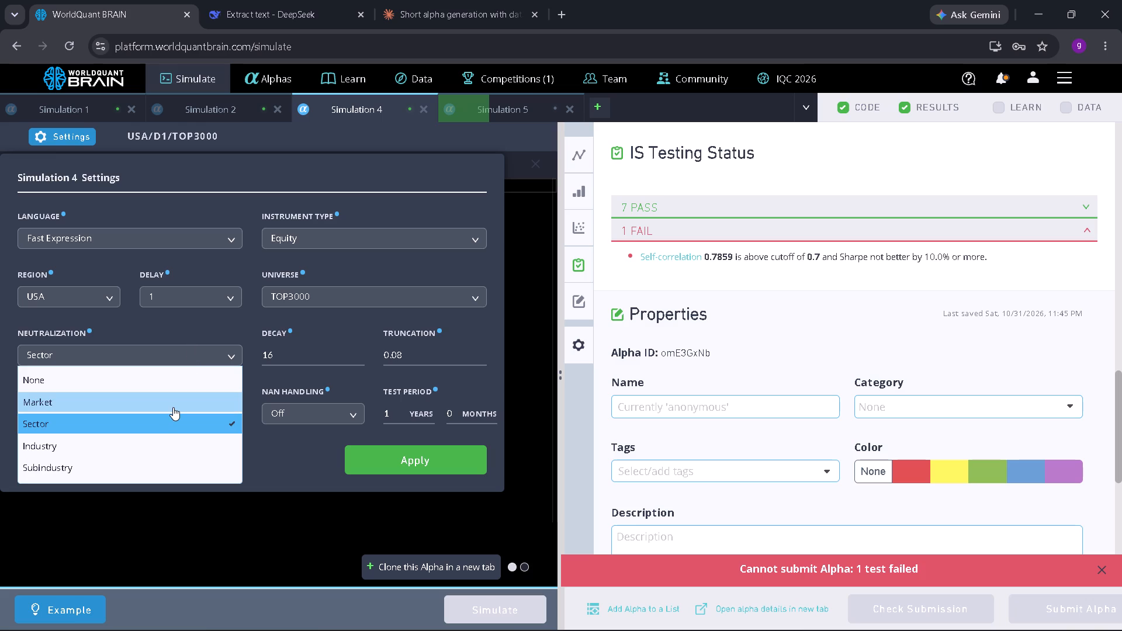
click(173, 407)
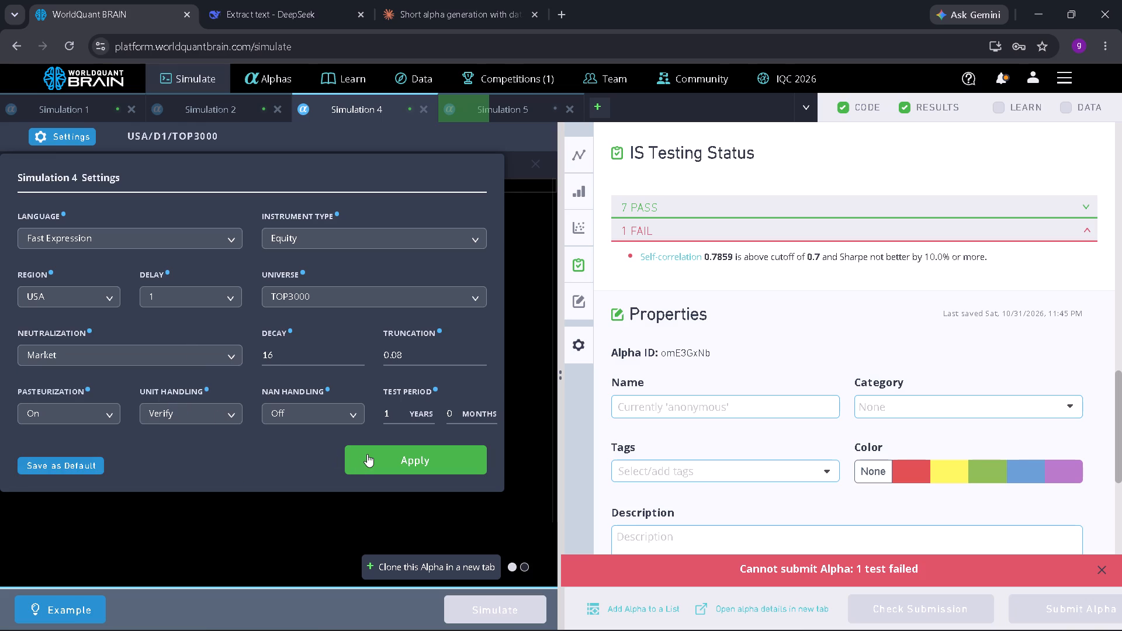
click(367, 454)
click(477, 604)
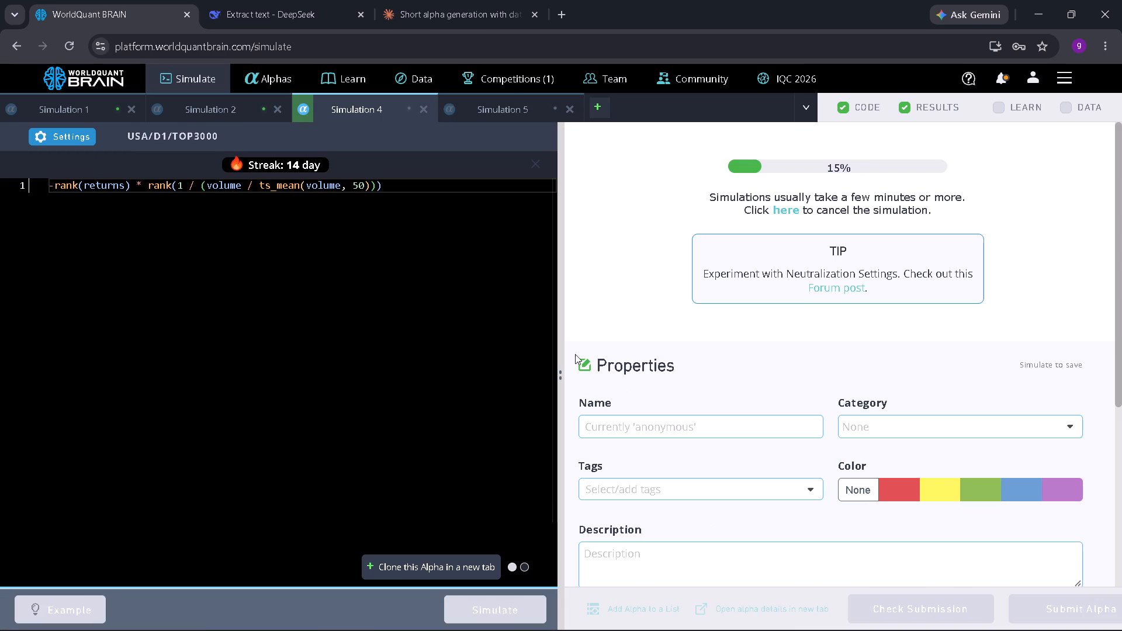
Show the test period in Simulation 5's new results and expand its failed IS tests.
click(522, 111)
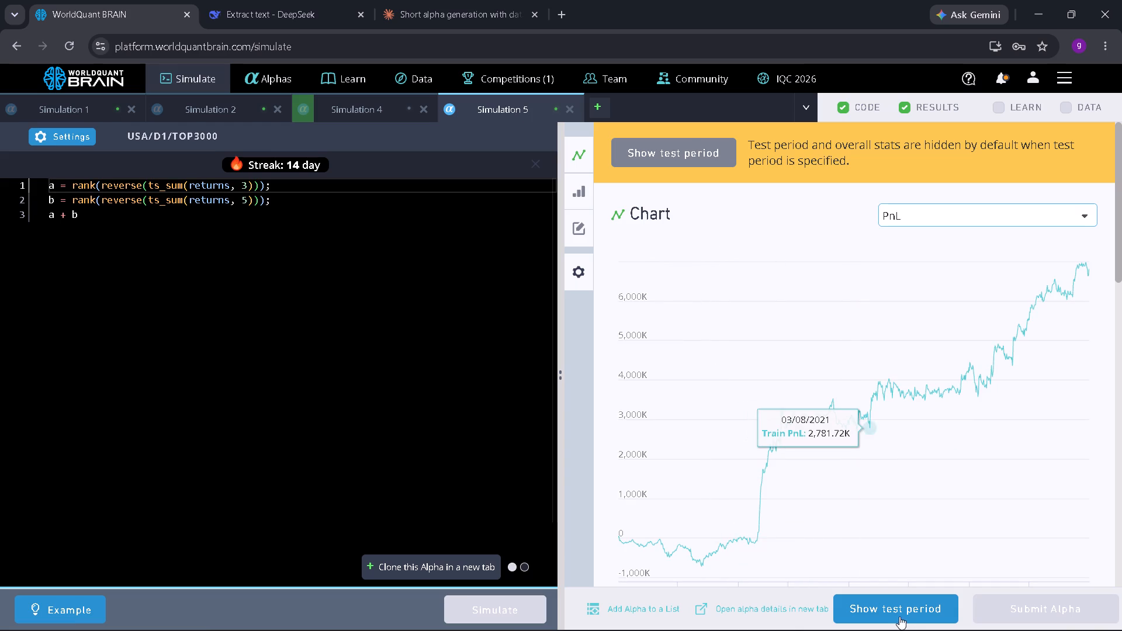
click(905, 611)
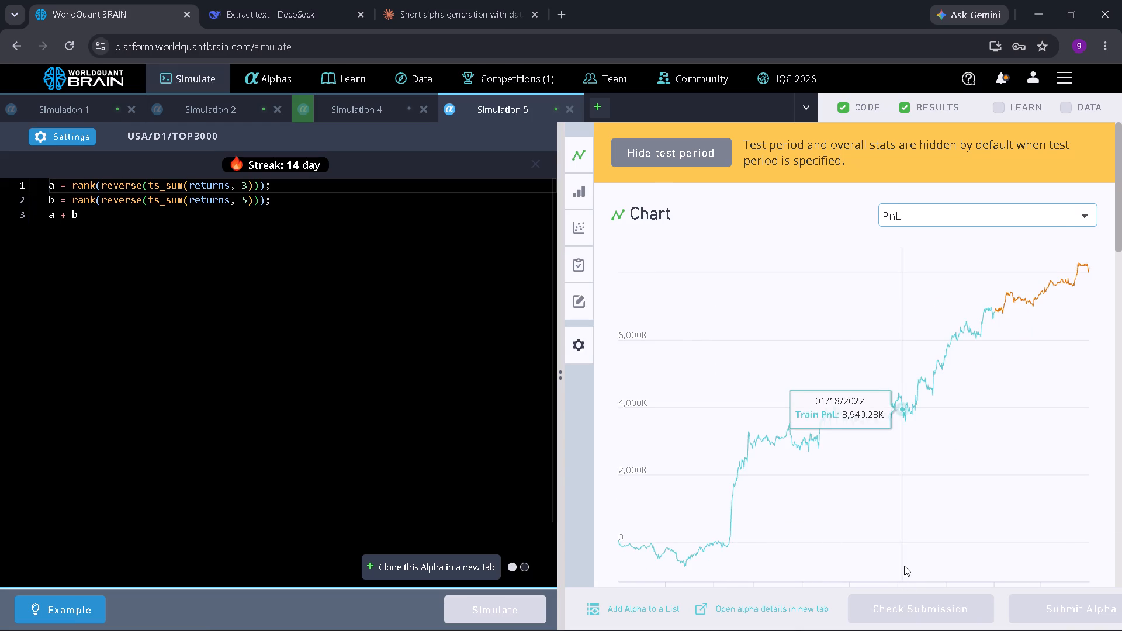
scroll(904, 566, down, 9)
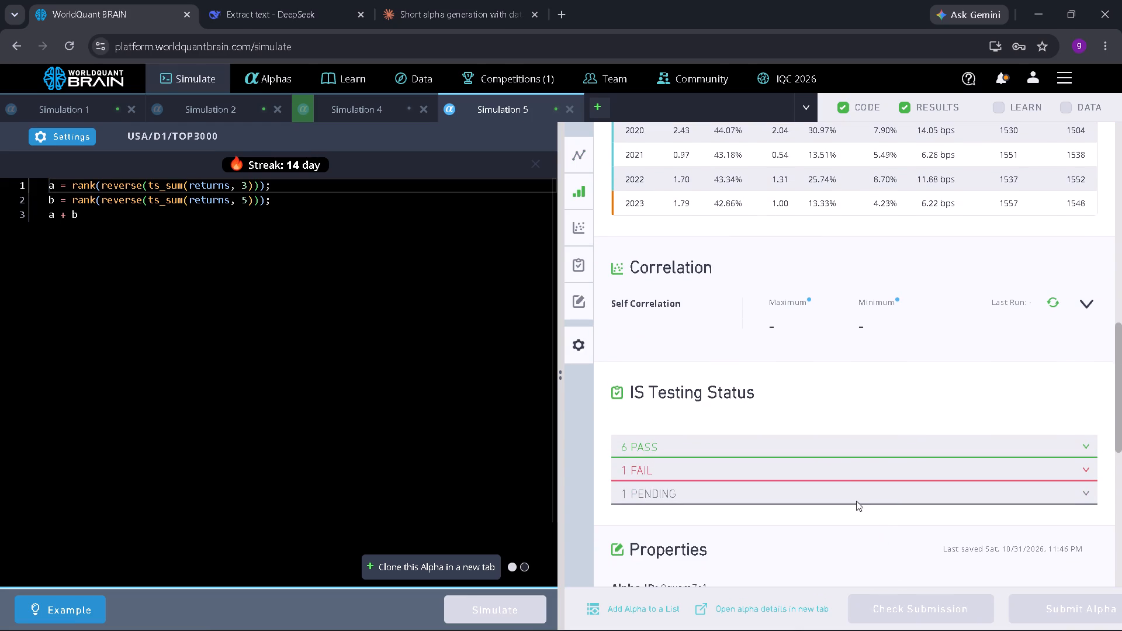
click(846, 463)
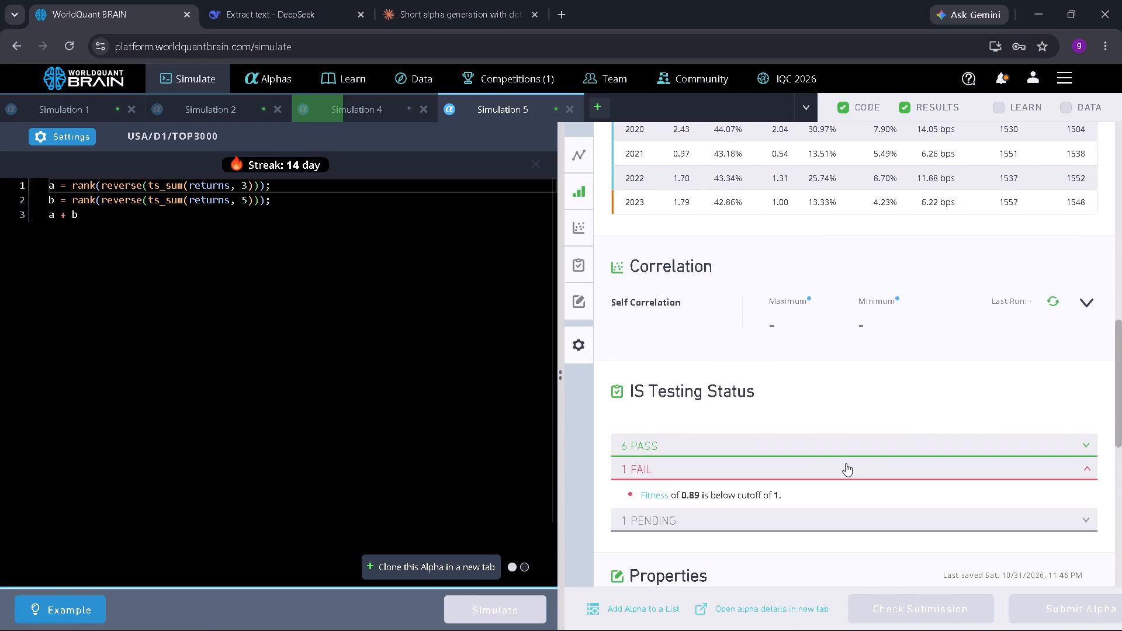
Change the ts_sum lookback for b to 4 in Simulation 5's expression and simulate it.
click(250, 202)
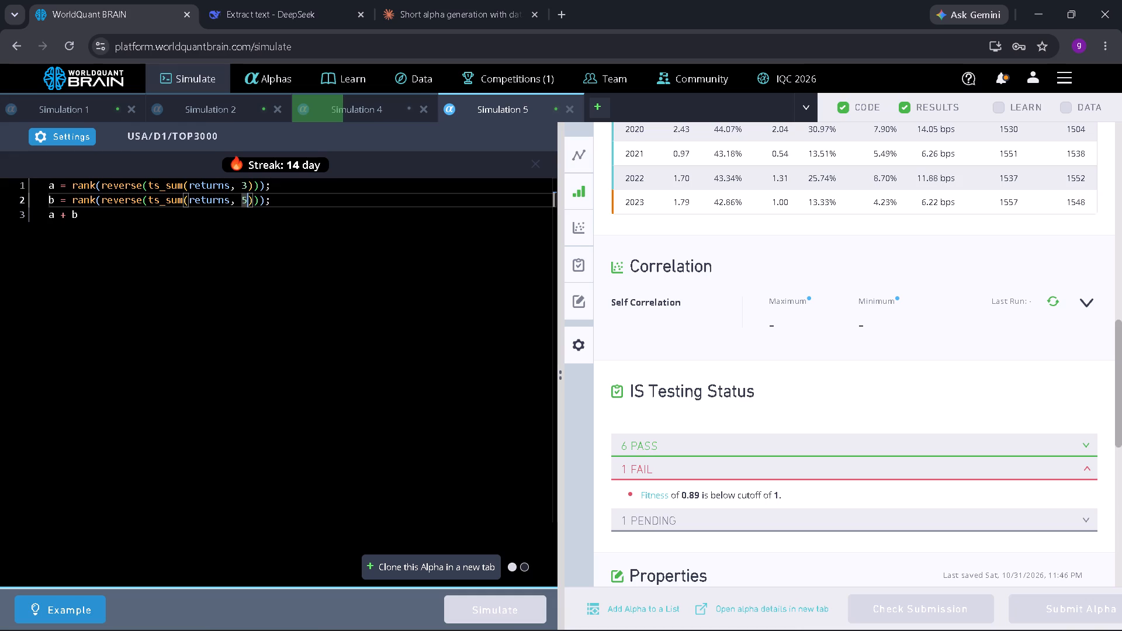
key(BackSpace)
key(4)
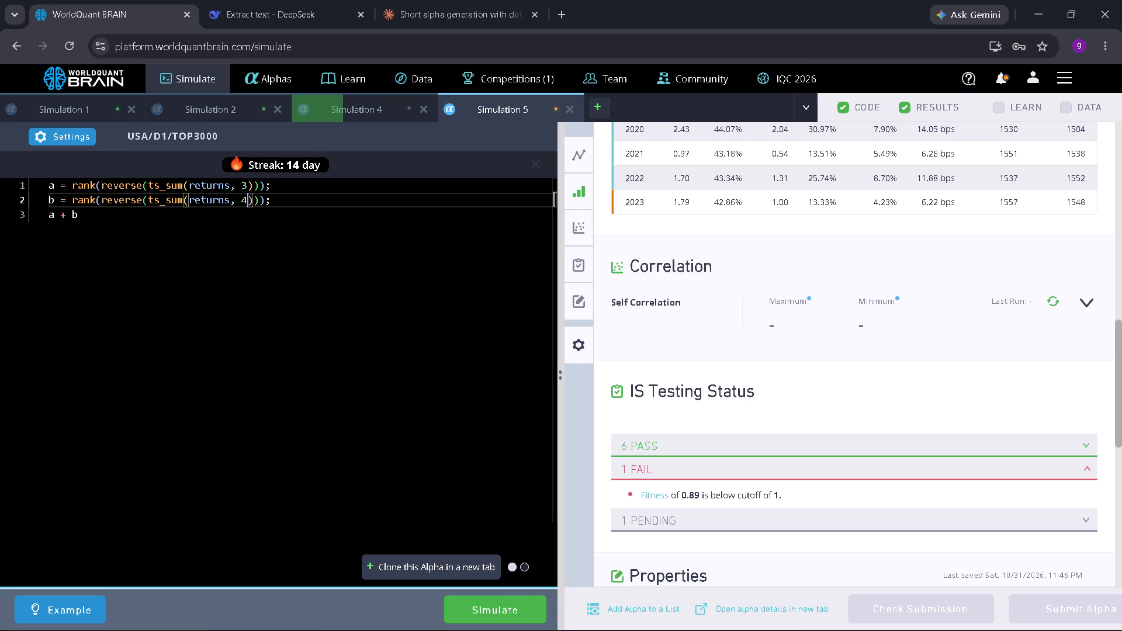
click(463, 604)
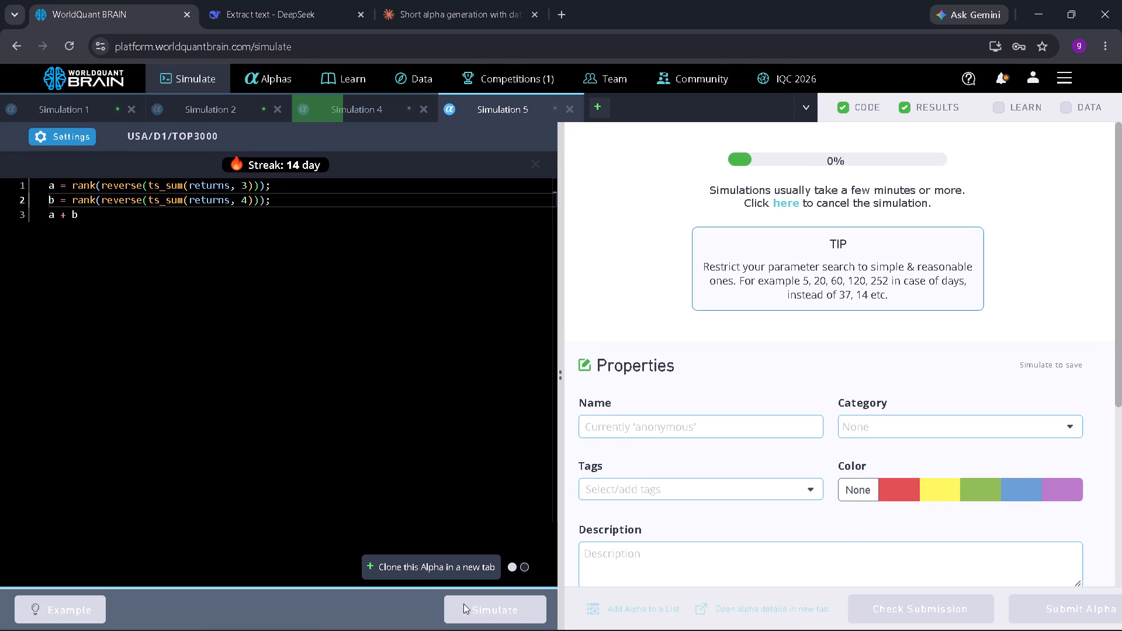
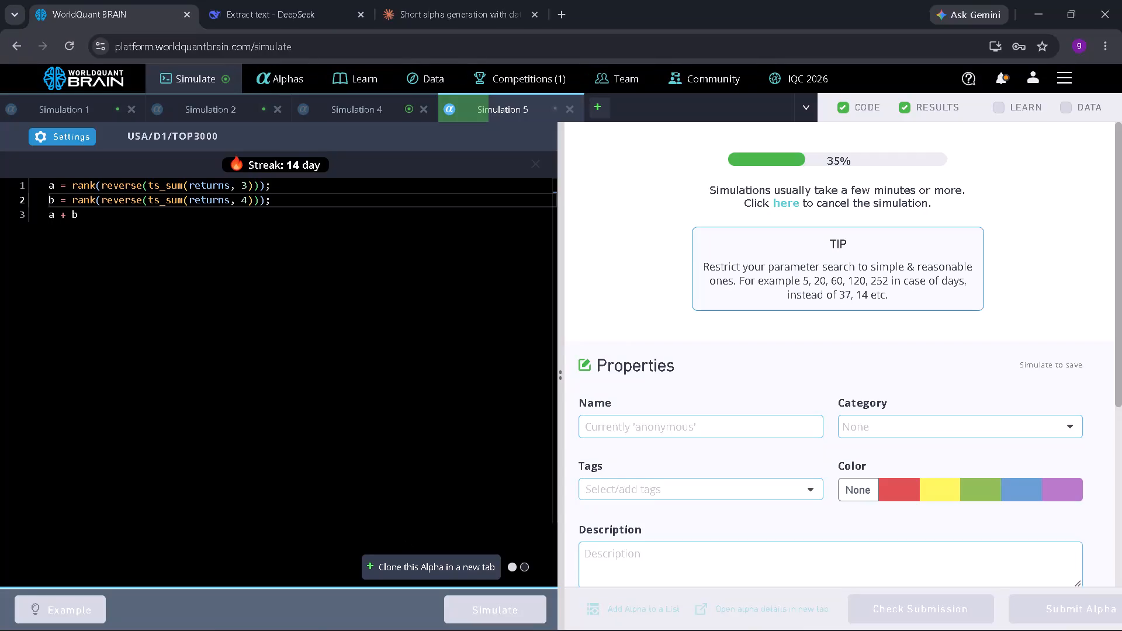
Show Simulation 4's test period, run its submission check, and review the failed IS test and the simulation settings.
click(361, 96)
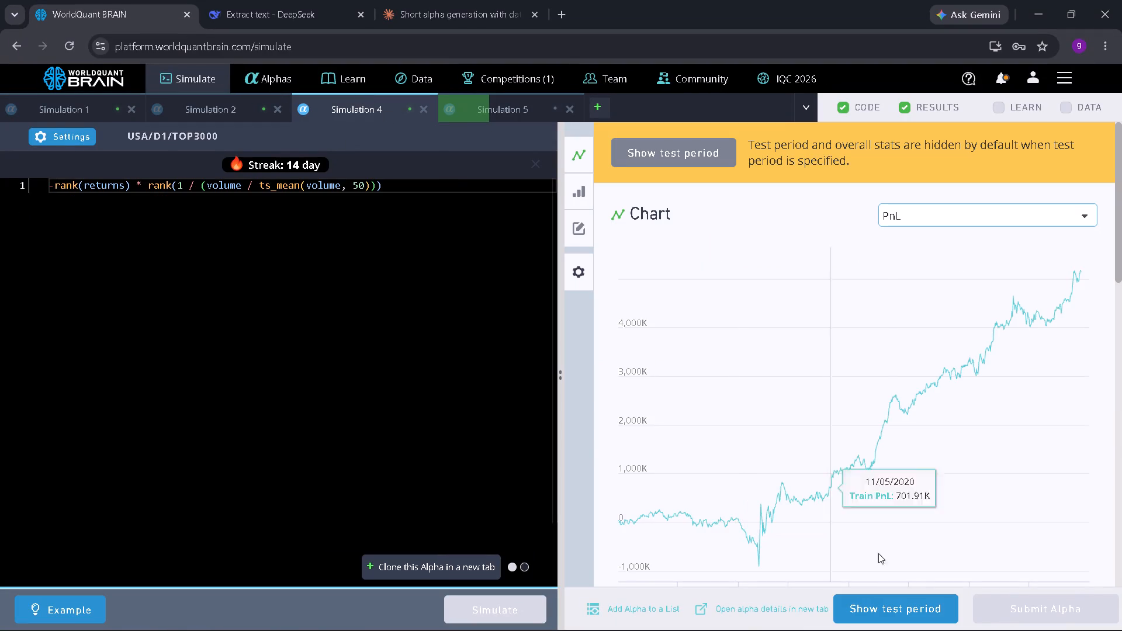
click(913, 609)
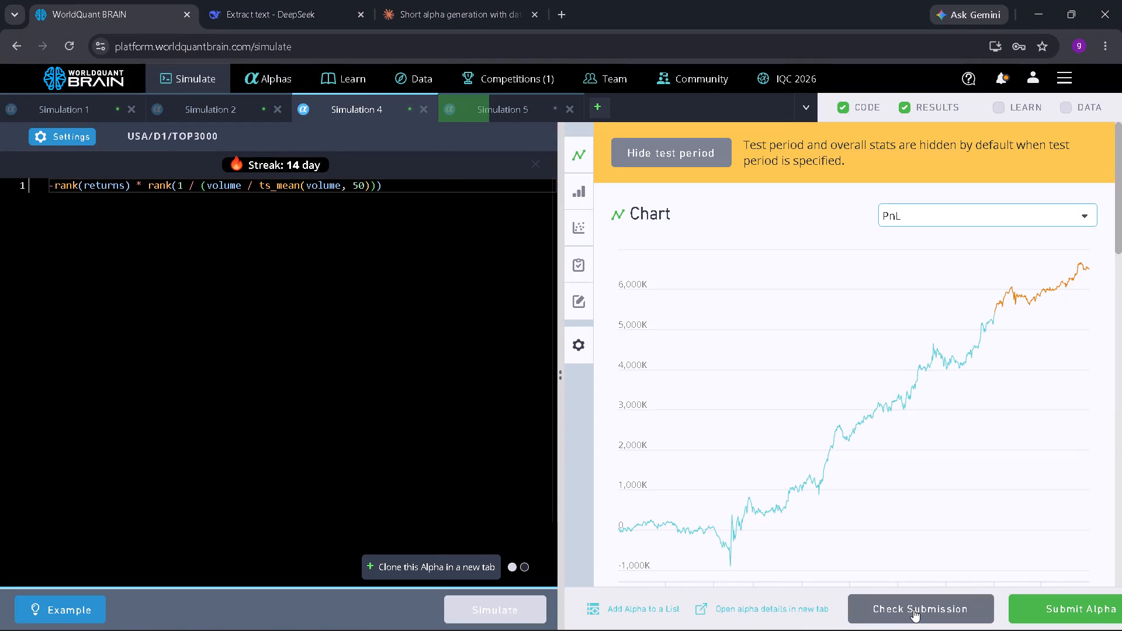
click(913, 609)
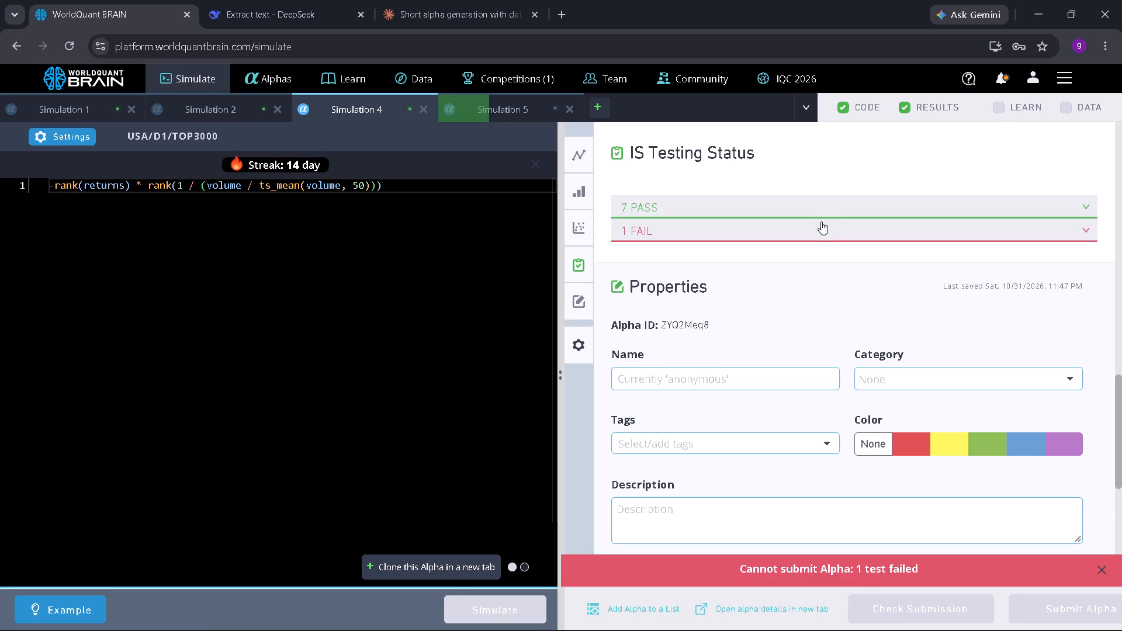
click(821, 219)
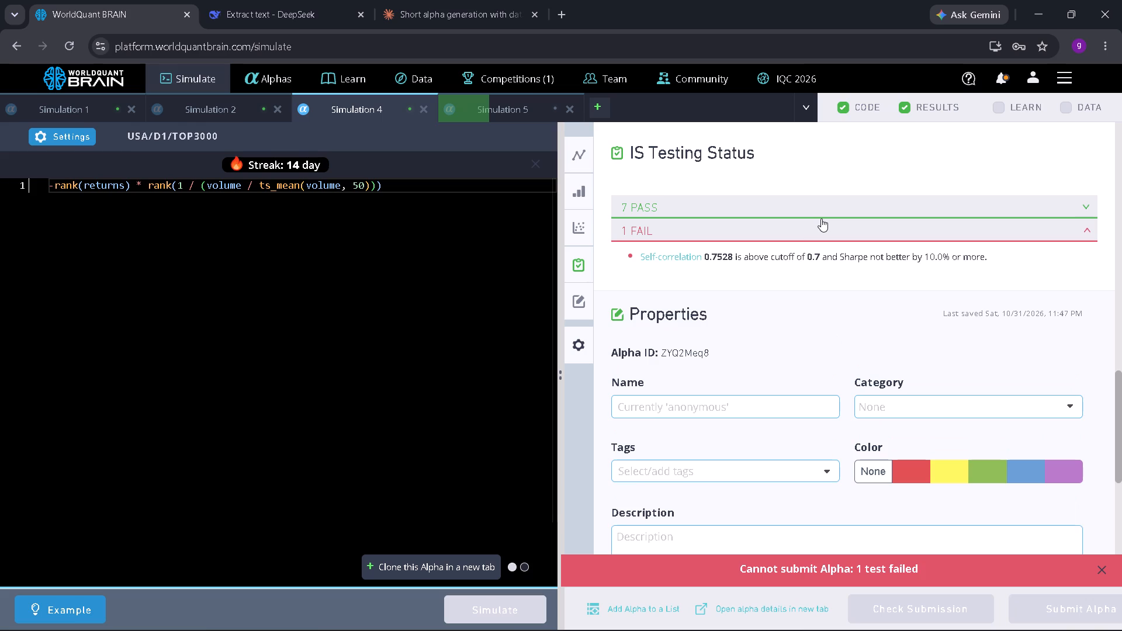
click(83, 132)
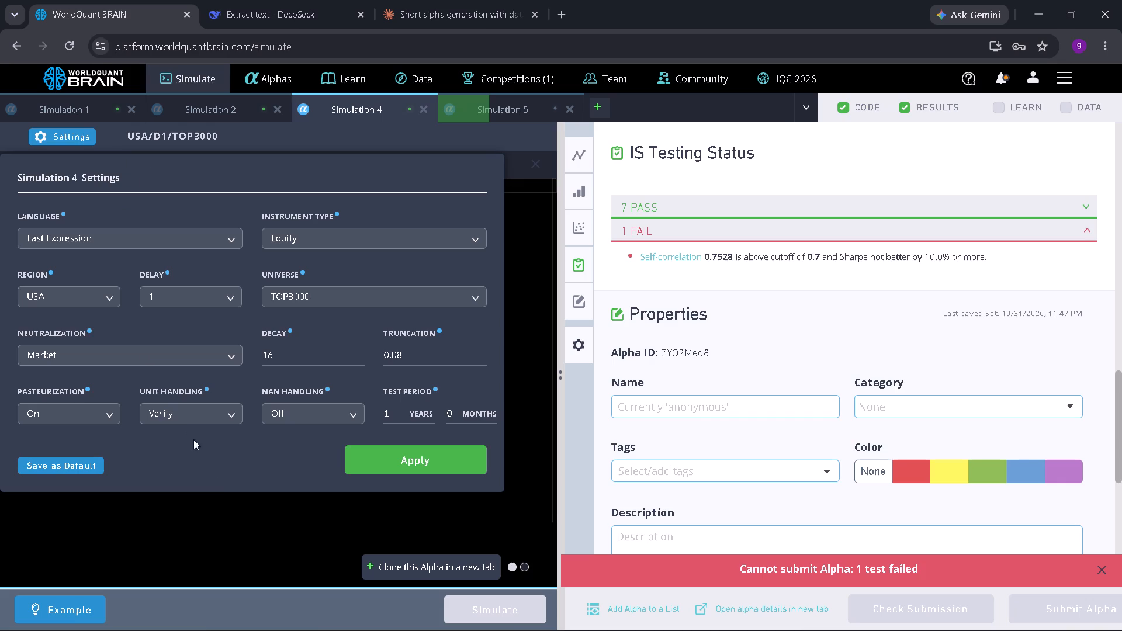
click(225, 540)
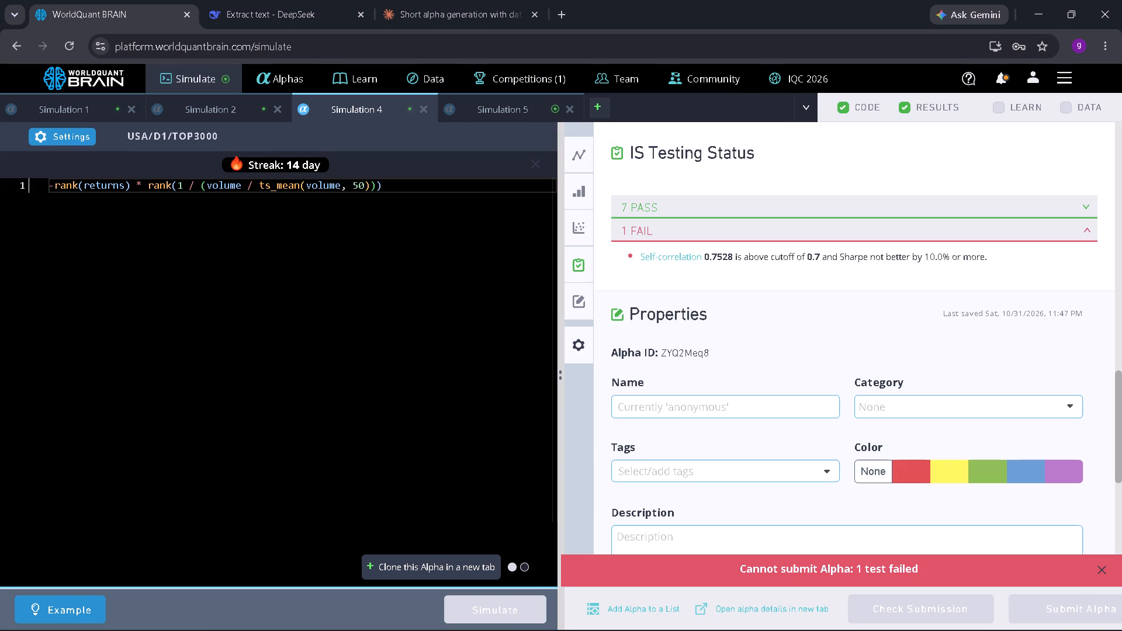
key(Print)
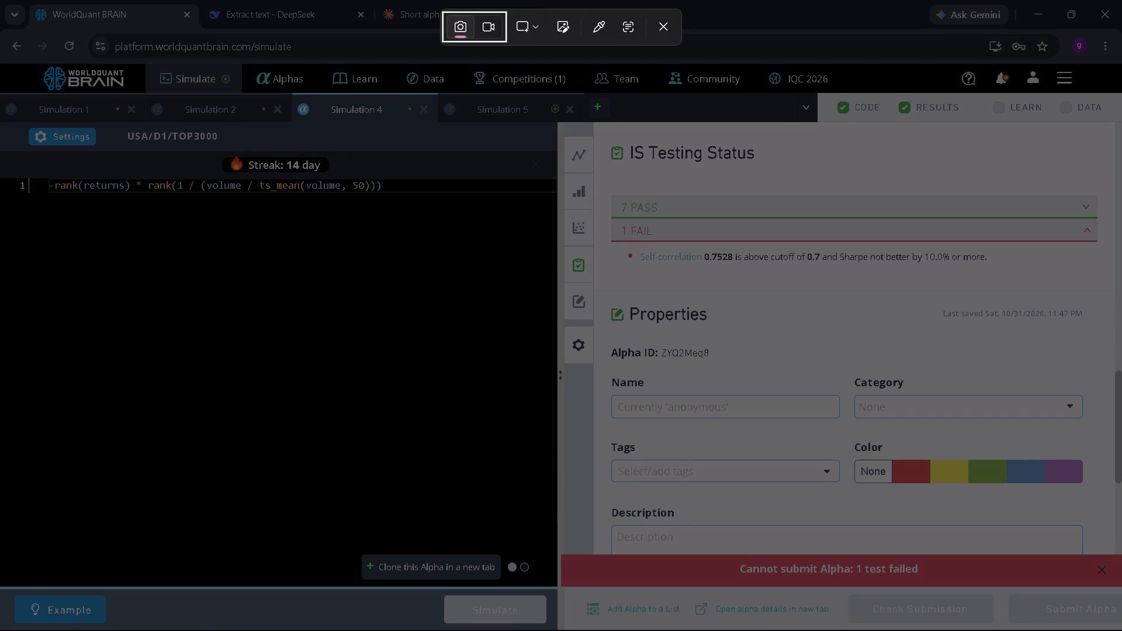
drag(30, 169, 1006, 597)
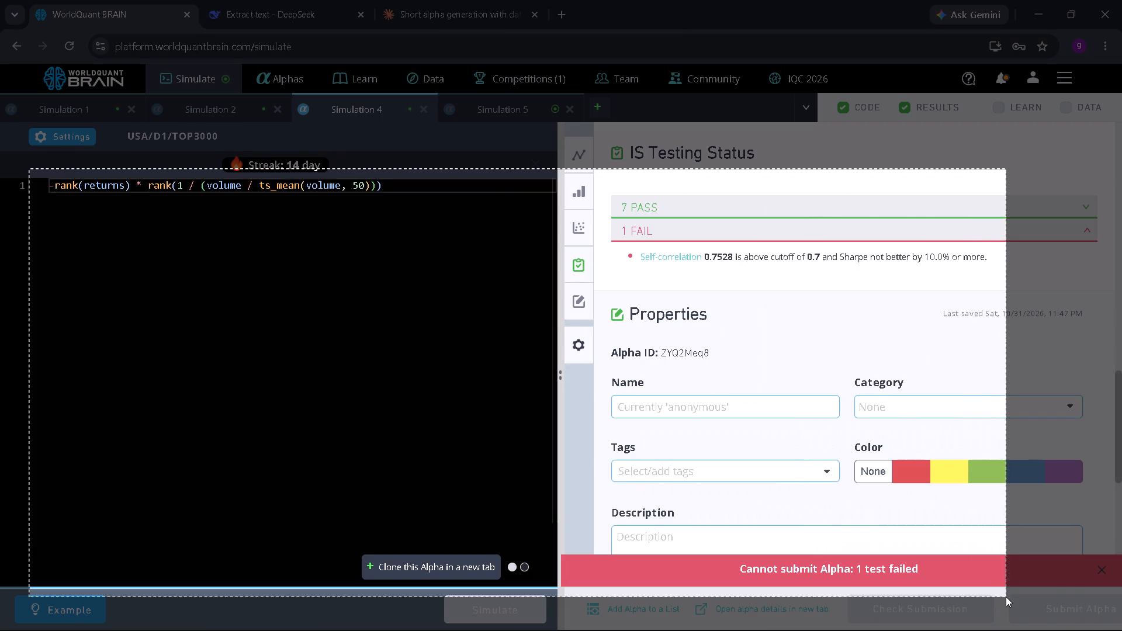
drag(1006, 597, 1101, 590)
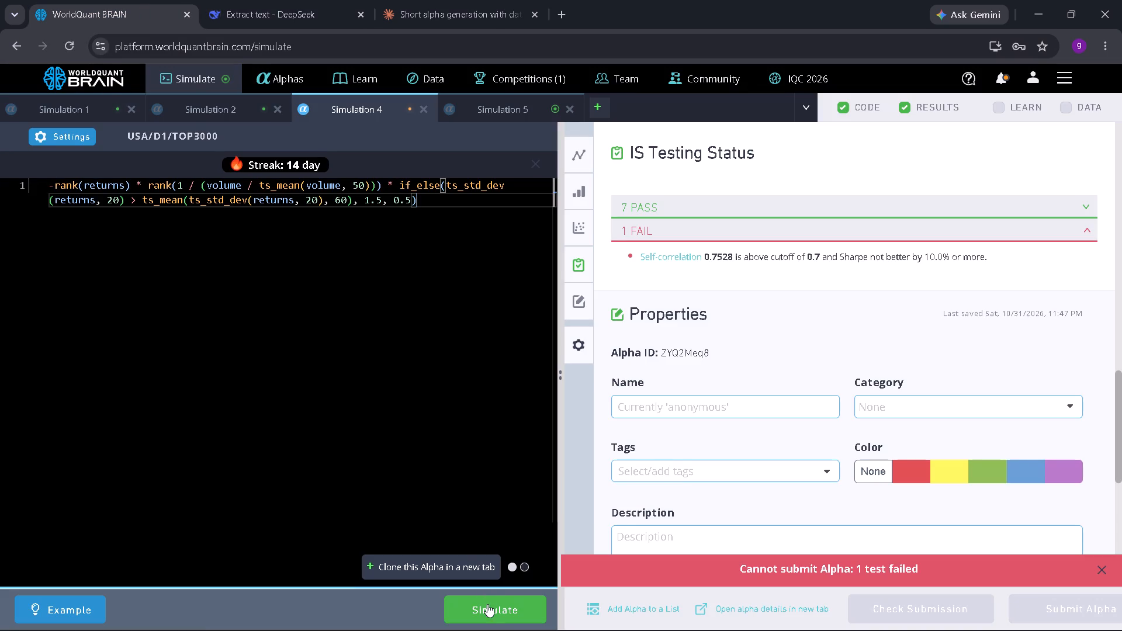
click(488, 606)
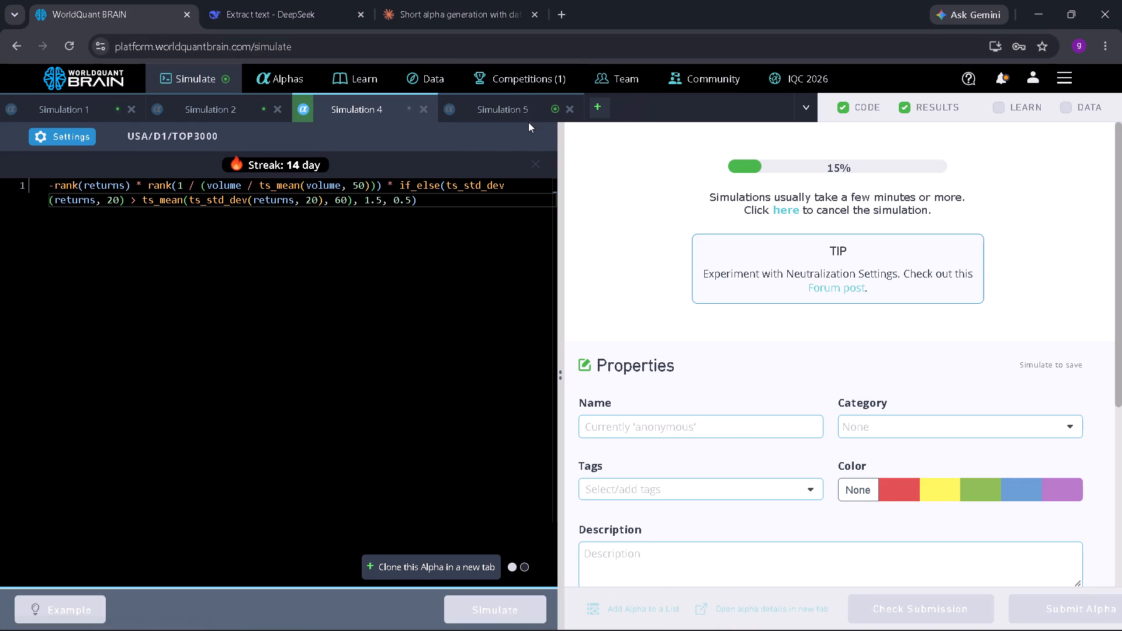
Show the test period in Simulation 5's new results and expand its failed IS tests.
click(533, 106)
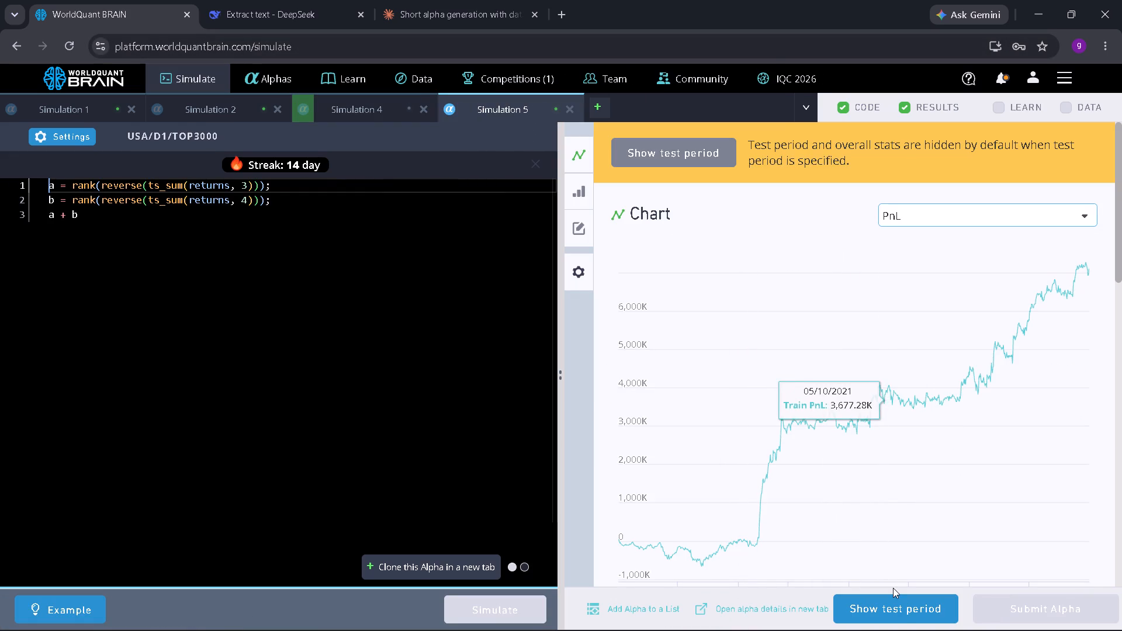
click(907, 607)
scroll(891, 515, down, 3)
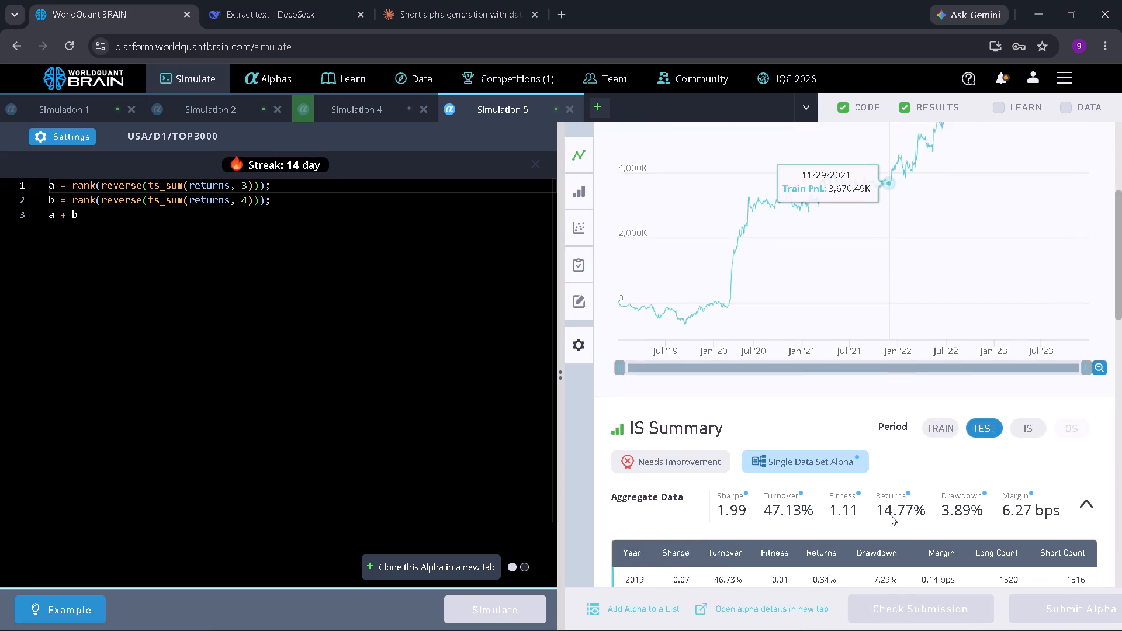
scroll(891, 515, down, 6)
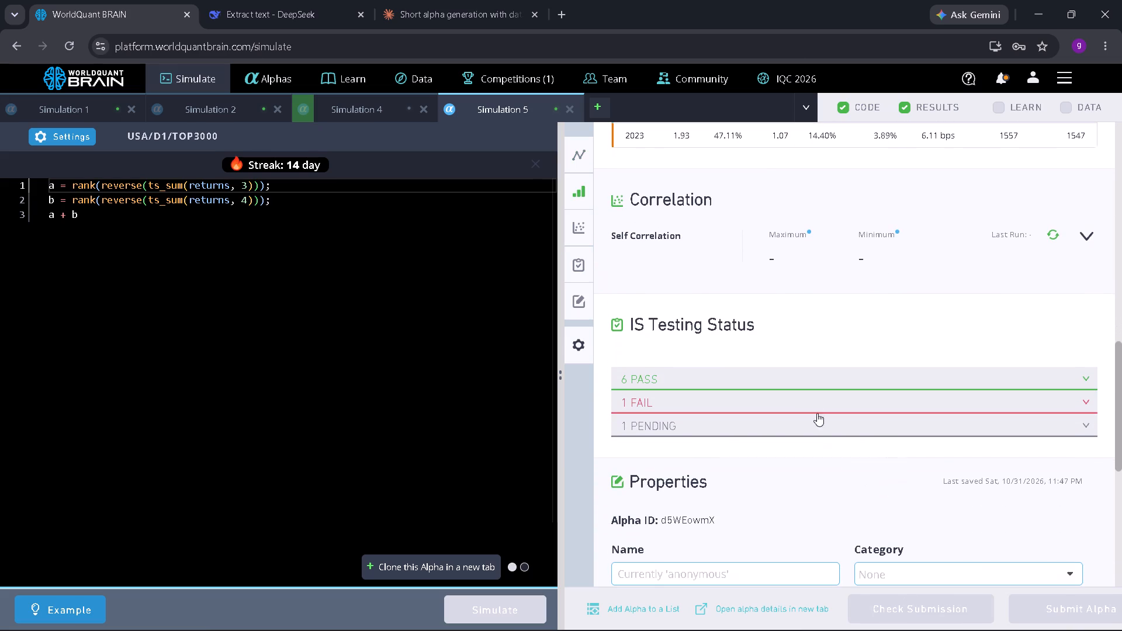
click(813, 396)
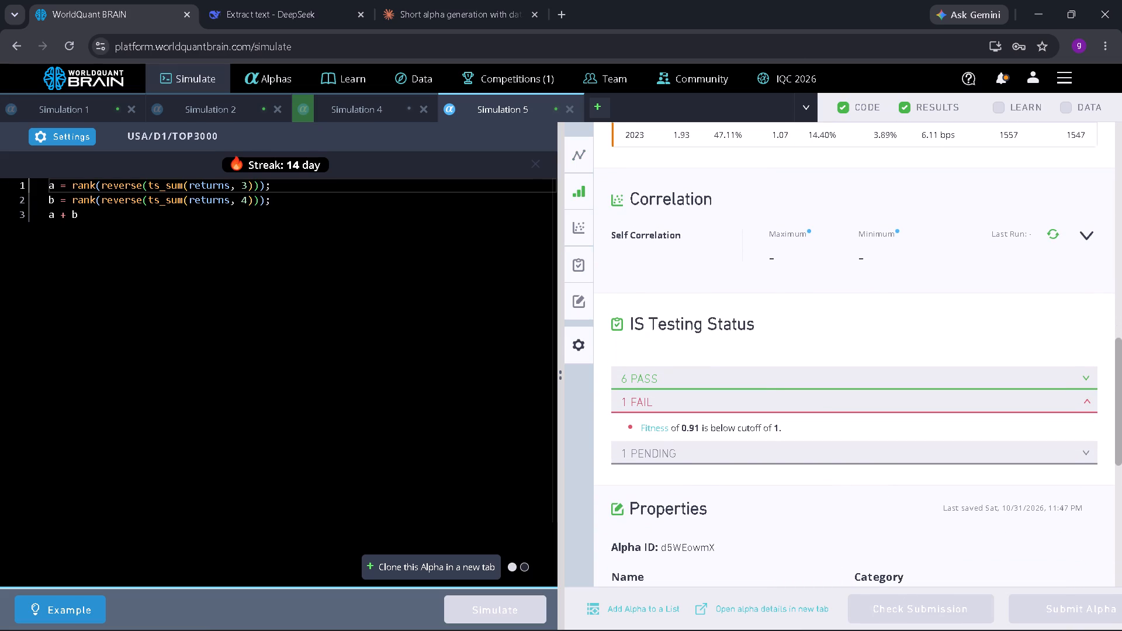
Change the ts_sum lookback for b to 2 in Simulation 5's expression and simulate it.
click(248, 196)
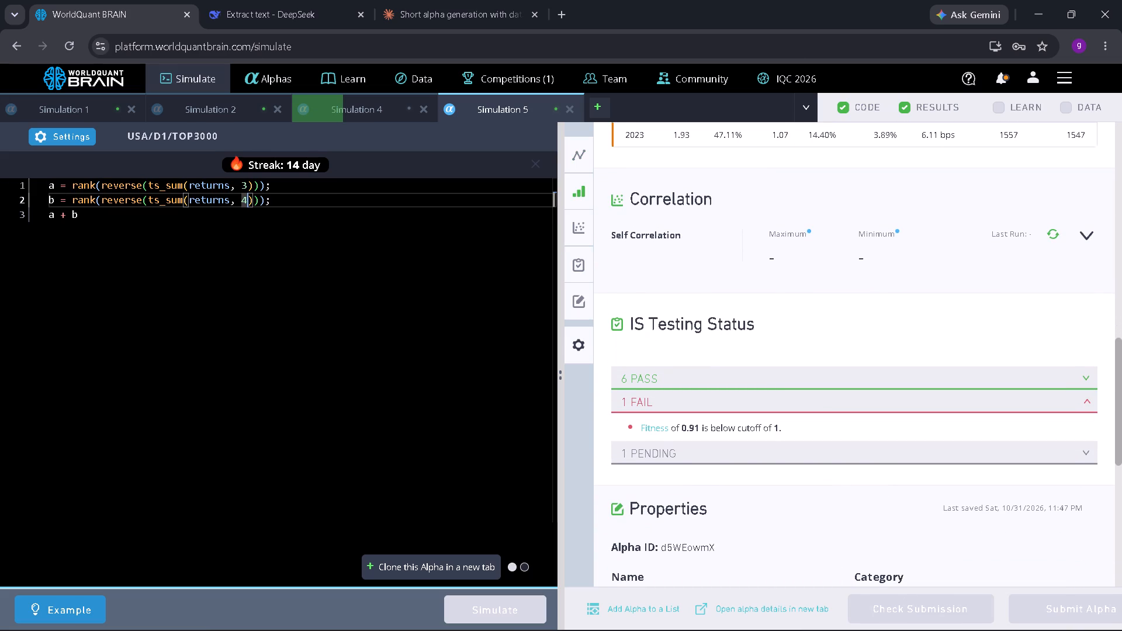
key(3)
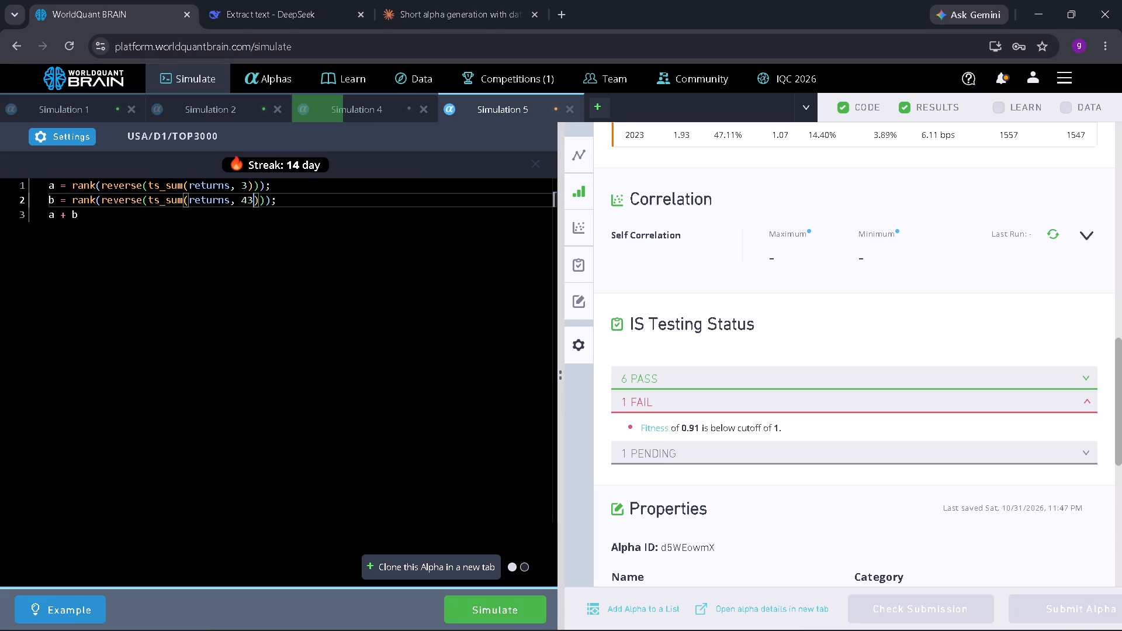
key(BackSpace)
key(BackSpace)
key(2)
click(480, 602)
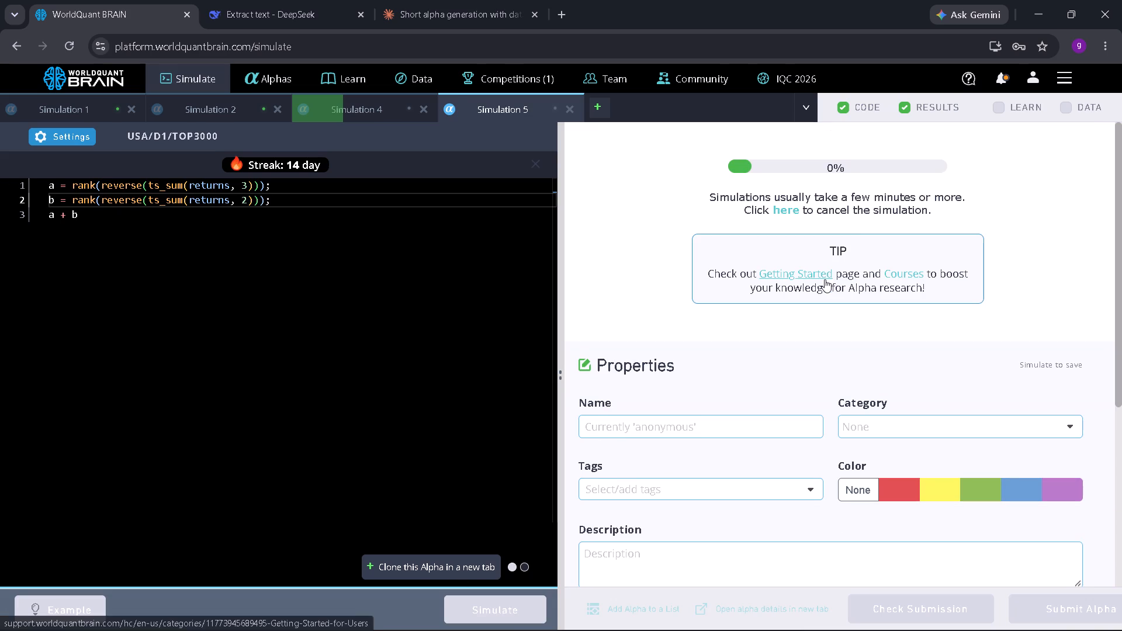
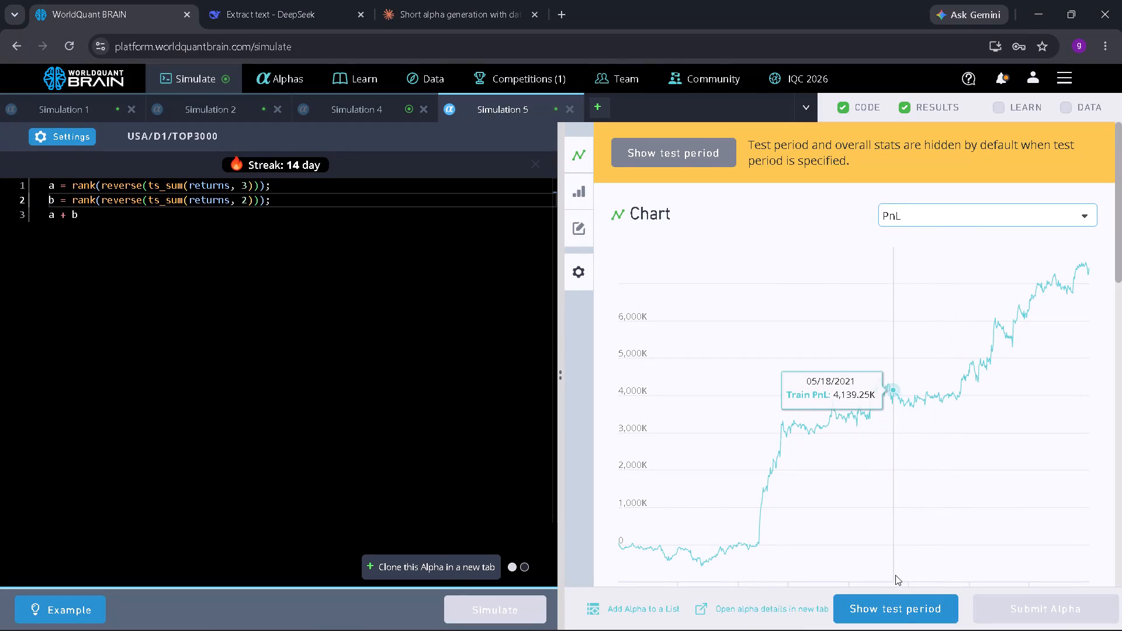
Show the test period in Simulation 5's new results and expand its failed IS tests.
click(902, 607)
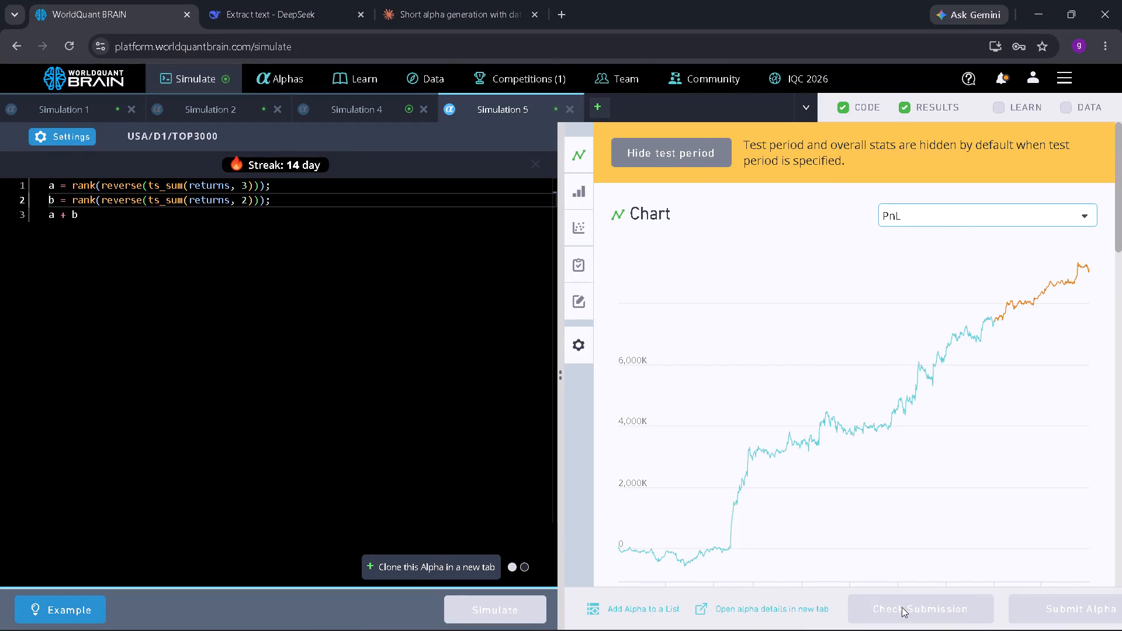
scroll(884, 502, down, 8)
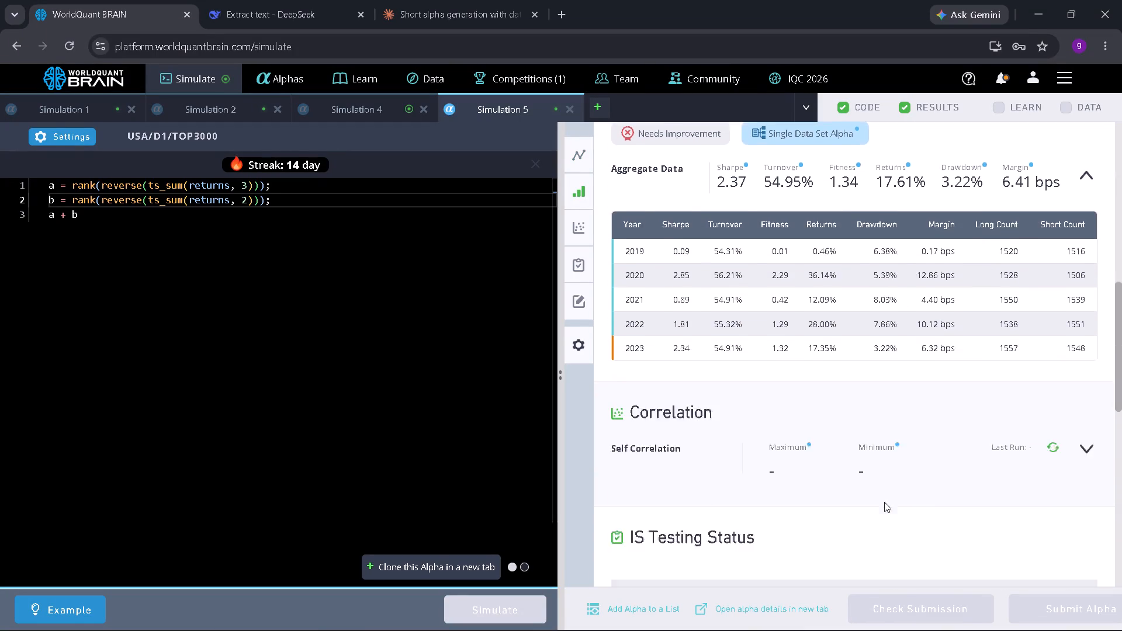
click(833, 411)
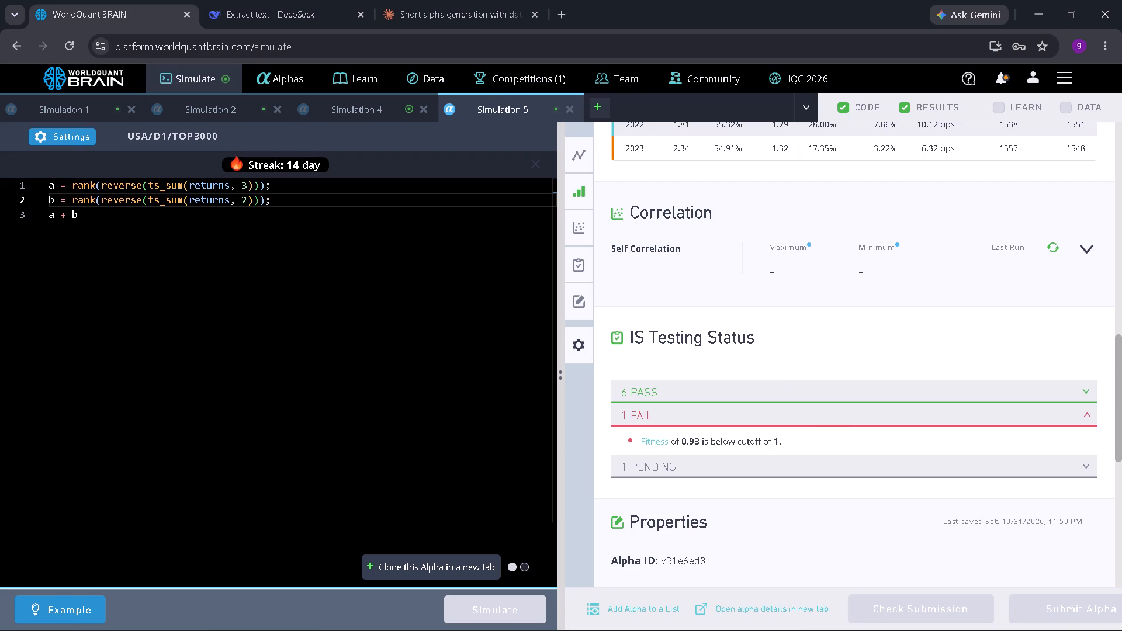
Change the ts_sum lookback for b to 1 in Simulation 5's expression and simulate it.
click(247, 197)
key(BackSpace)
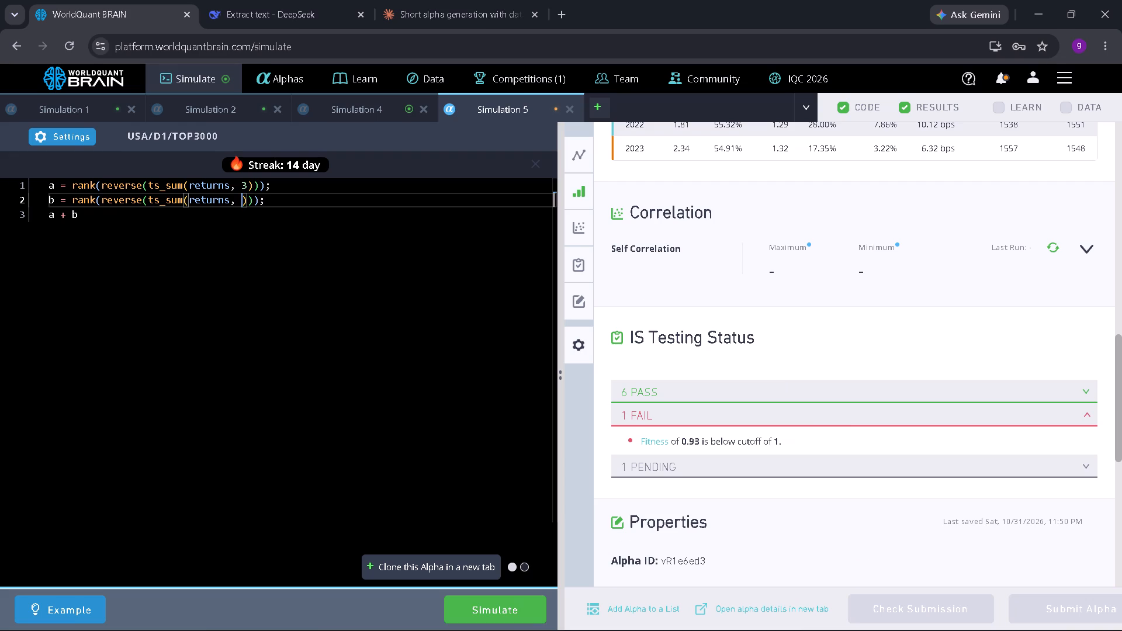
key(1)
click(491, 604)
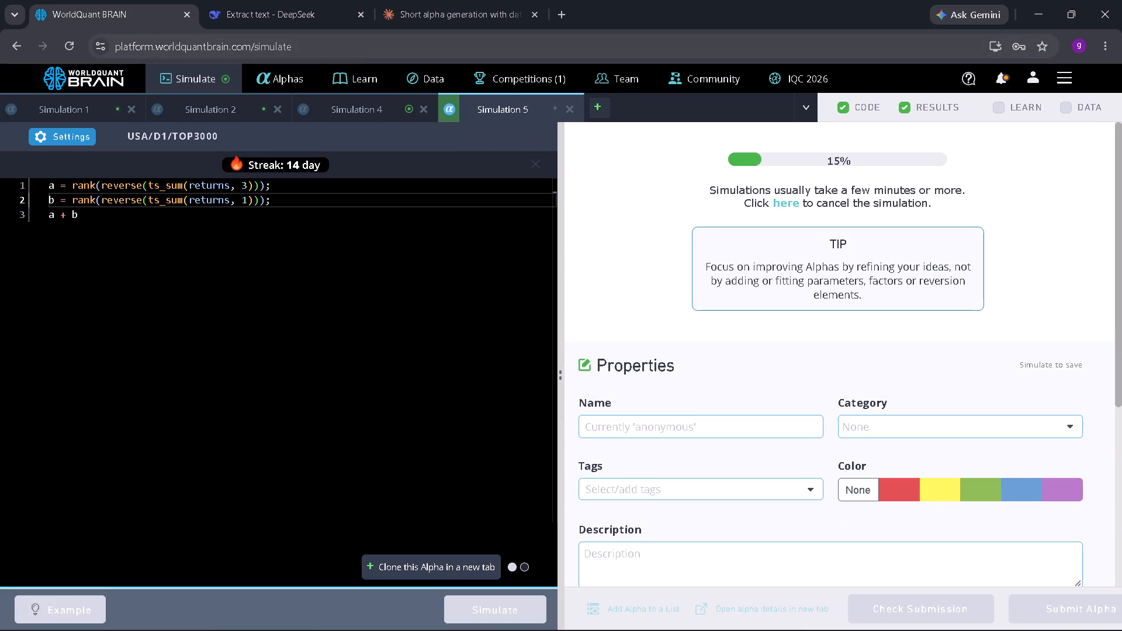
Switch to Simulation 4, show the test period in its results and expand its failed IS tests.
click(379, 116)
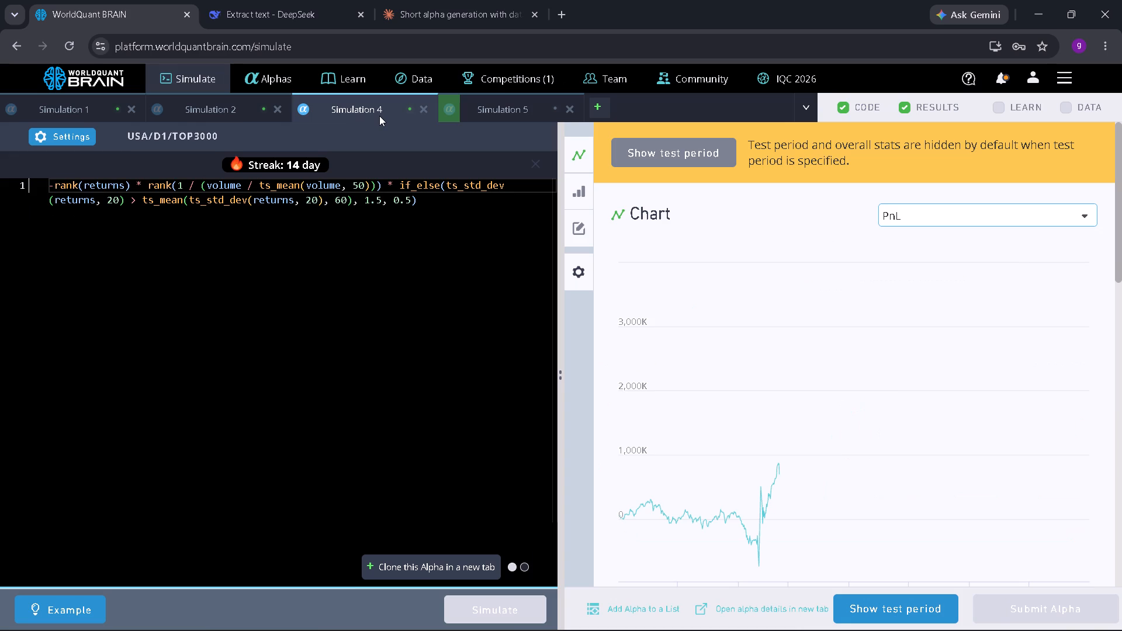
click(855, 601)
scroll(815, 490, down, 4)
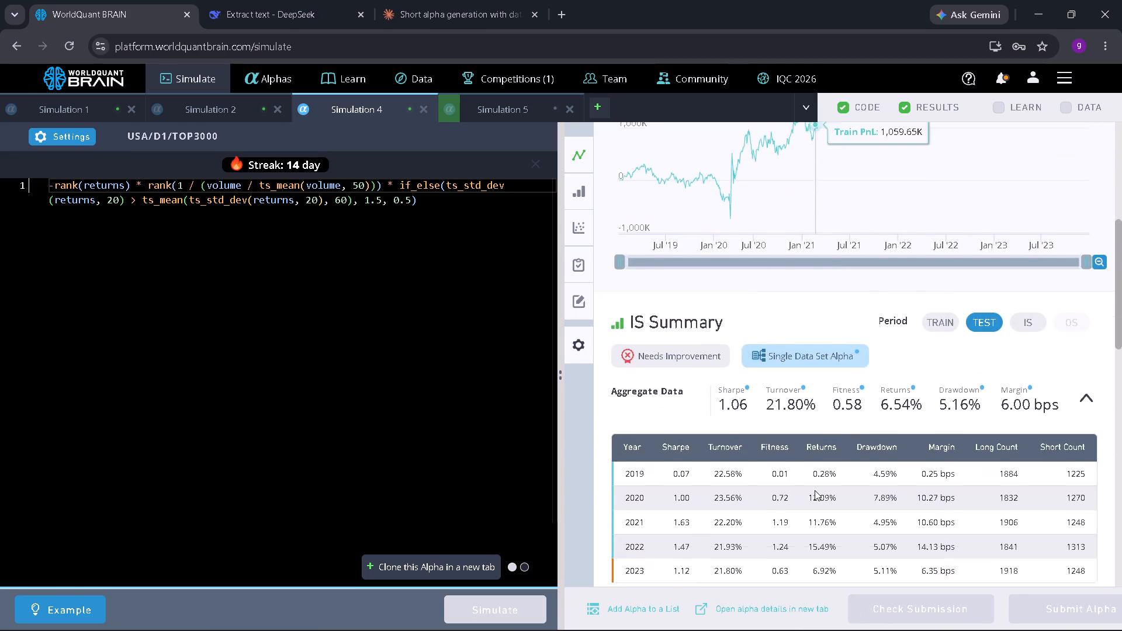
scroll(815, 490, down, 3)
click(767, 386)
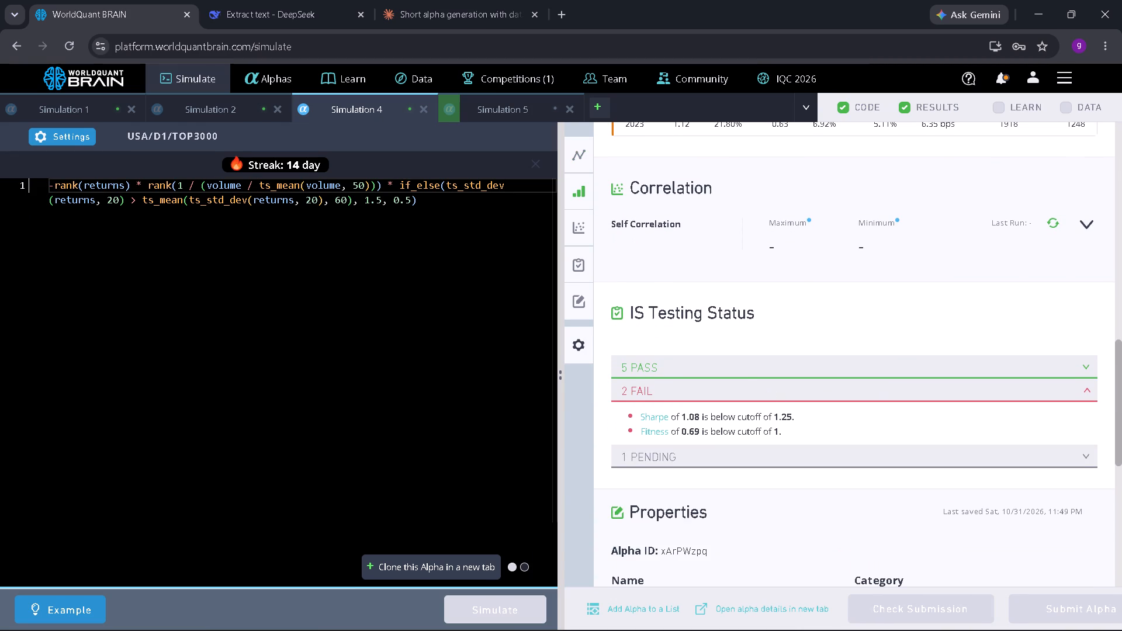
Set Simulation 4's neutralization to Sector, apply the settings and simulate the alpha again.
click(78, 134)
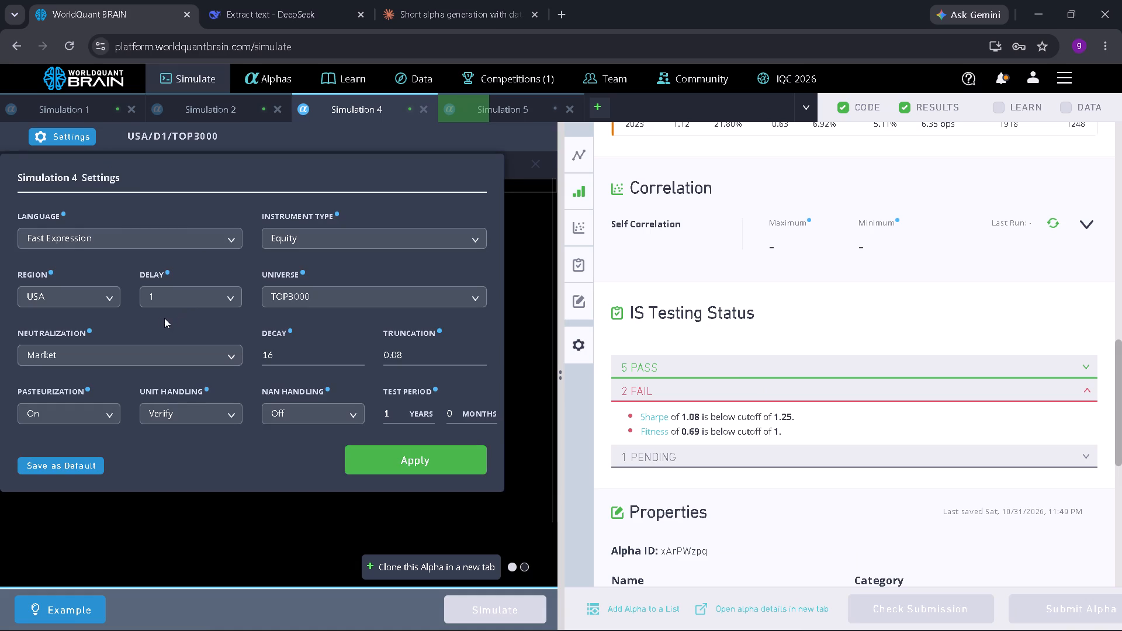
click(131, 349)
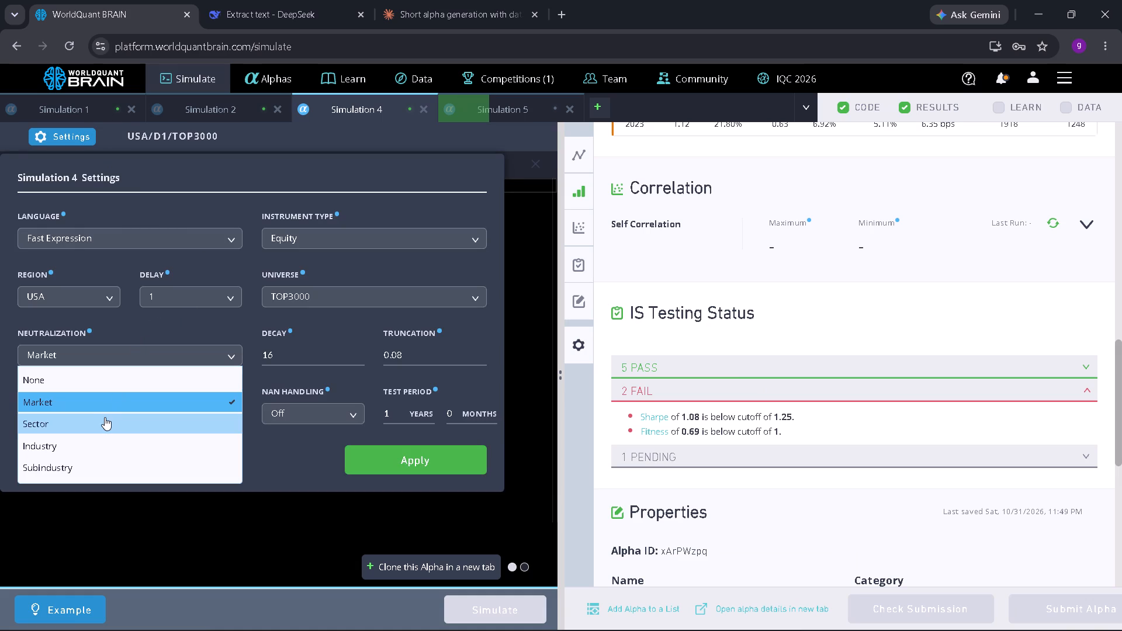
click(105, 417)
click(399, 456)
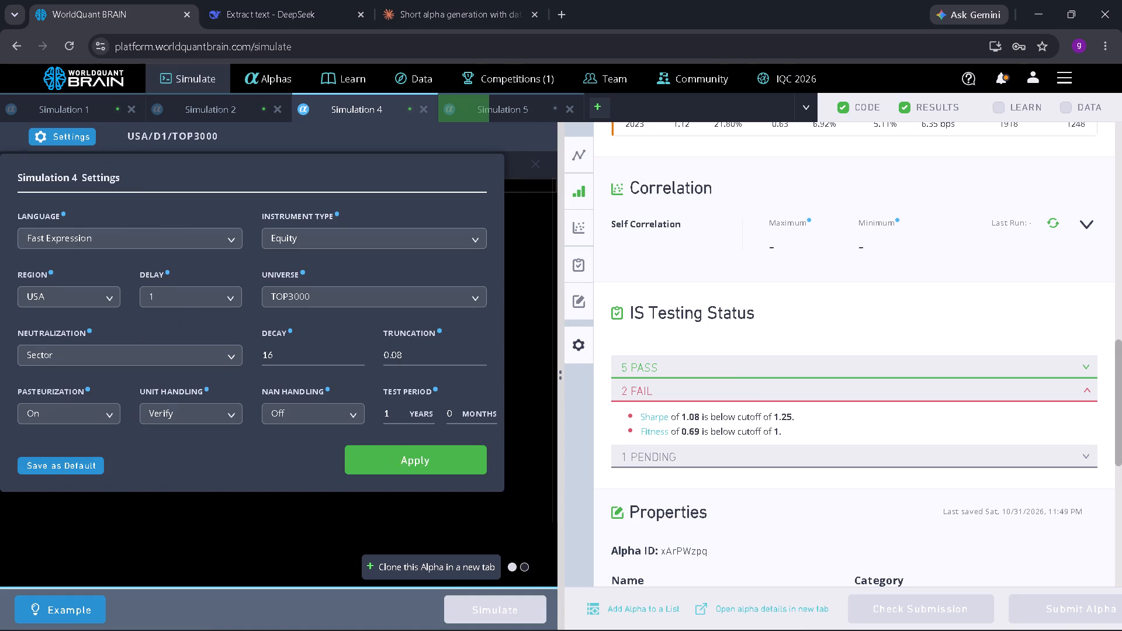
click(506, 606)
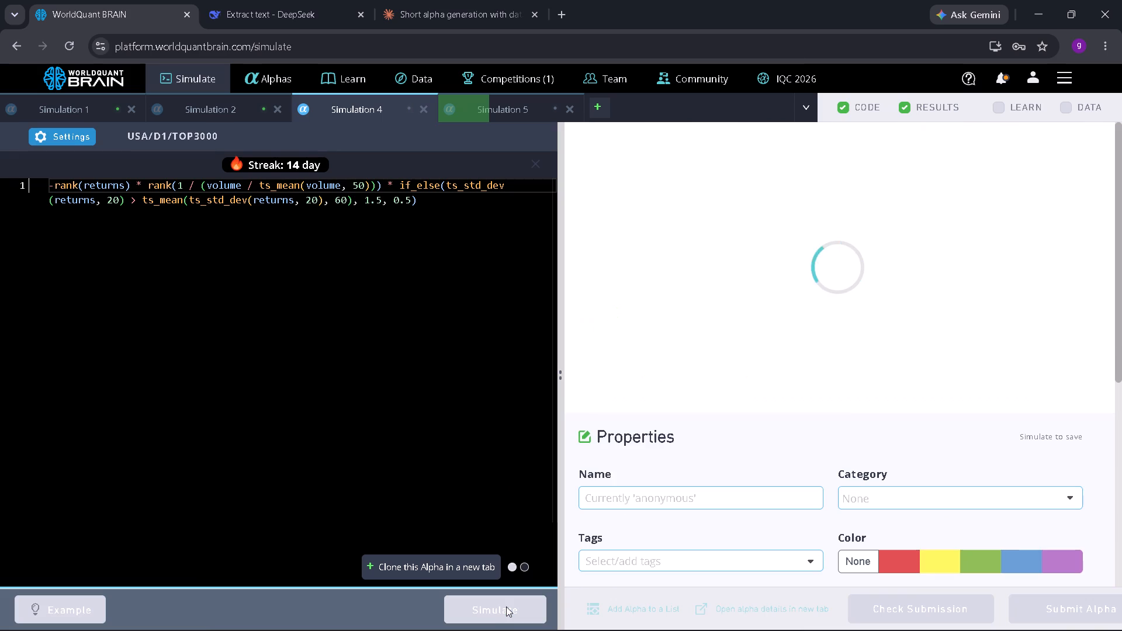
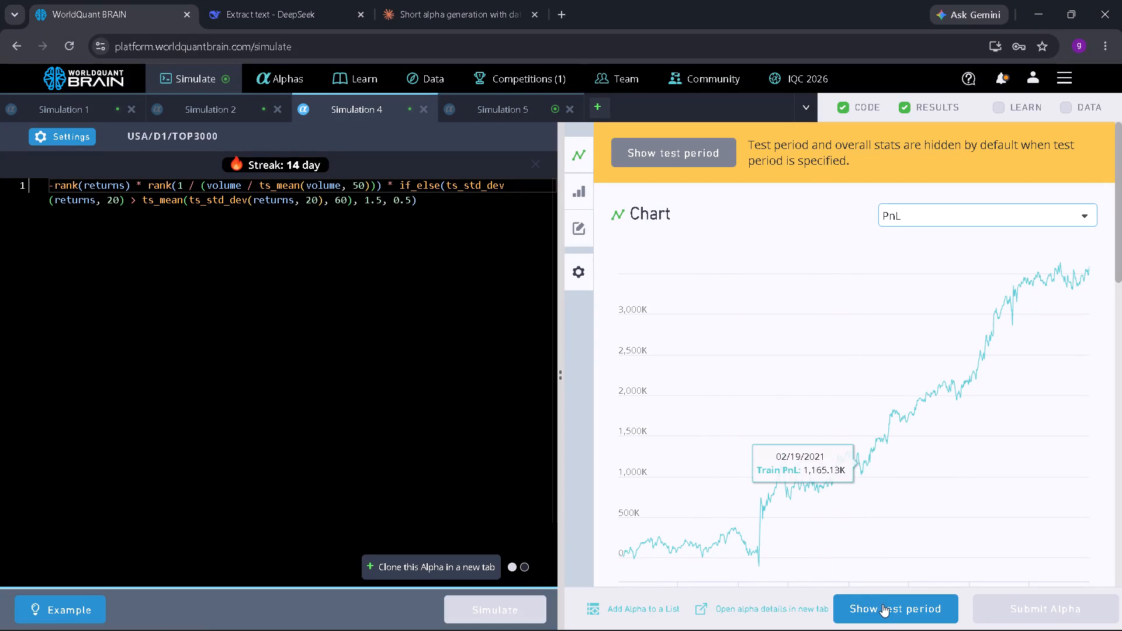
Show the test period in Simulation 4's new results and expand its failed IS tests.
click(882, 604)
scroll(905, 497, down, 5)
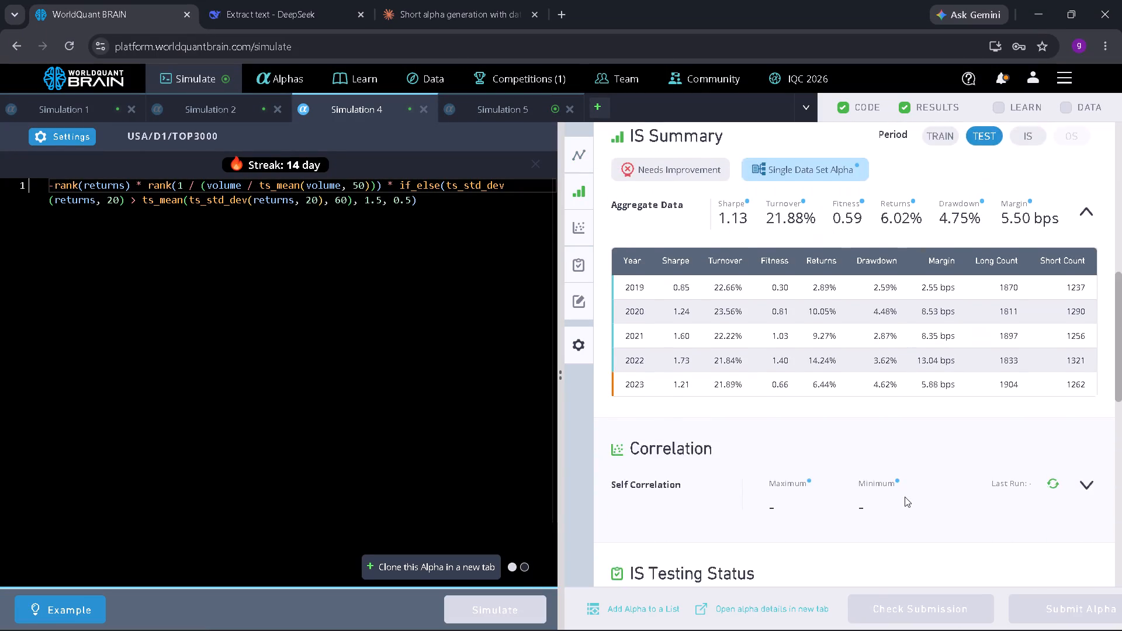
scroll(905, 497, down, 3)
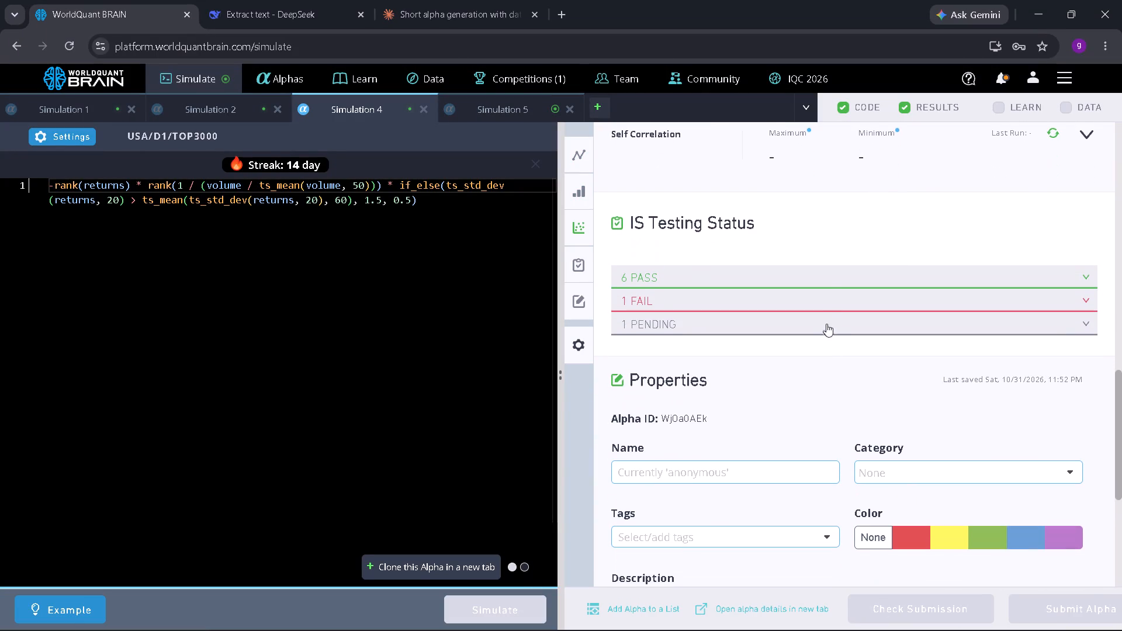
click(832, 286)
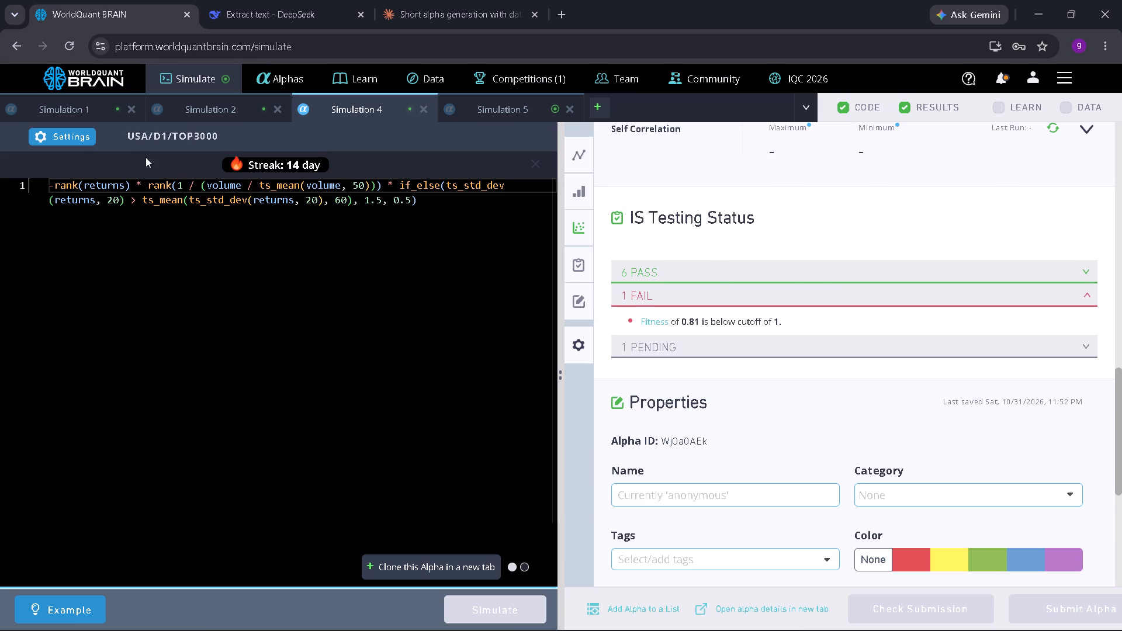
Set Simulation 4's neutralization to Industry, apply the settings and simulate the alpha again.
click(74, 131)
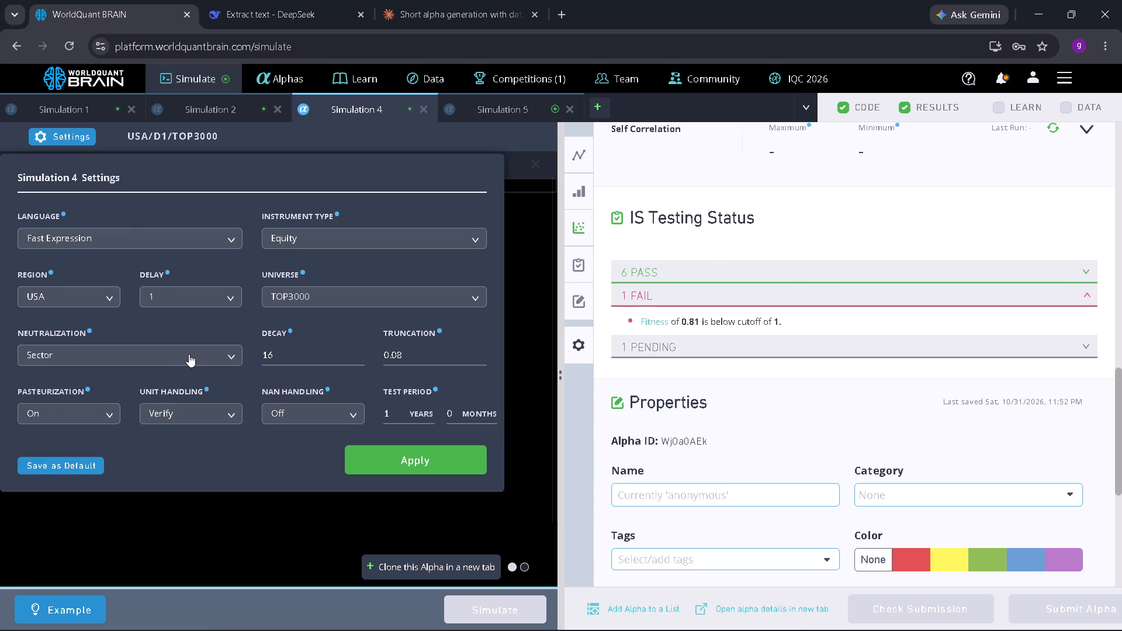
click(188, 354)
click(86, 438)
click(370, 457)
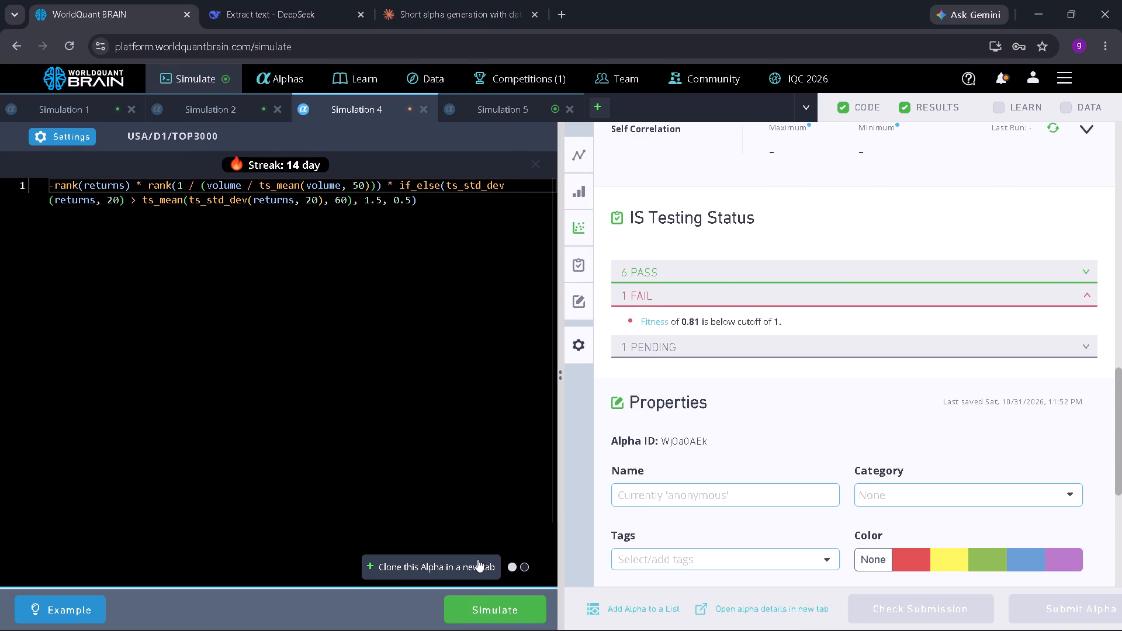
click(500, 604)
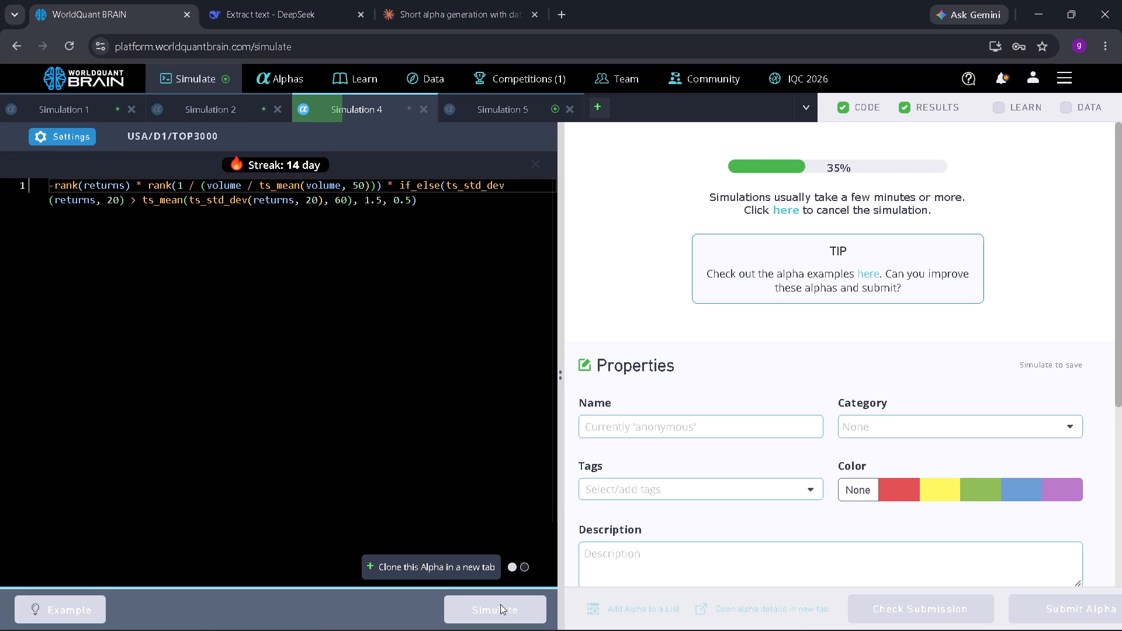
Switch to Simulation 5, show the test period in its results and expand its failed IS tests.
click(523, 109)
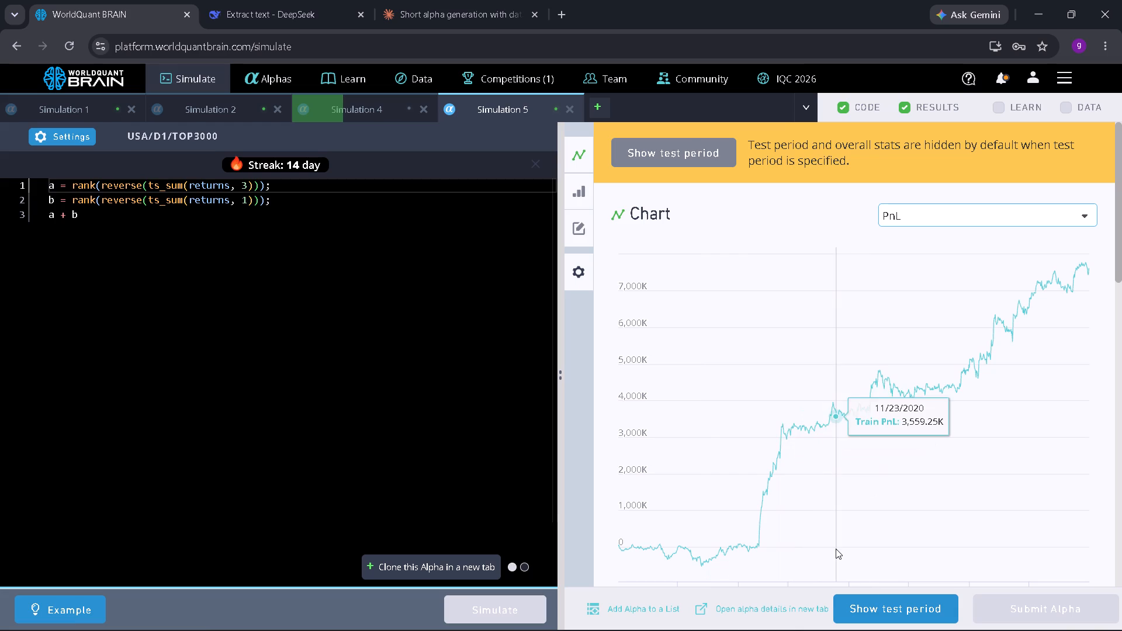
click(889, 604)
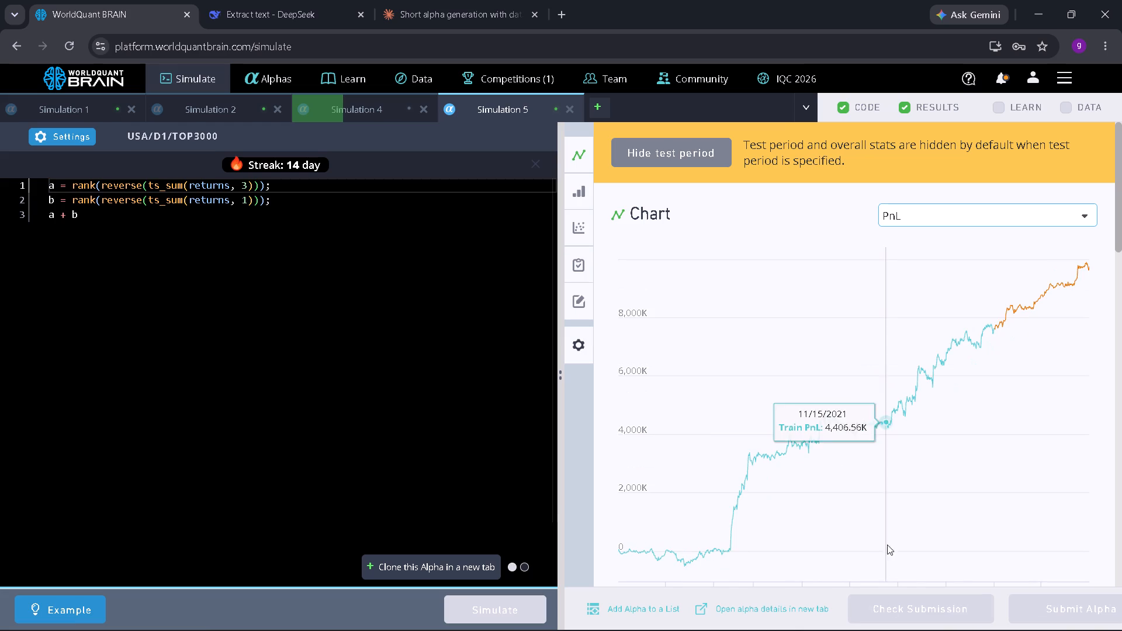
scroll(881, 508, down, 7)
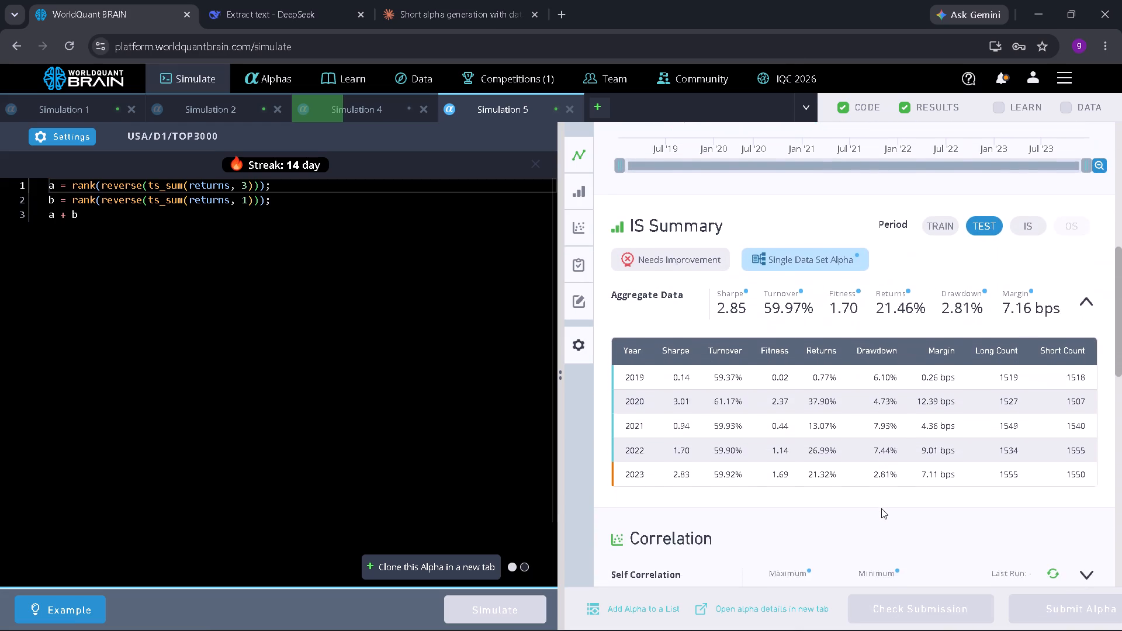
scroll(881, 508, down, 3)
click(866, 490)
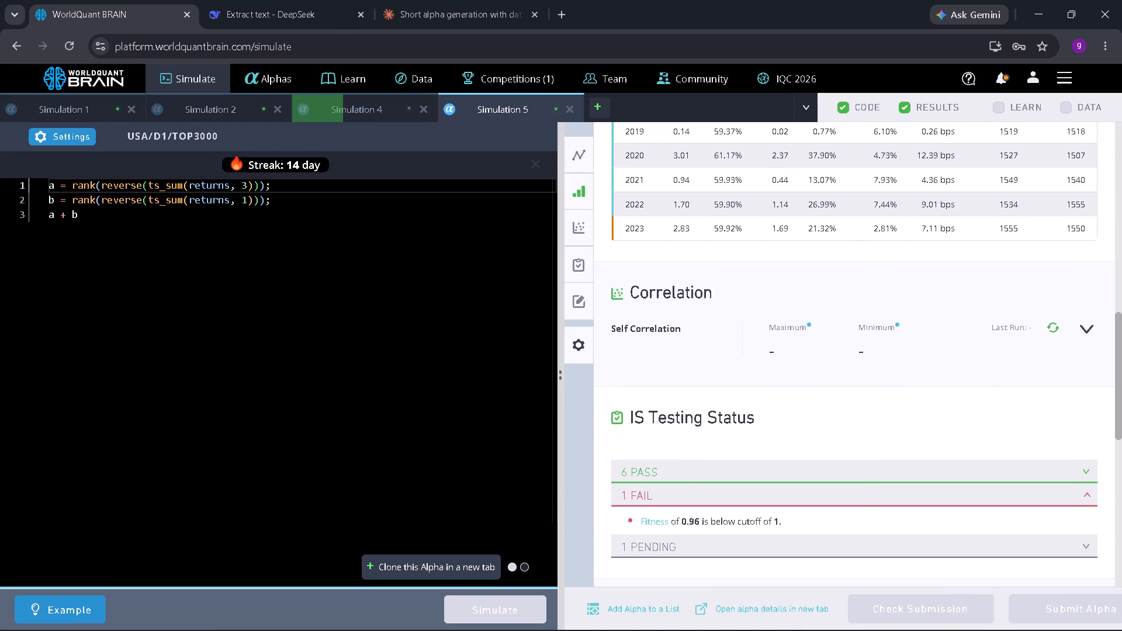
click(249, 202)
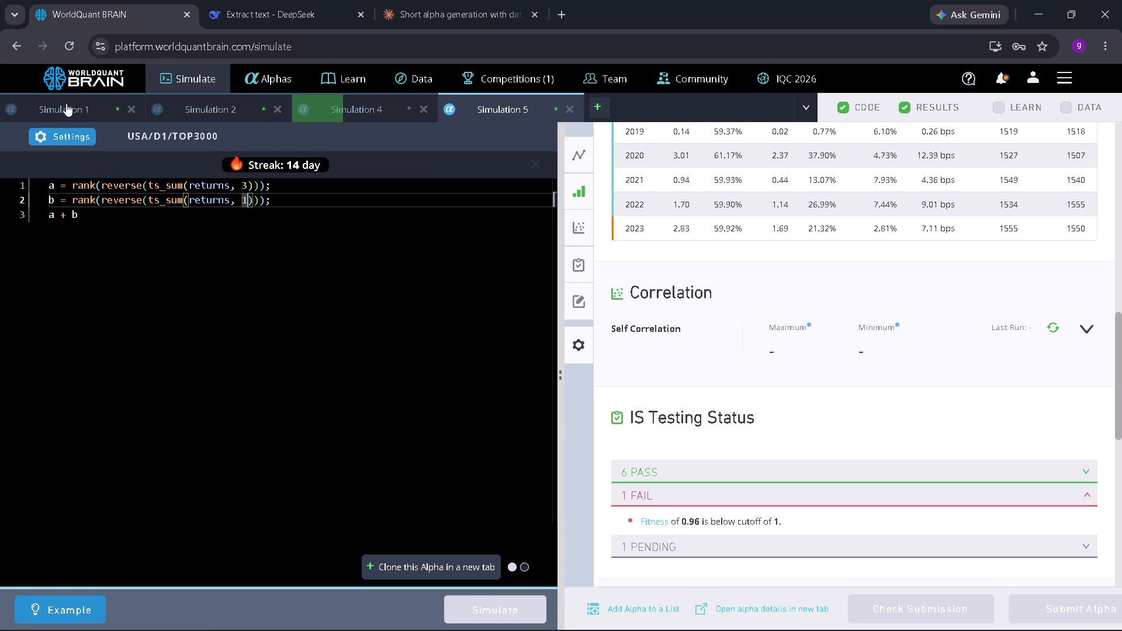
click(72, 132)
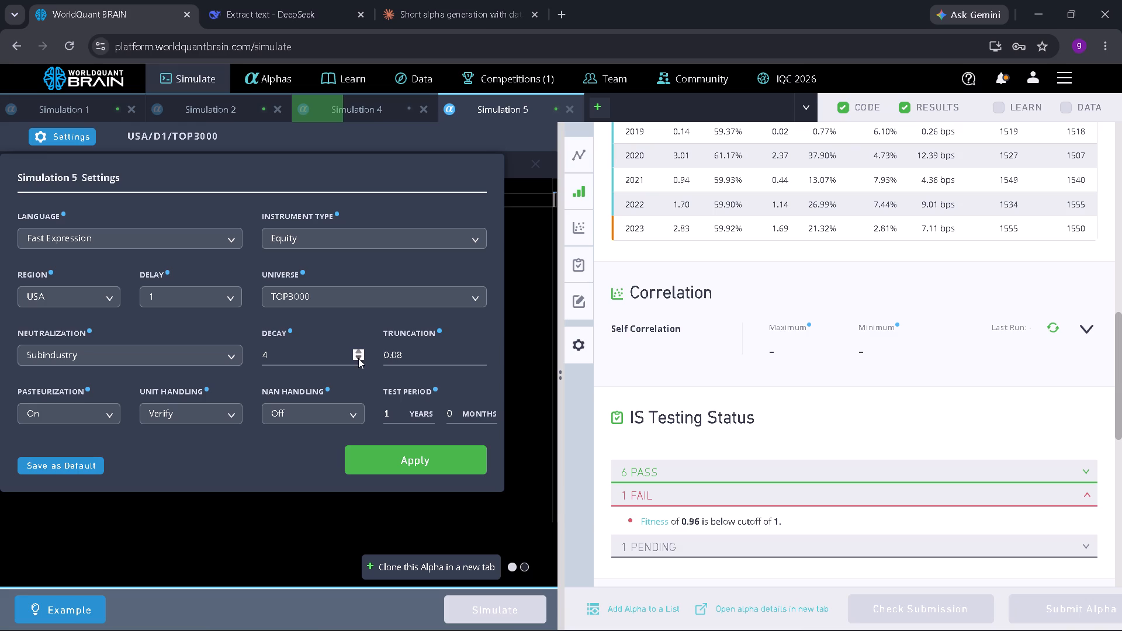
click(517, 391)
Change the ts_sum lookback for a to 2 in Simulation 5's expression and simulate it.
click(247, 186)
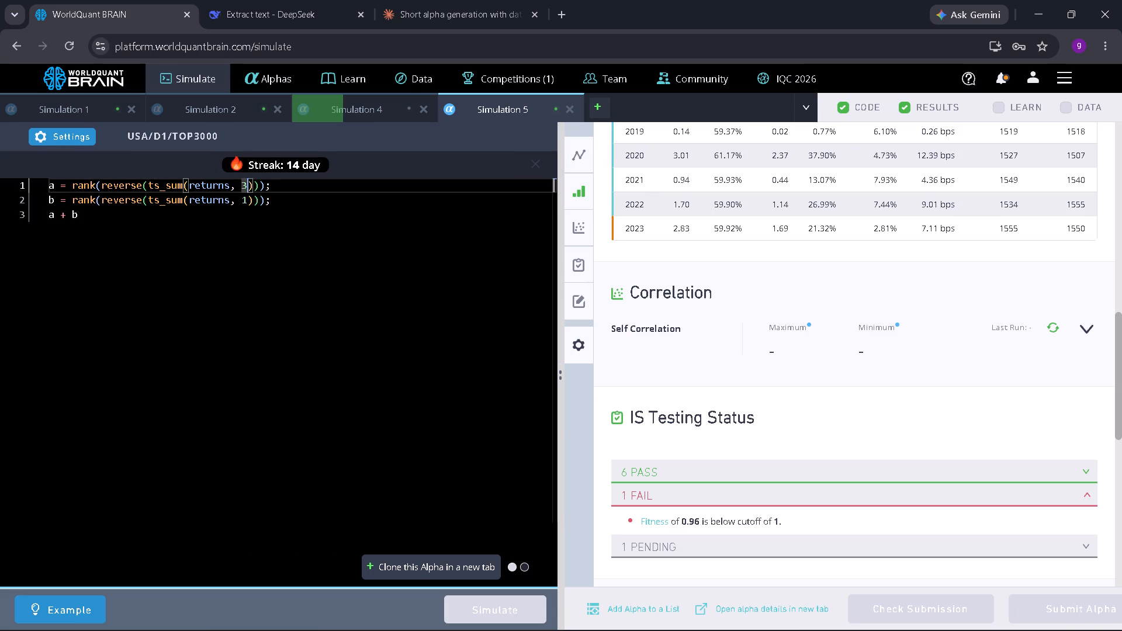
key(BackSpace)
key(2)
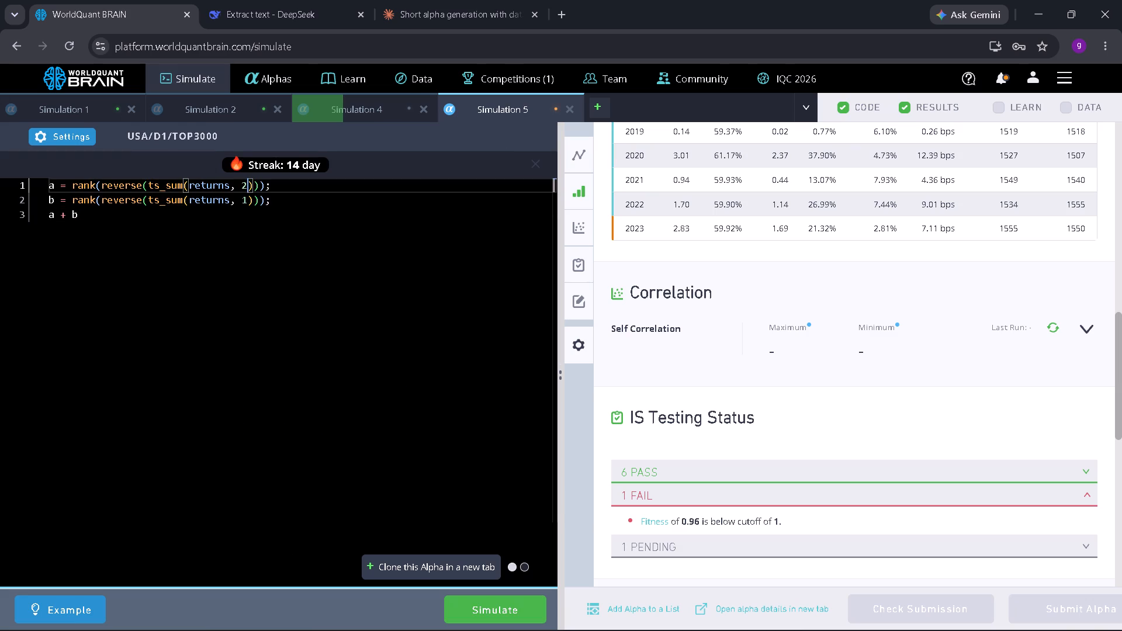
click(525, 607)
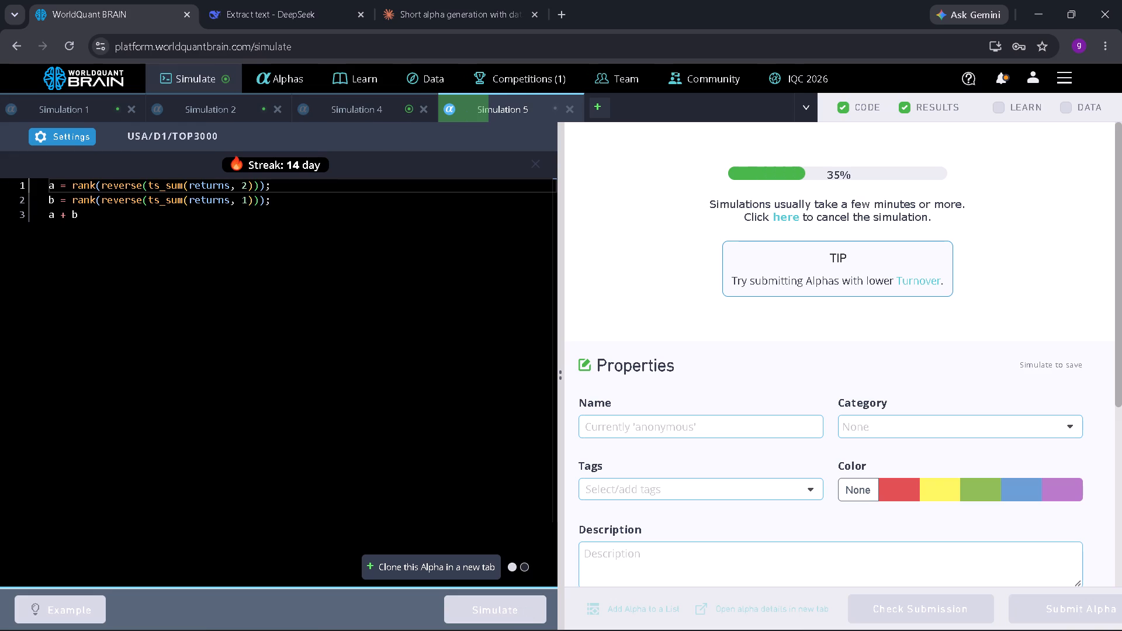
Switch to Simulation 4, show the test period in its results and expand its failed IS tests.
click(356, 108)
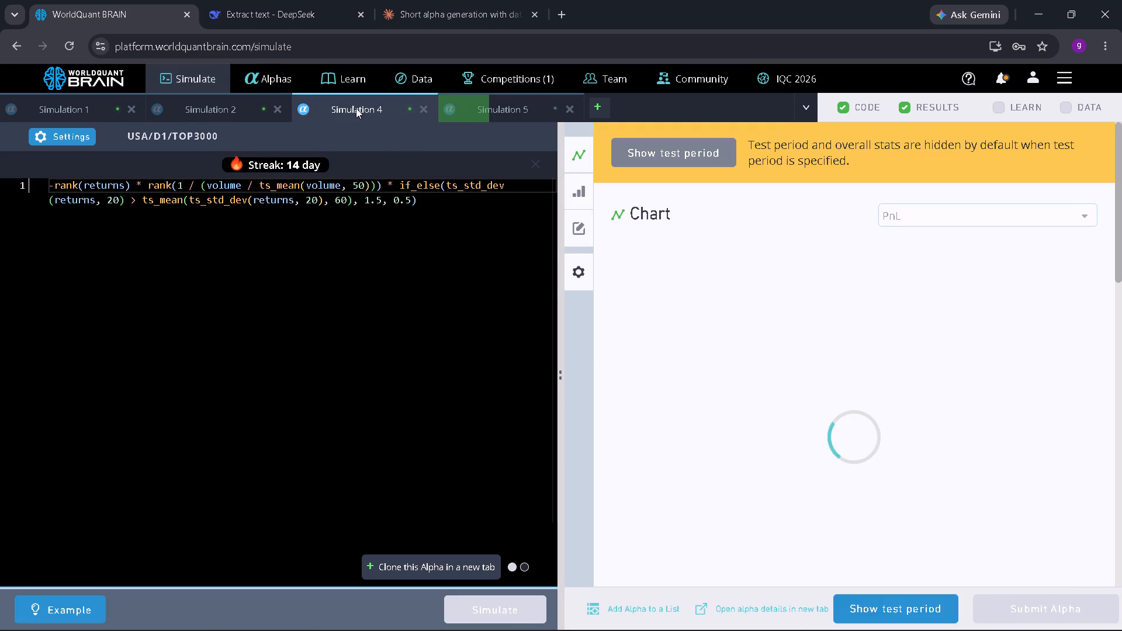
click(929, 610)
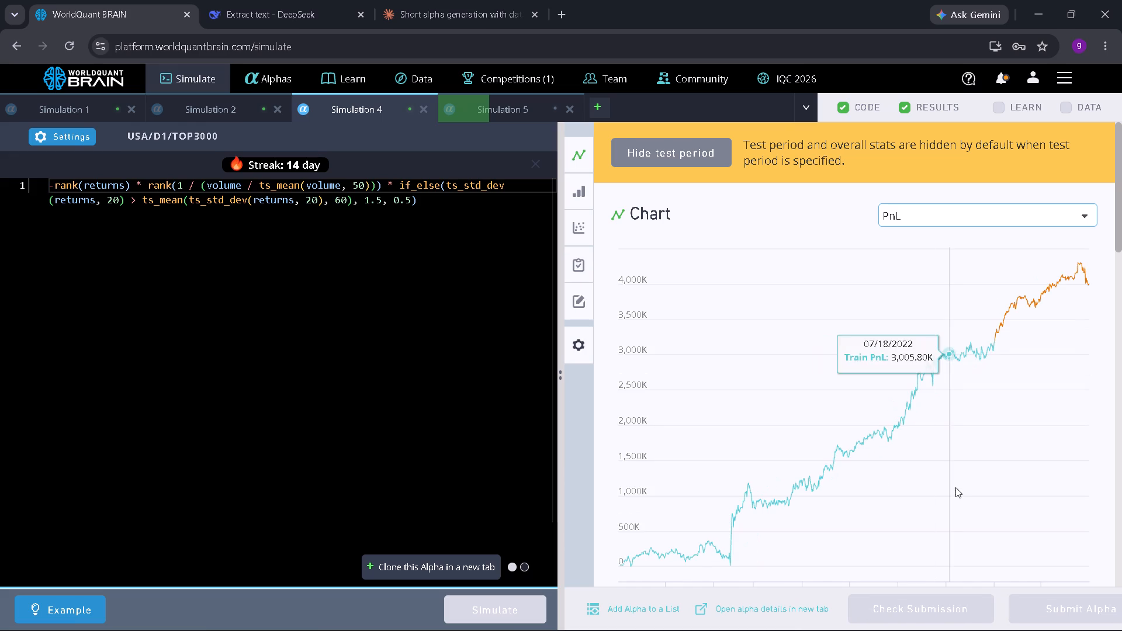
scroll(955, 487, down, 8)
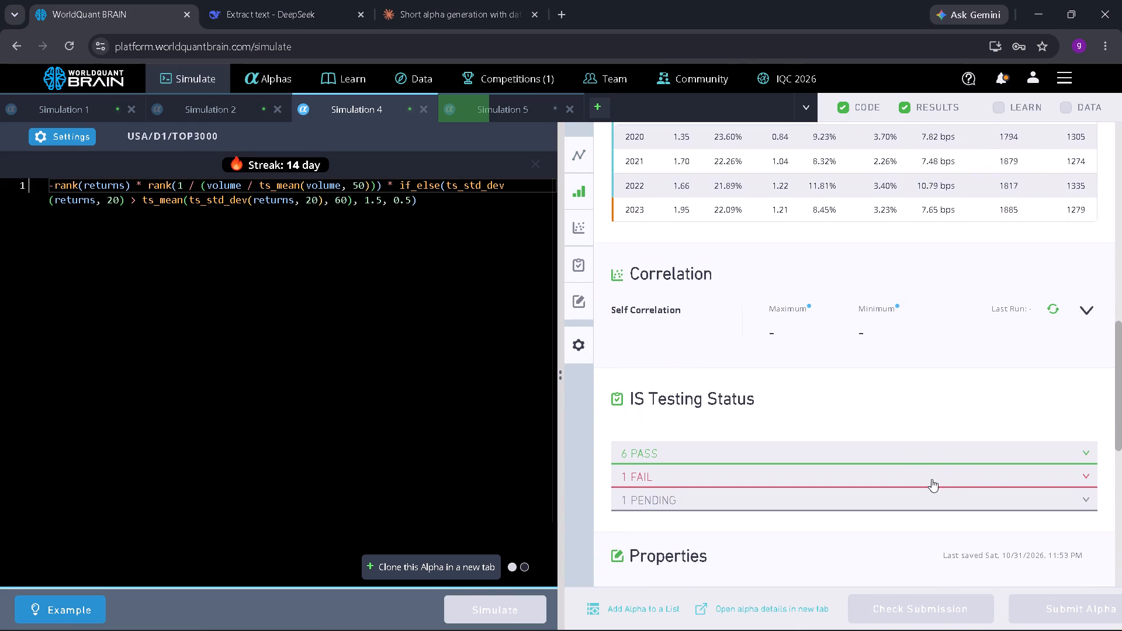
click(913, 470)
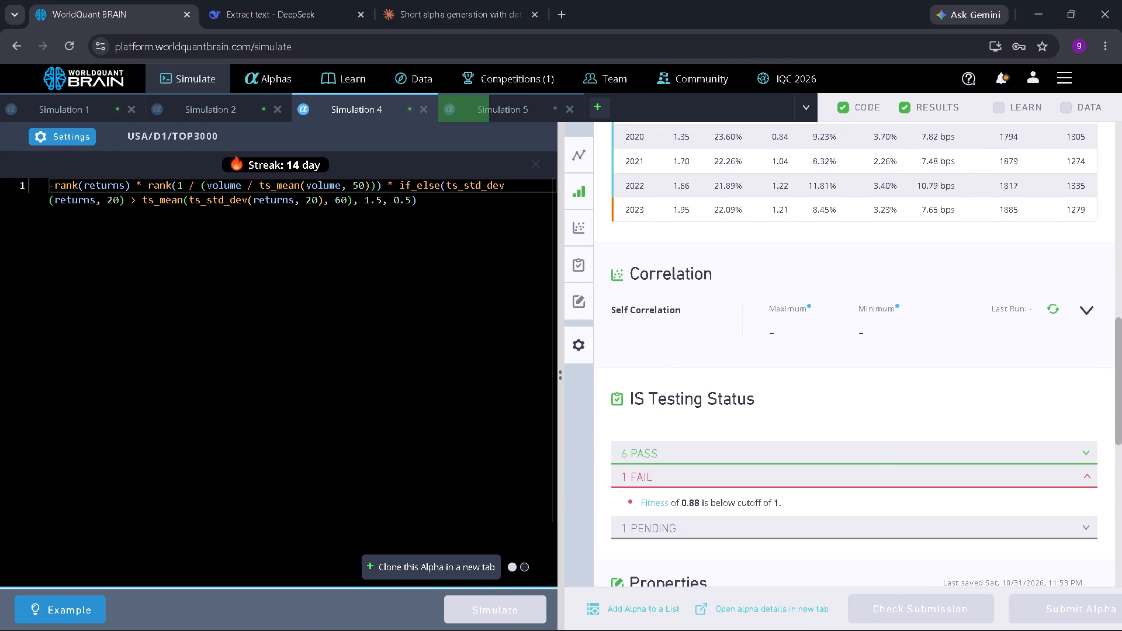
Set Simulation 4's neutralization to Subindustry, apply the settings and simulate the alpha again.
click(87, 141)
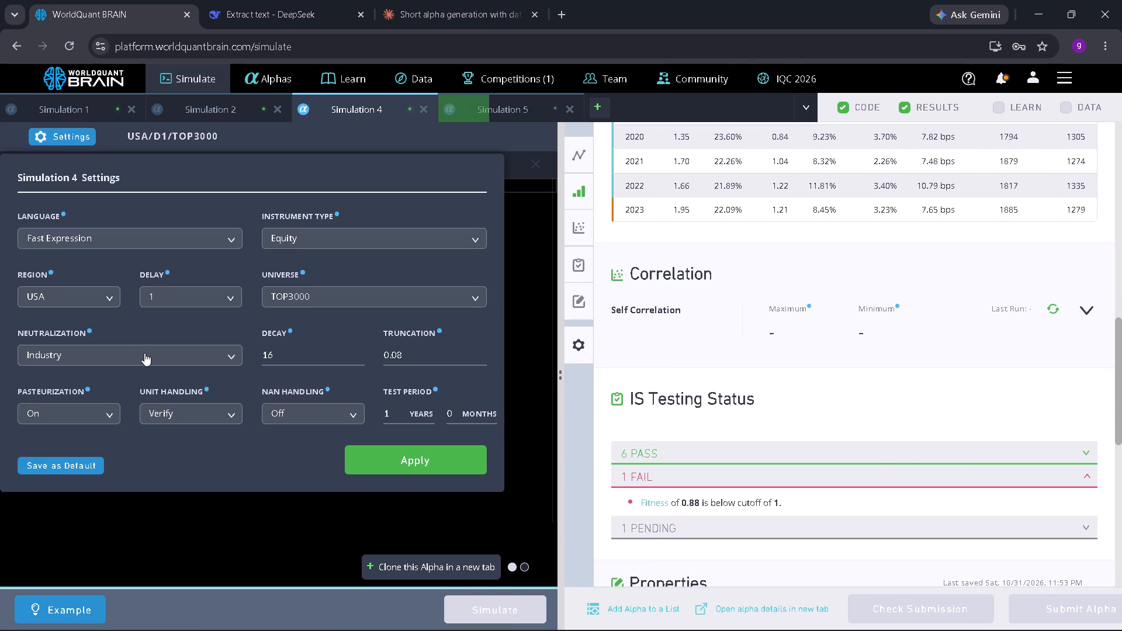
click(145, 352)
click(123, 470)
click(371, 465)
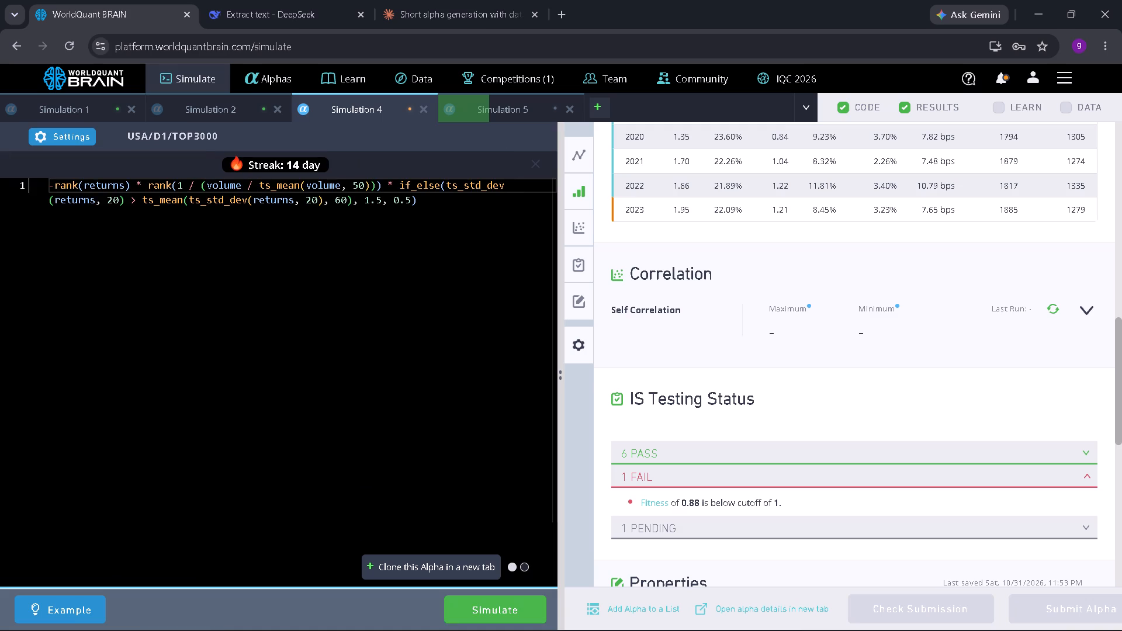
click(510, 601)
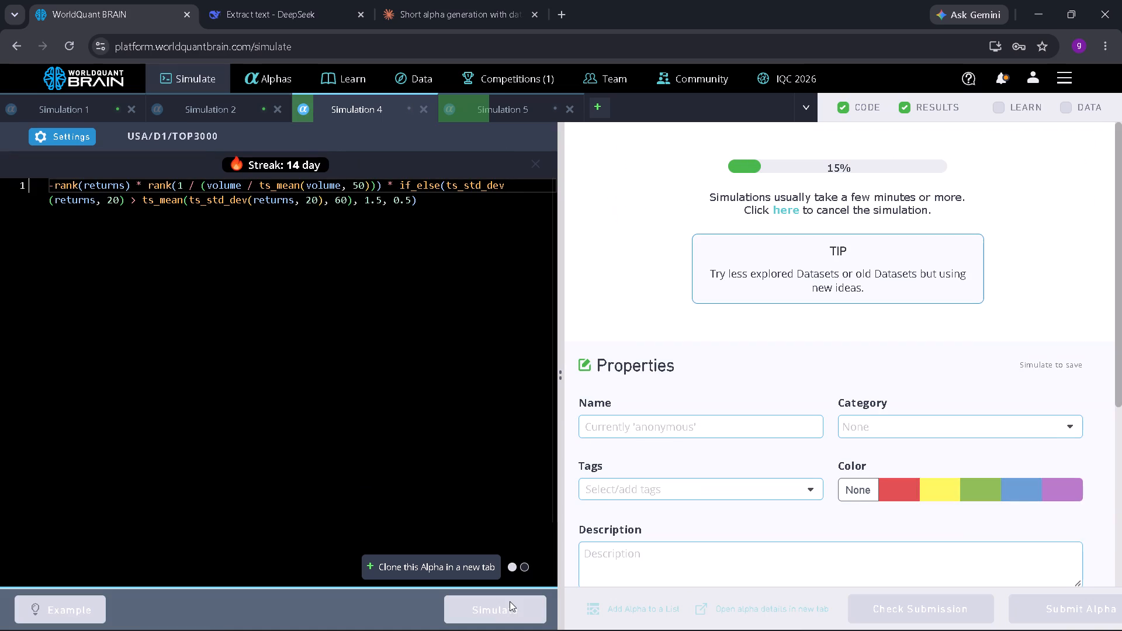
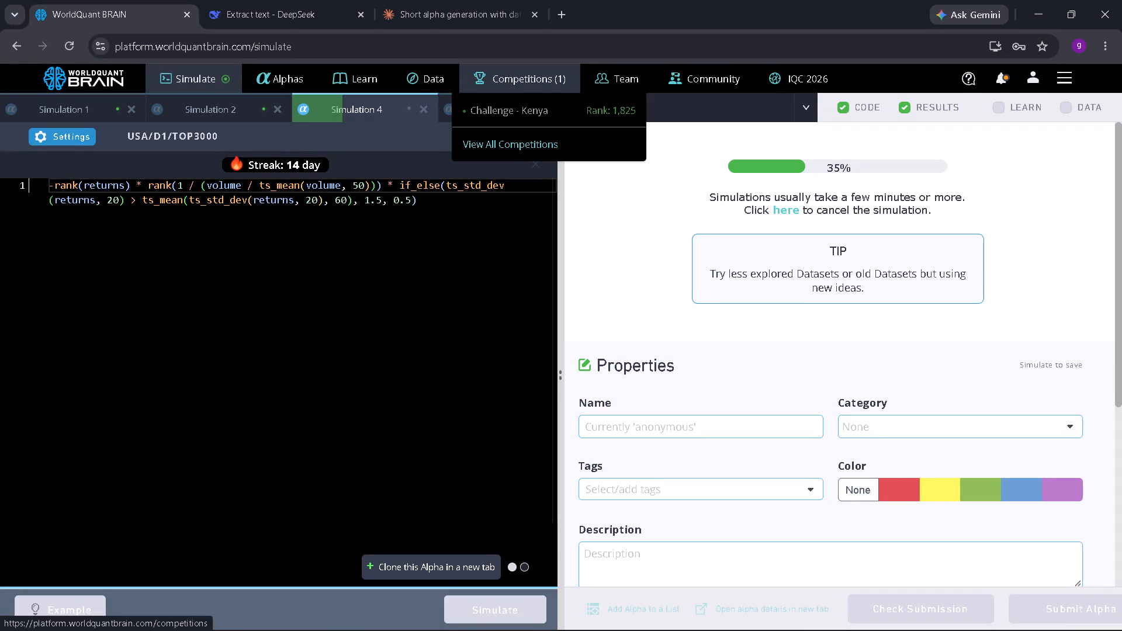
Switch to Simulation 5, show the test period in its results and expand its failed IS tests.
click(505, 111)
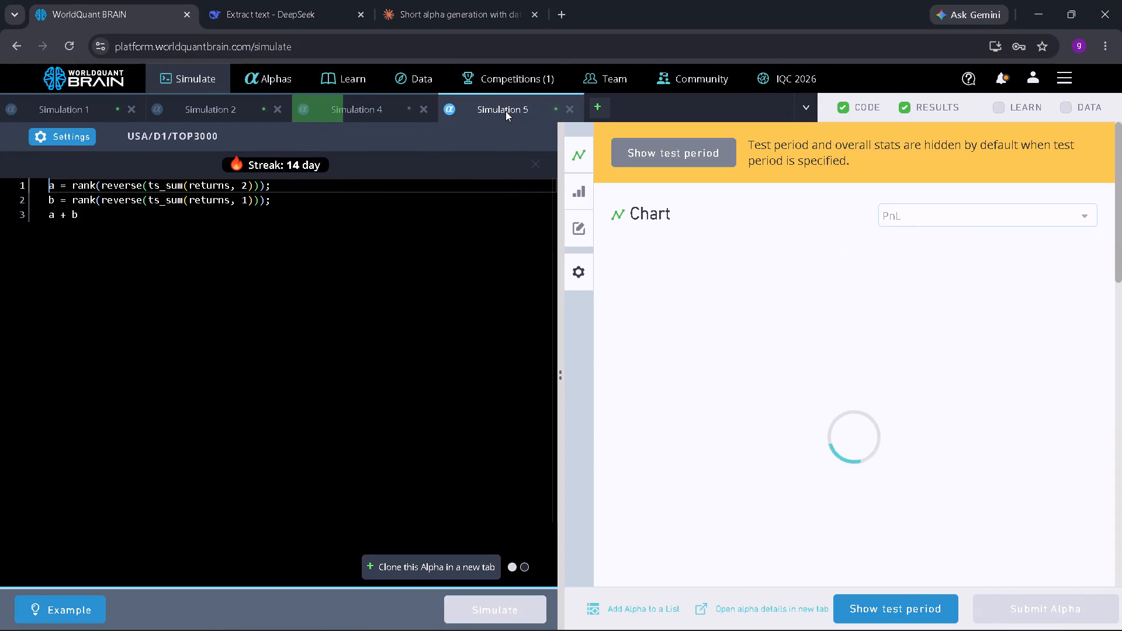
click(912, 611)
scroll(885, 497, down, 9)
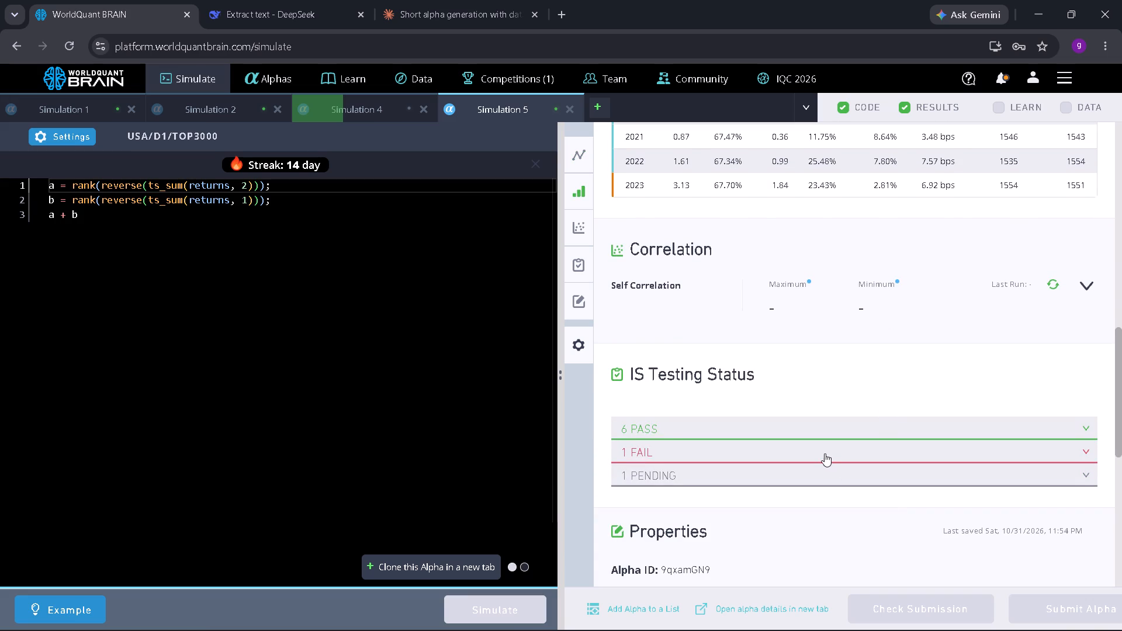
click(825, 451)
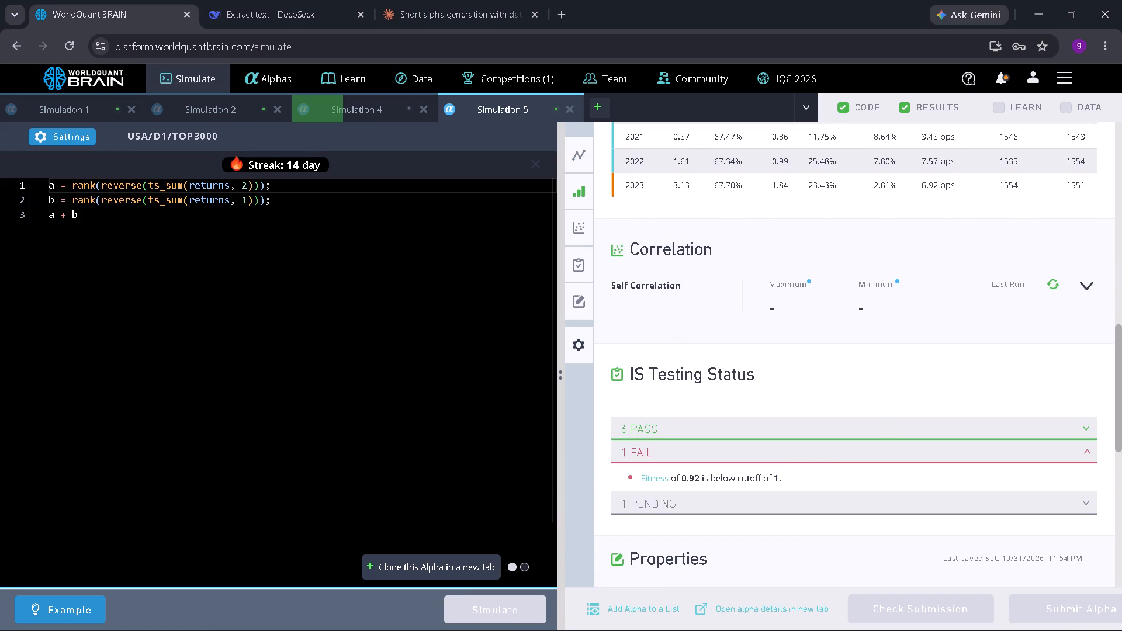
In Simulation 5, change the ts_sum lookback for a to 3, set the decay to 2, apply the settings and simulate.
click(250, 189)
key(BackSpace)
key(3)
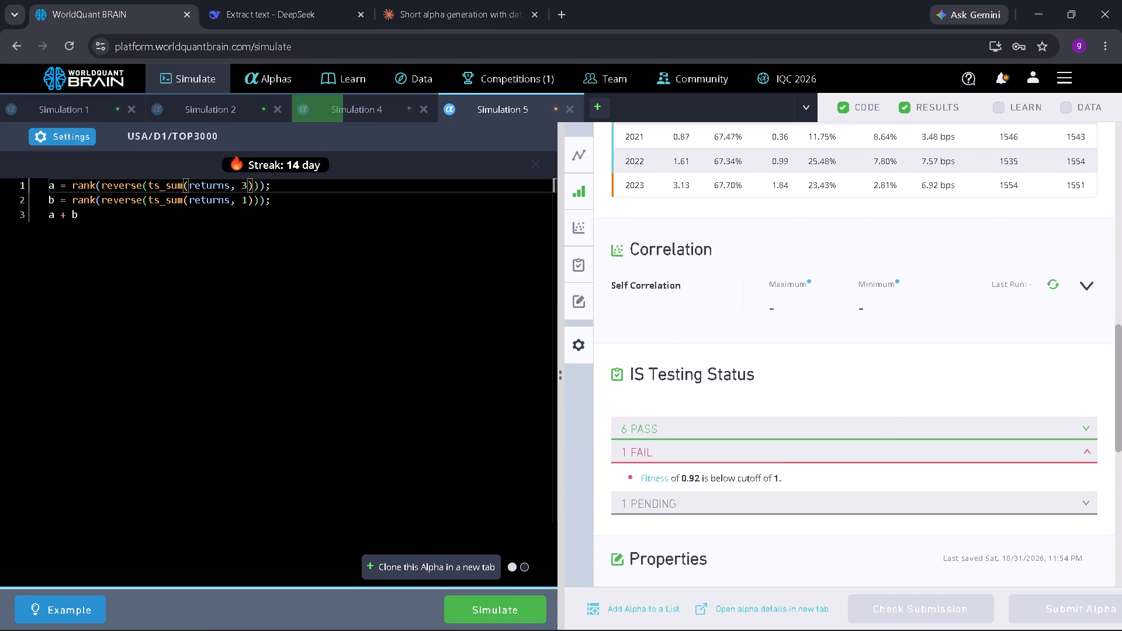
click(76, 133)
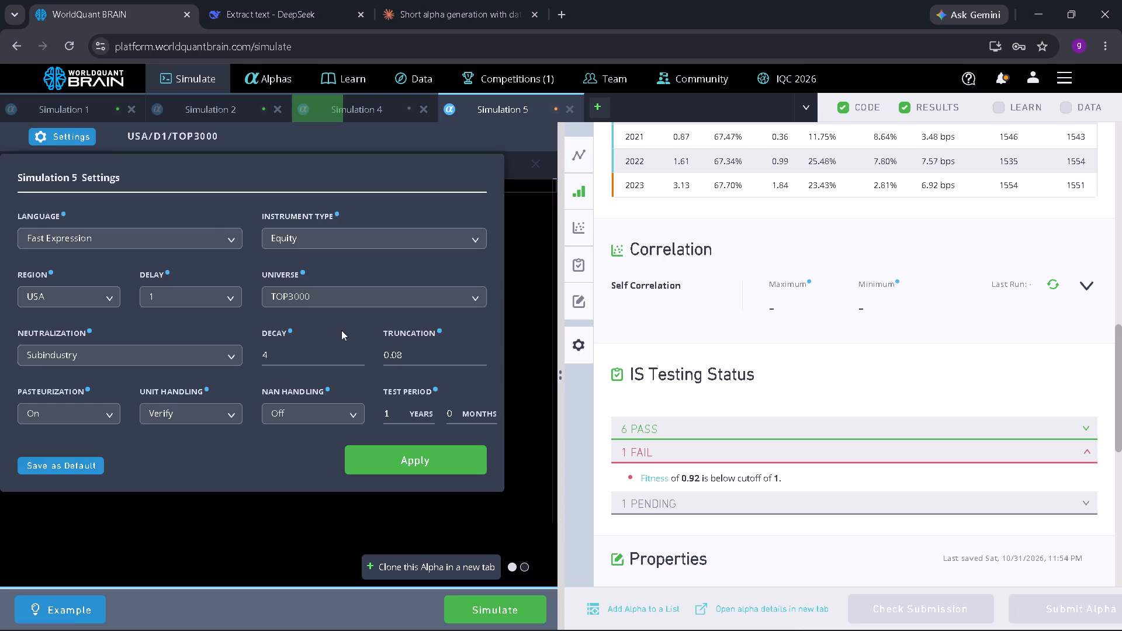
double_click(363, 356)
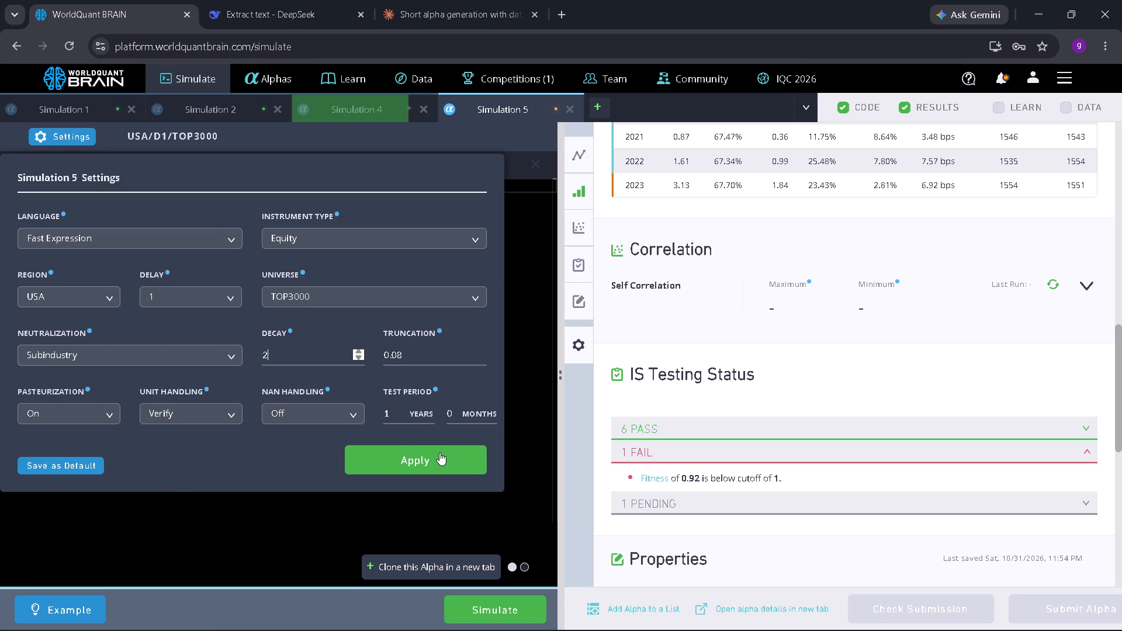
click(439, 452)
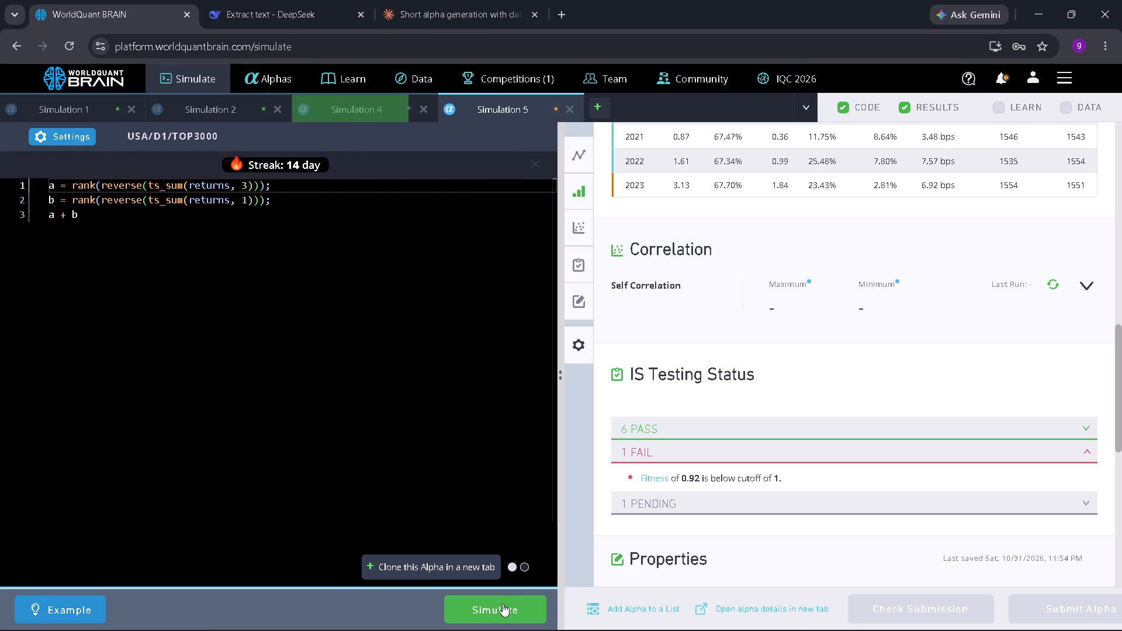
click(503, 604)
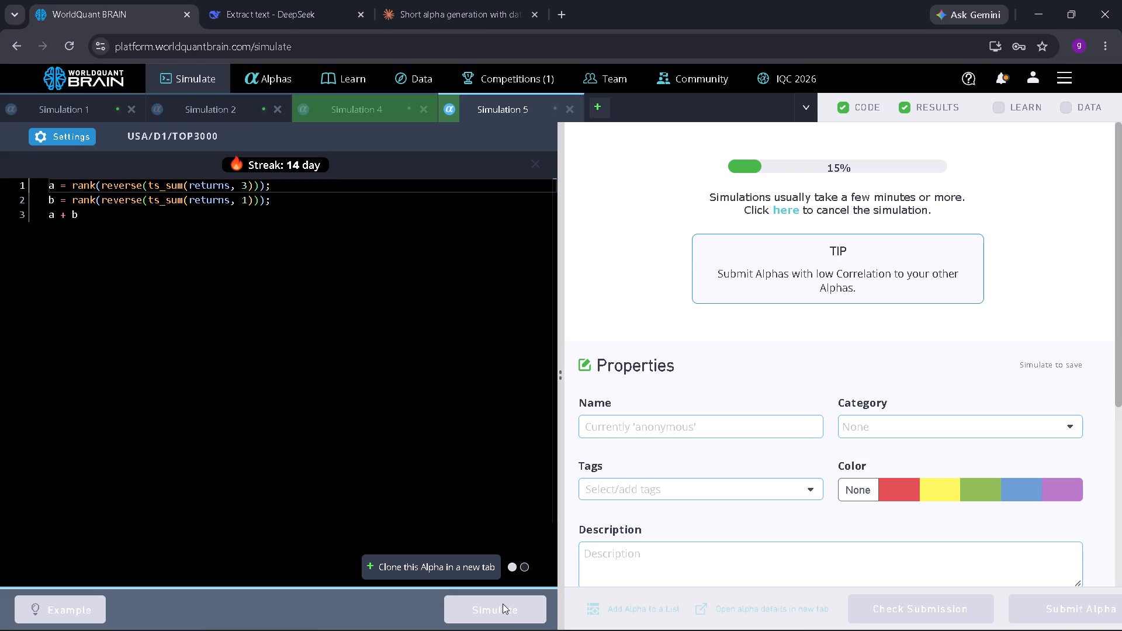
Switch to Simulation 4, show the test period in its results and expand its failed IS tests.
click(382, 108)
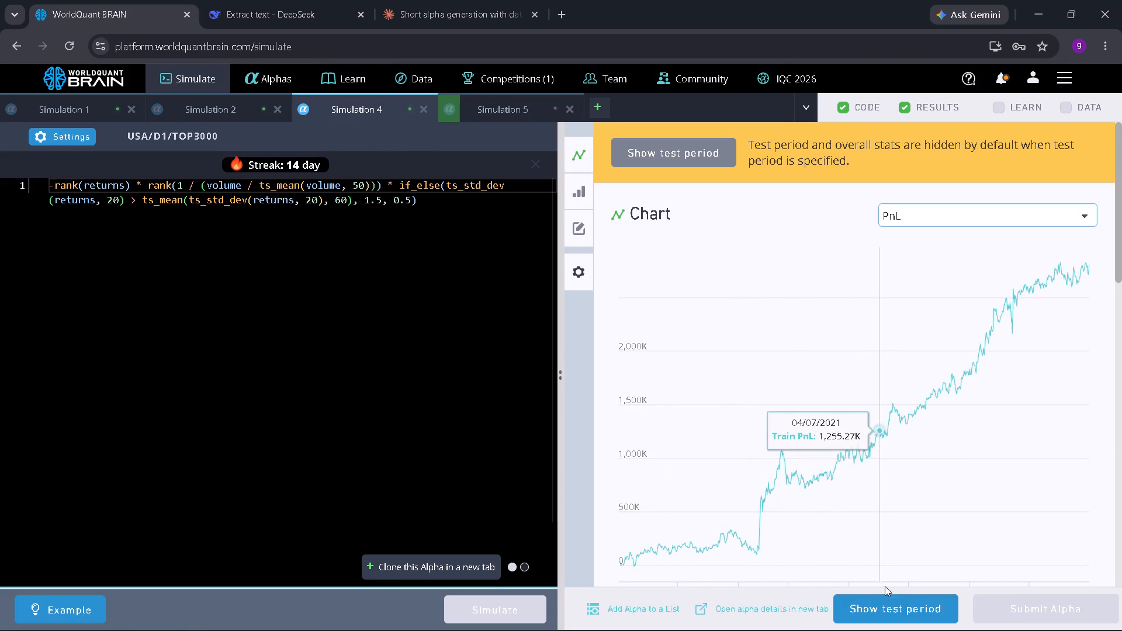
click(903, 605)
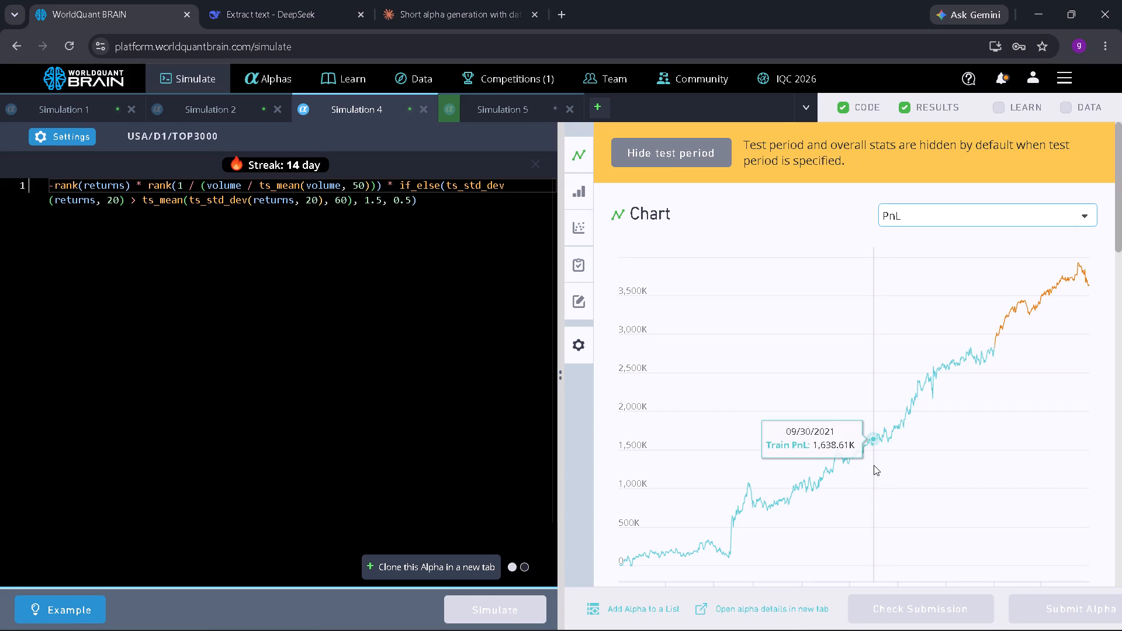
scroll(874, 465, down, 6)
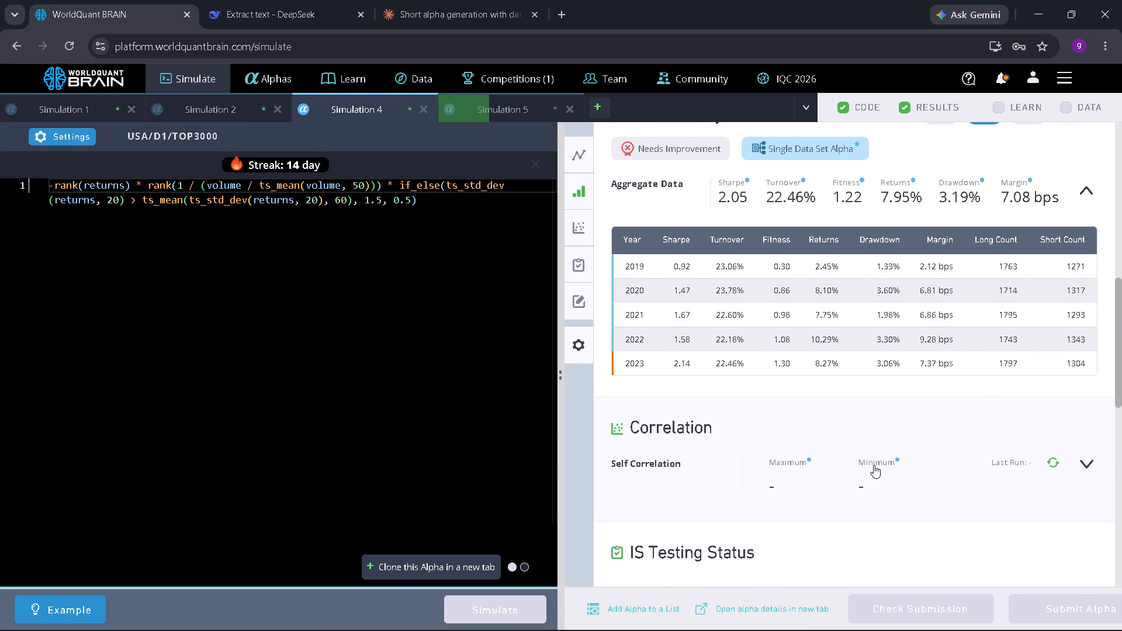
scroll(874, 465, down, 4)
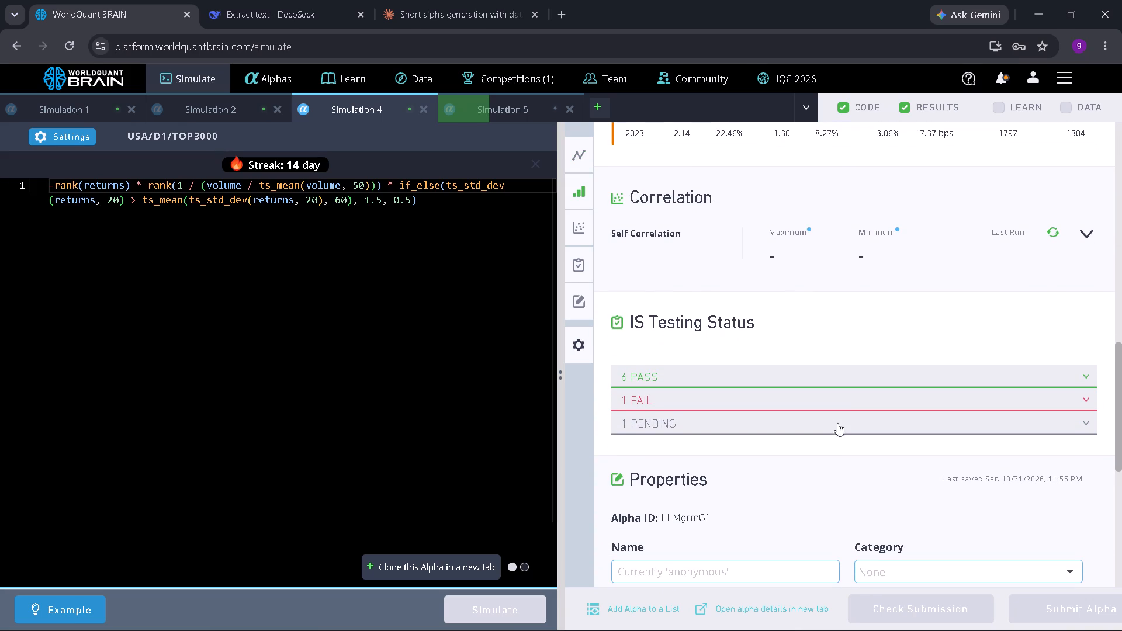
click(829, 388)
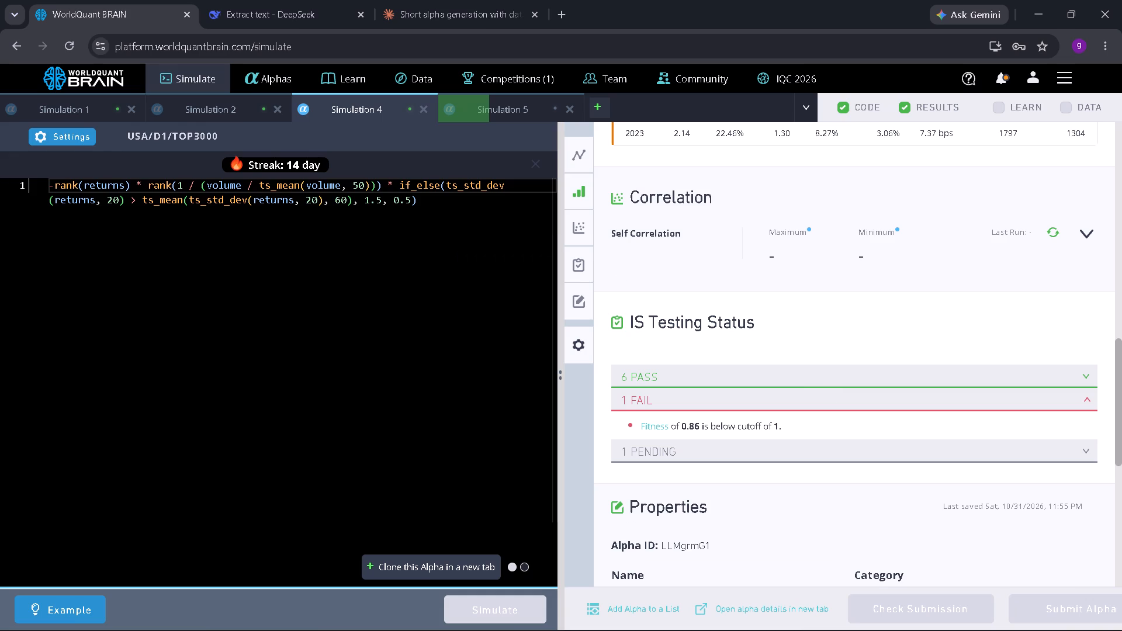
Set Simulation 4's neutralization to Industry, apply the settings and simulate the alpha again.
click(86, 134)
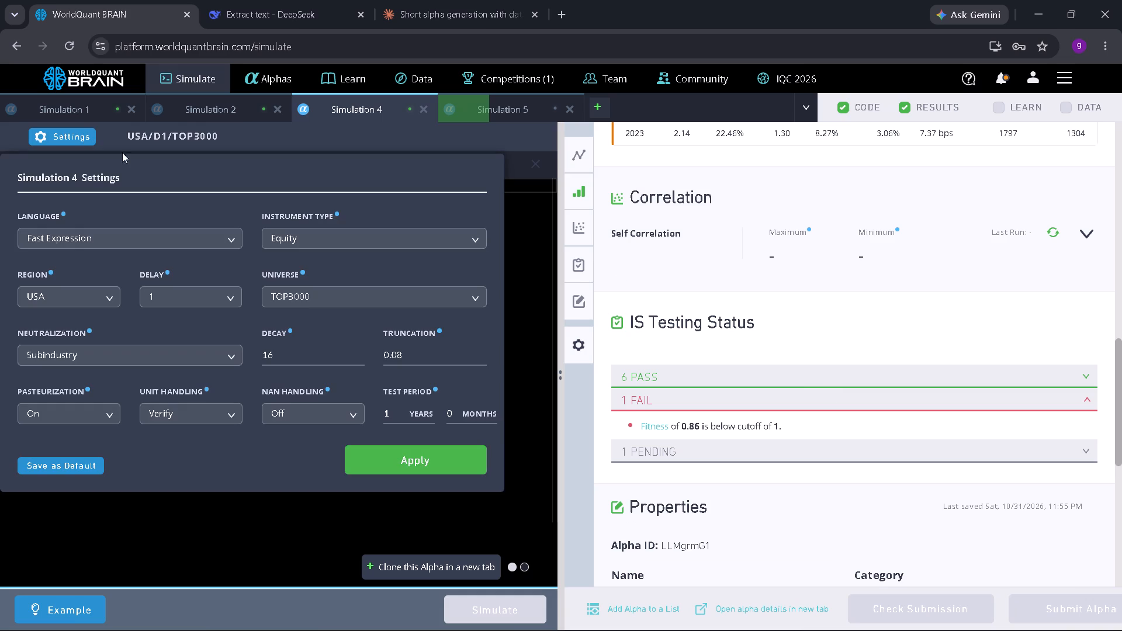
click(202, 353)
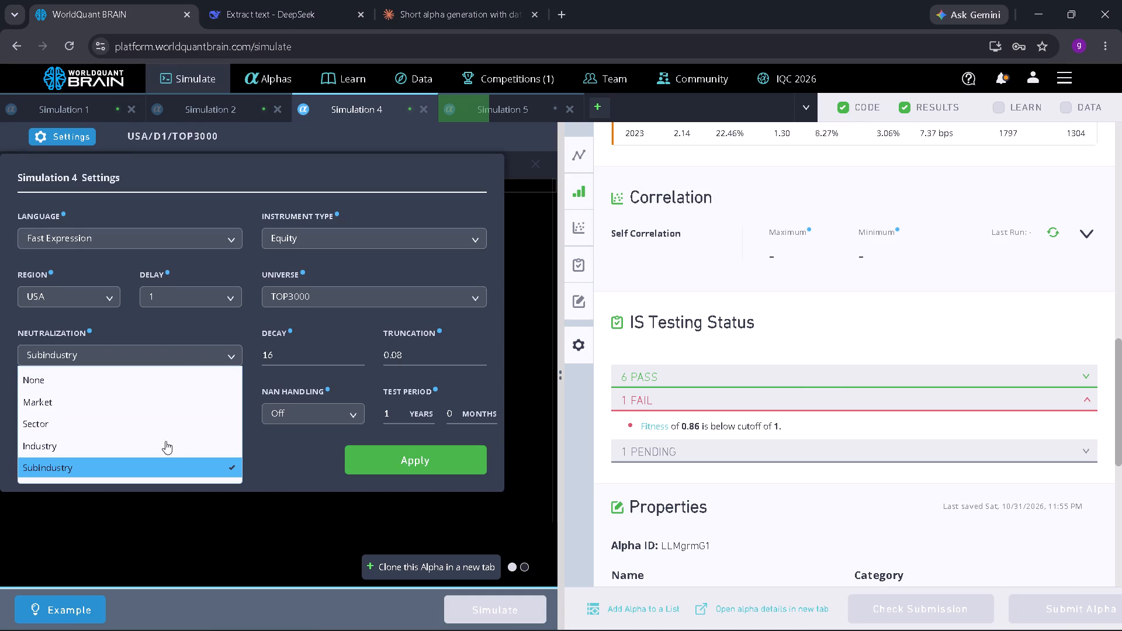
click(165, 448)
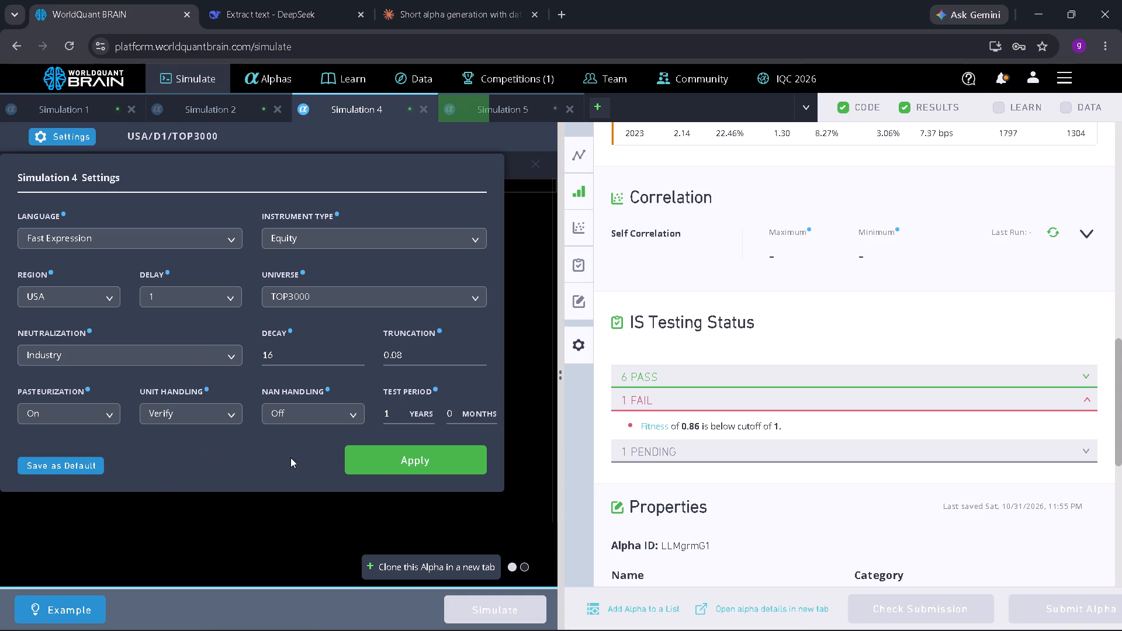
click(369, 464)
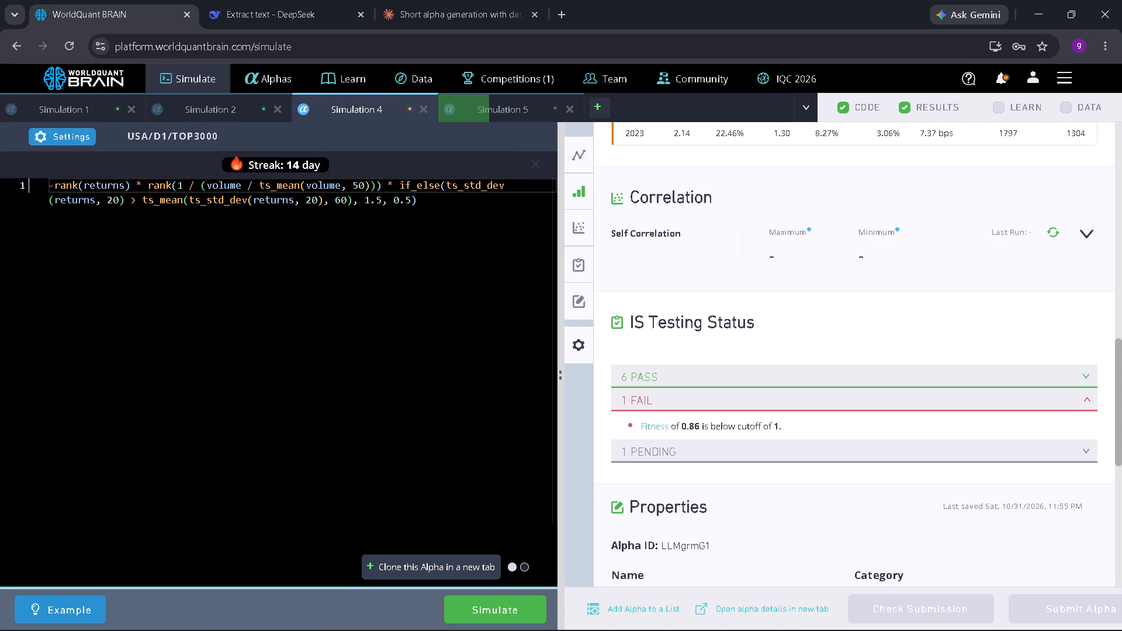
click(488, 608)
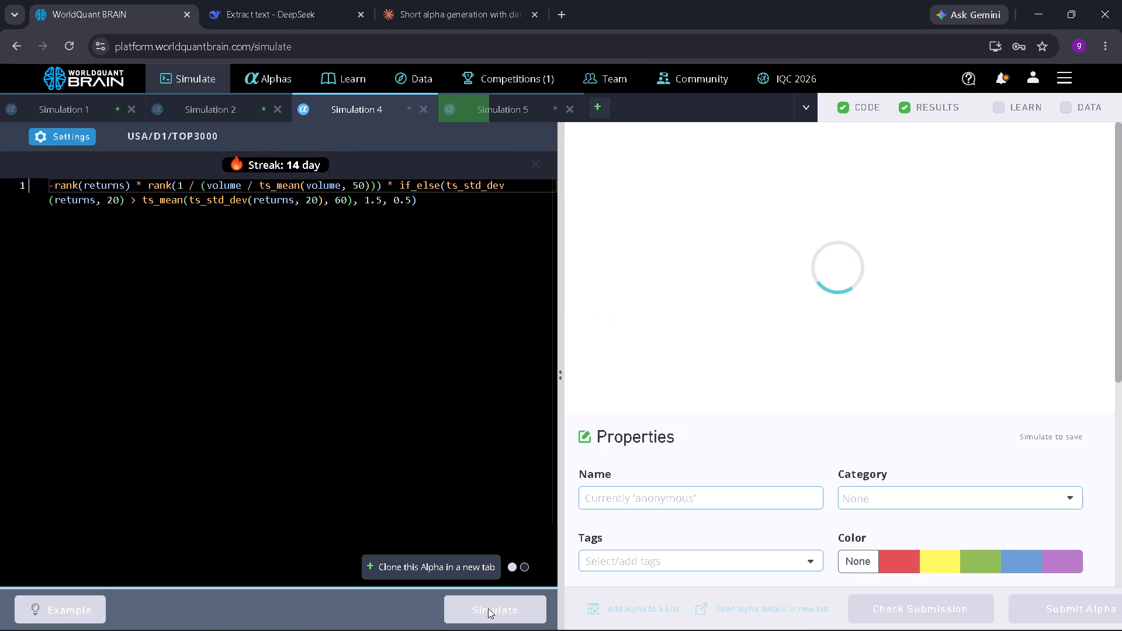
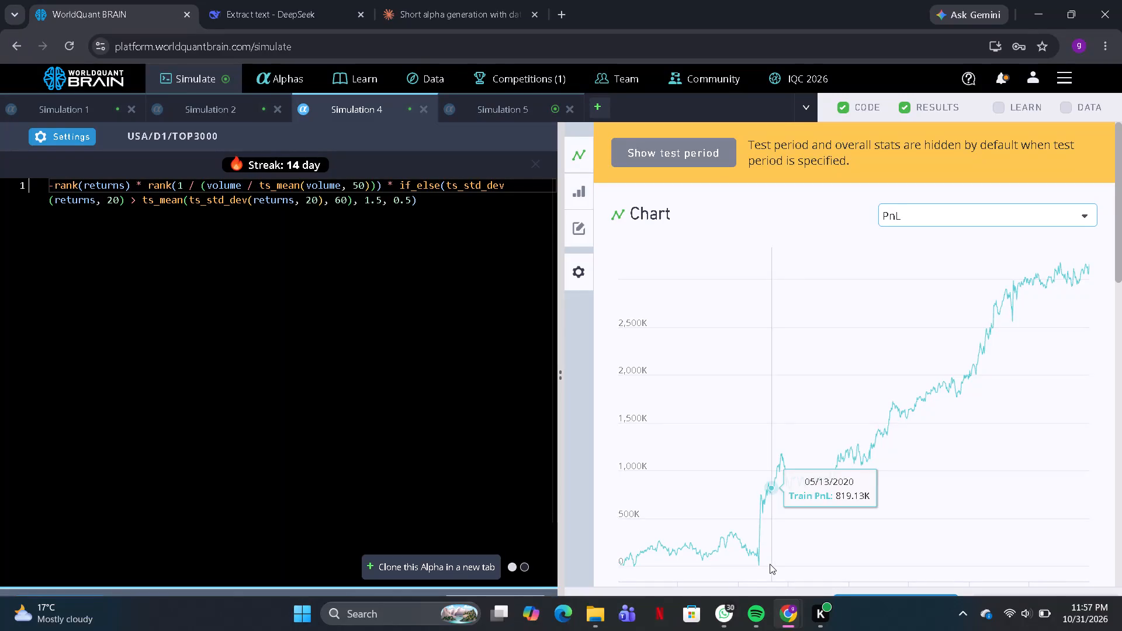
Show the test period in Simulation 4's results and expand its failed IS tests.
click(910, 609)
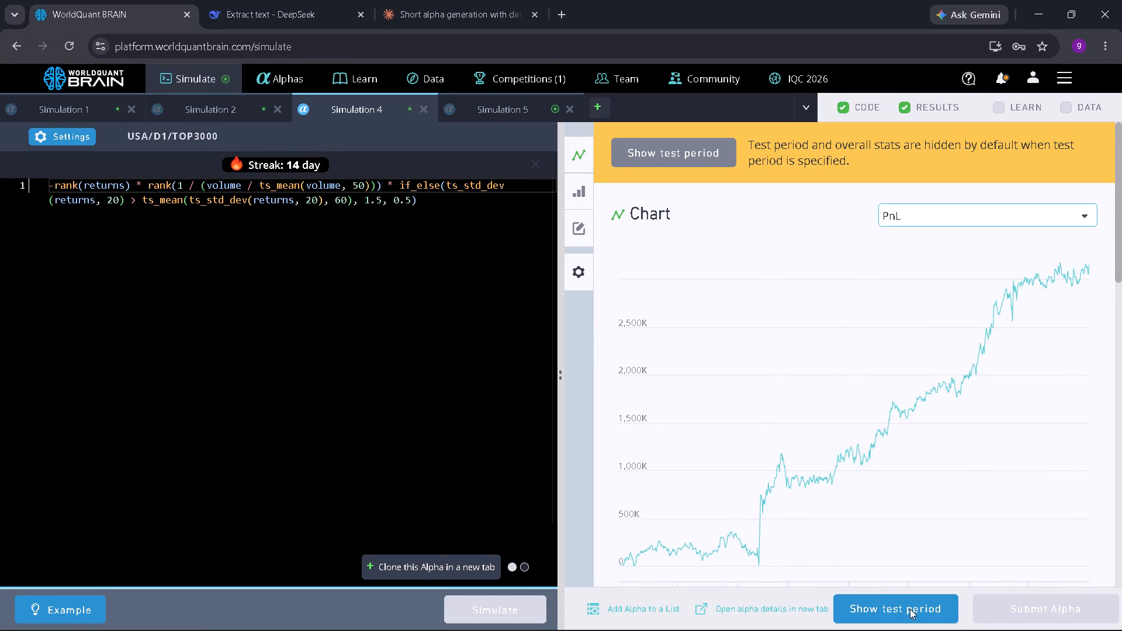
scroll(913, 470, down, 8)
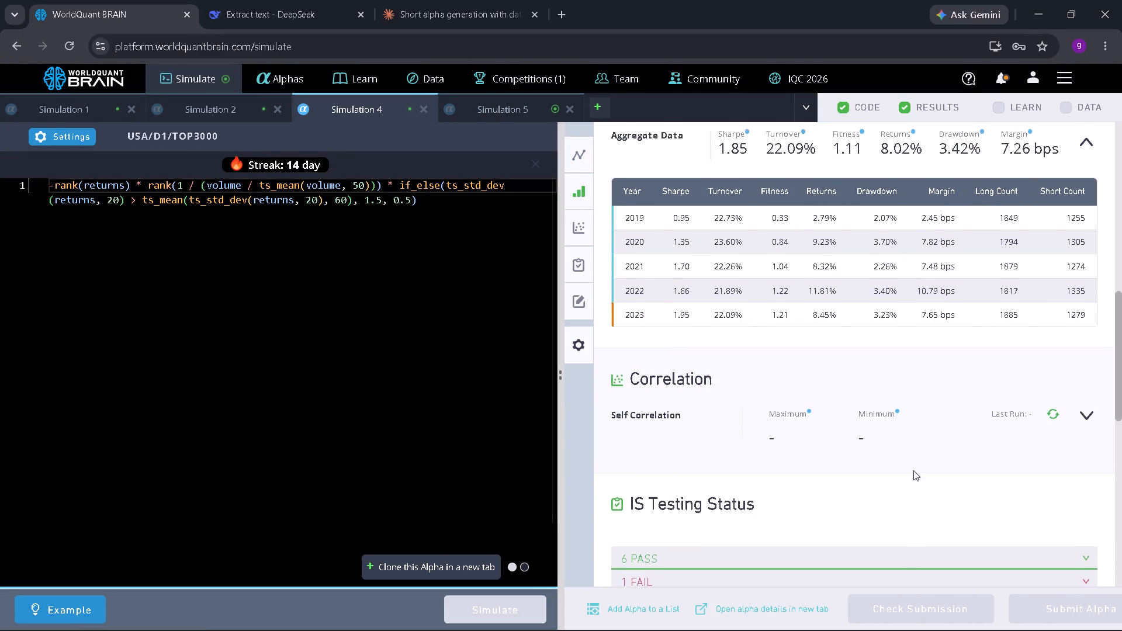
scroll(913, 470, down, 2)
click(855, 459)
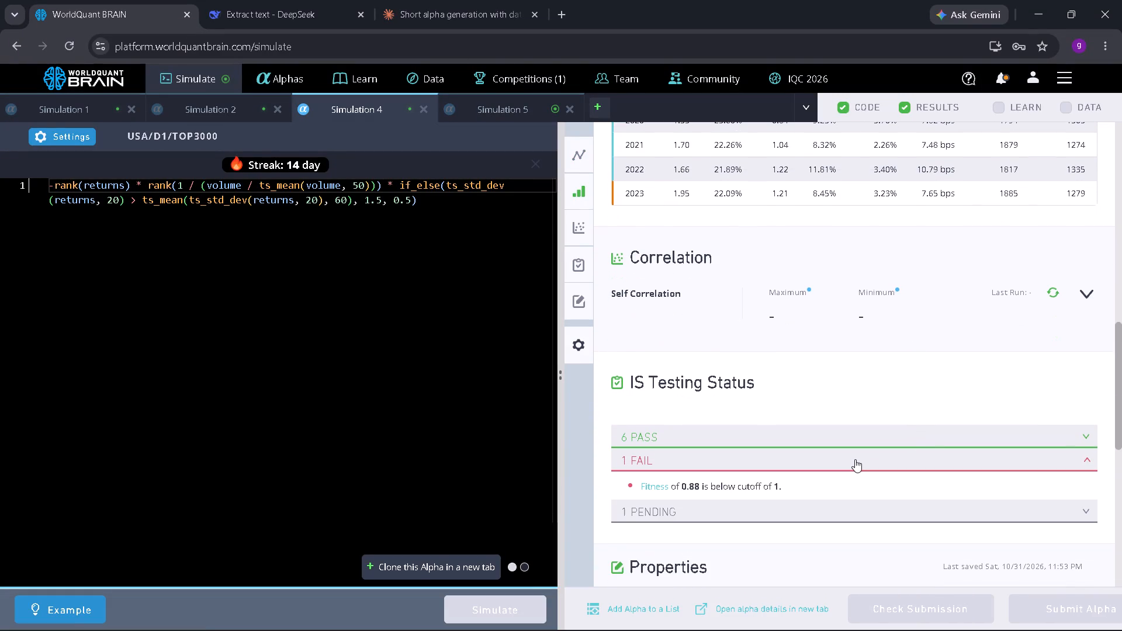
Set Simulation 4's decay to 20, apply the settings and simulate the alpha again.
click(84, 135)
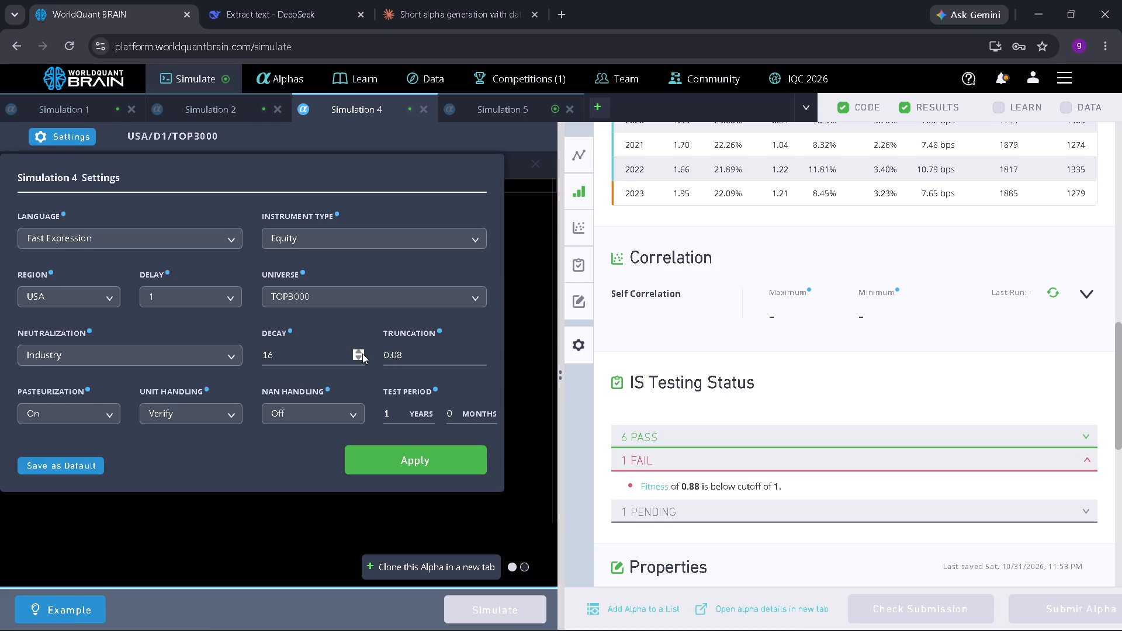
double_click(362, 352)
double_click(362, 352)
click(427, 466)
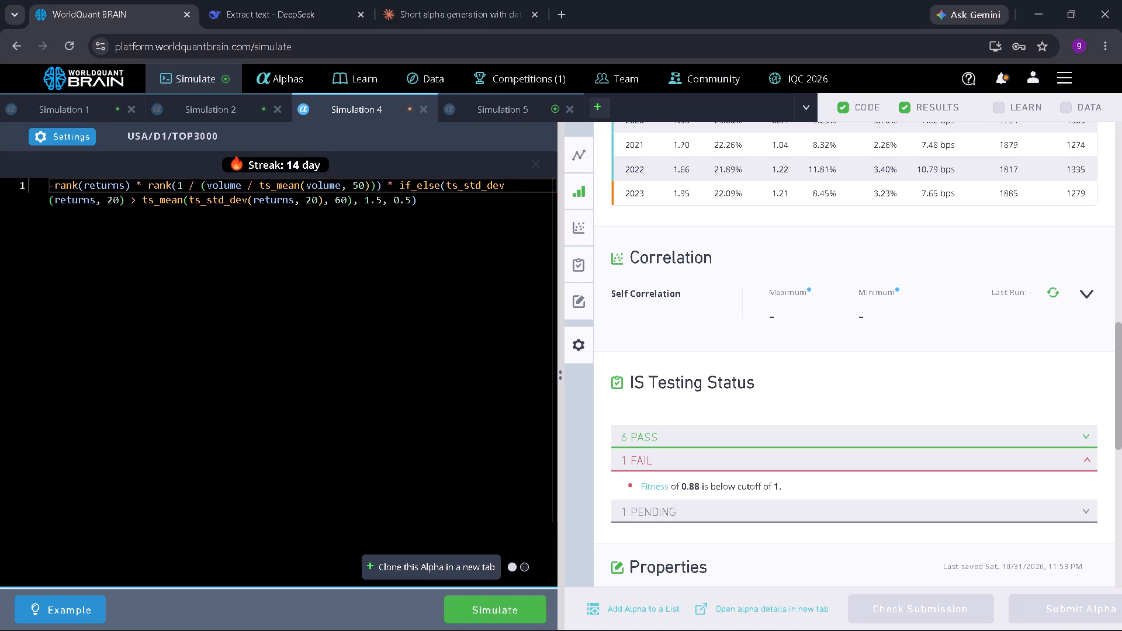
click(488, 605)
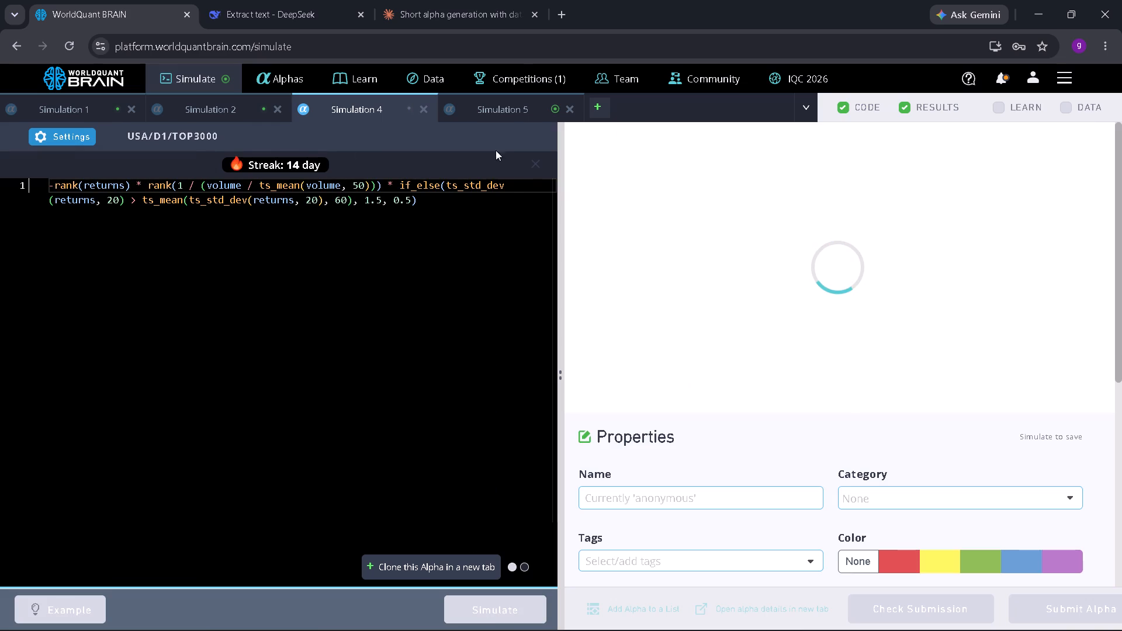
Switch to Simulation 5, show the test period in its results and expand its failed IS tests.
click(493, 111)
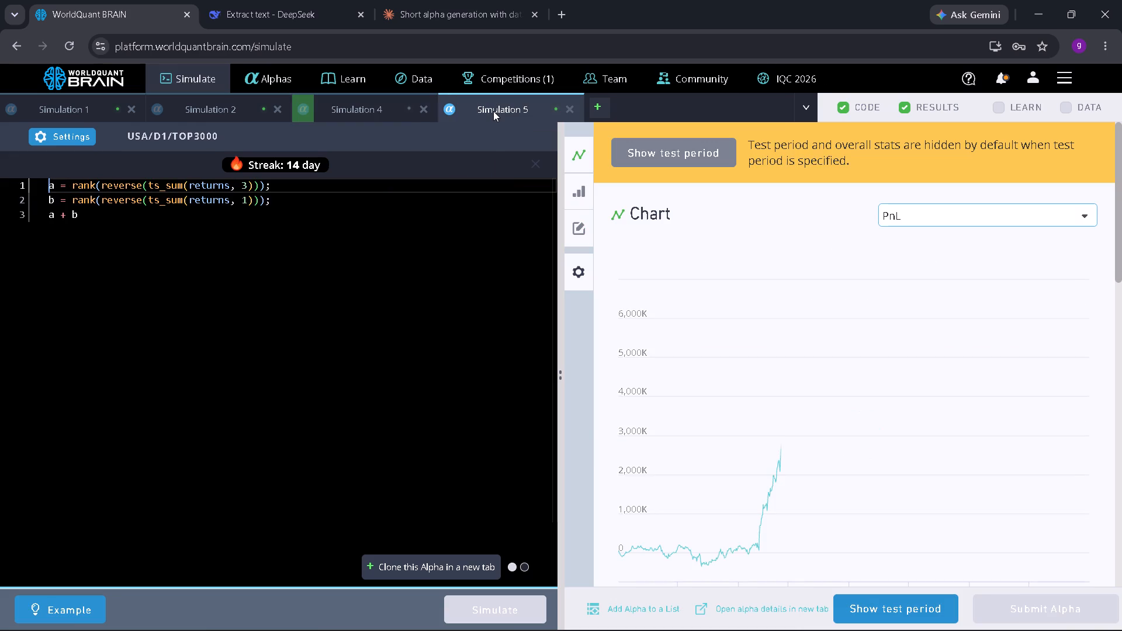
click(862, 606)
scroll(854, 498, down, 3)
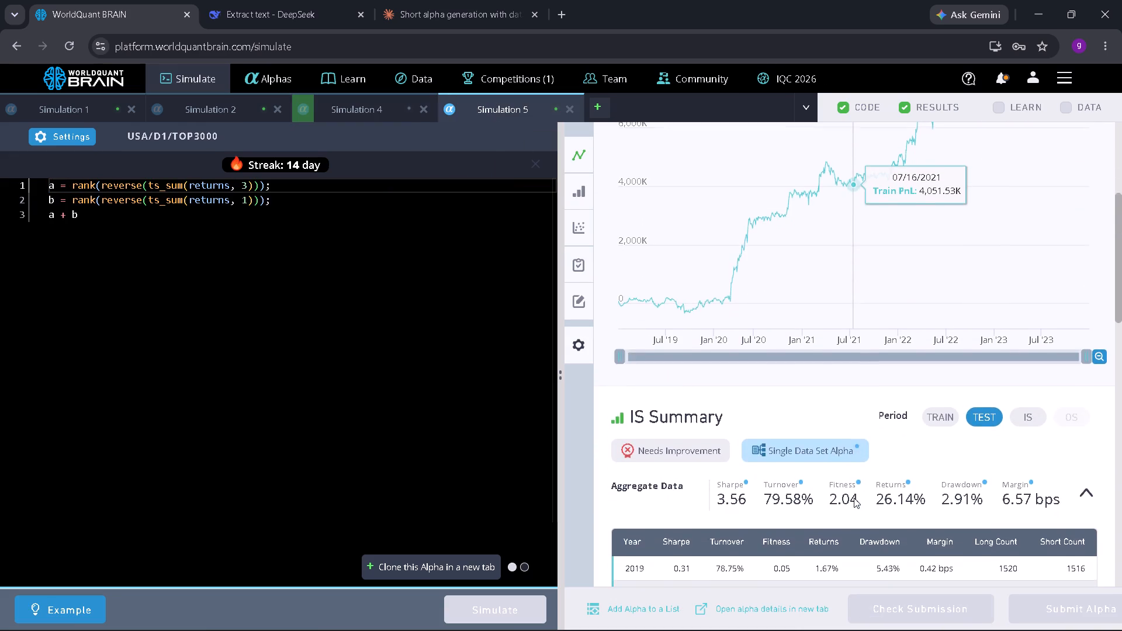
scroll(854, 498, down, 3)
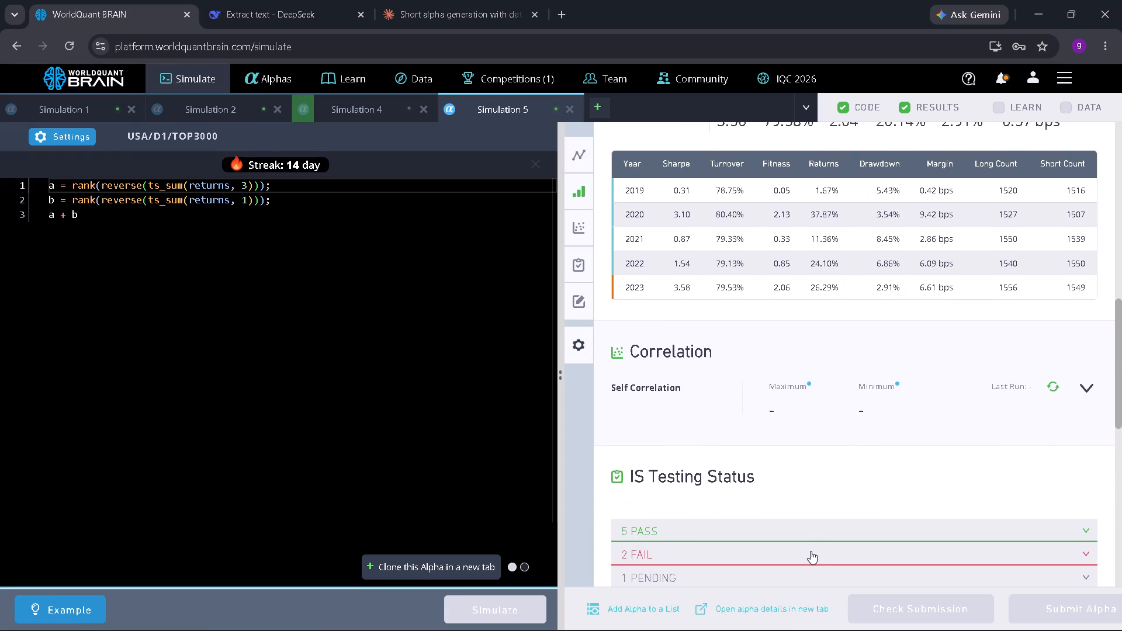
click(810, 552)
scroll(810, 552, down, 1)
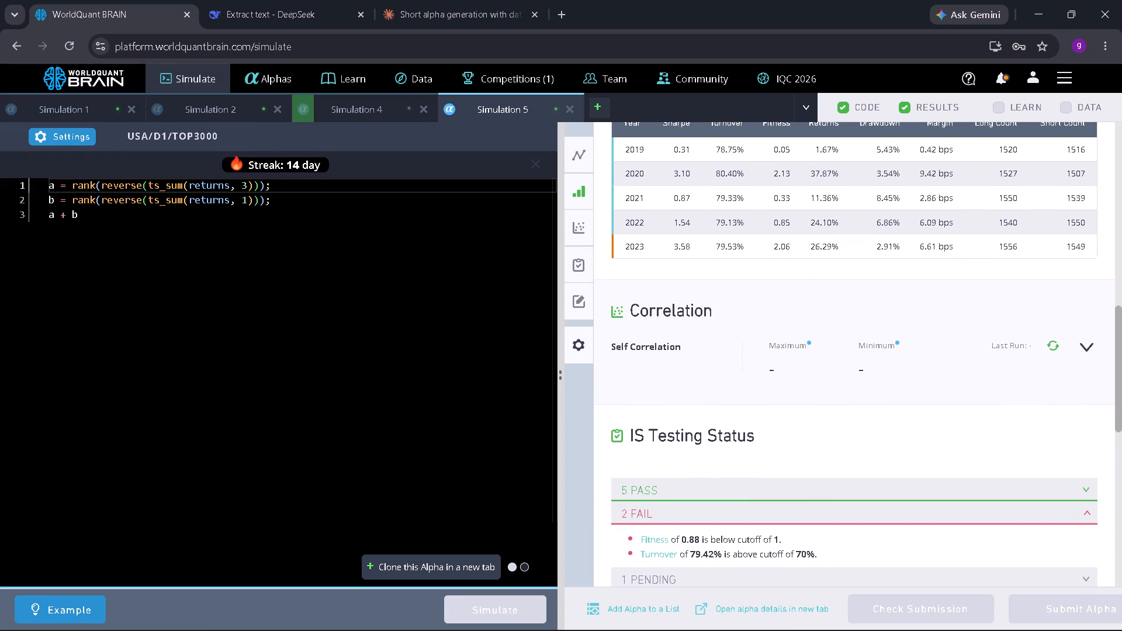
Increase Simulation 5's decay by several units, apply the settings and simulate the alpha again.
click(61, 142)
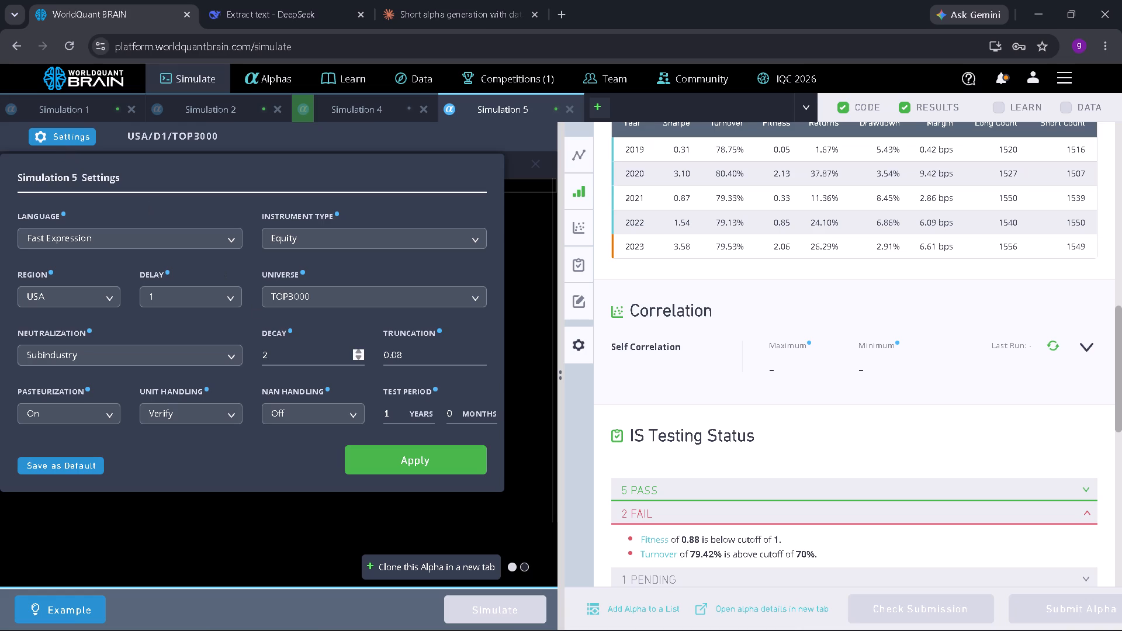
double_click(359, 352)
double_click(359, 352)
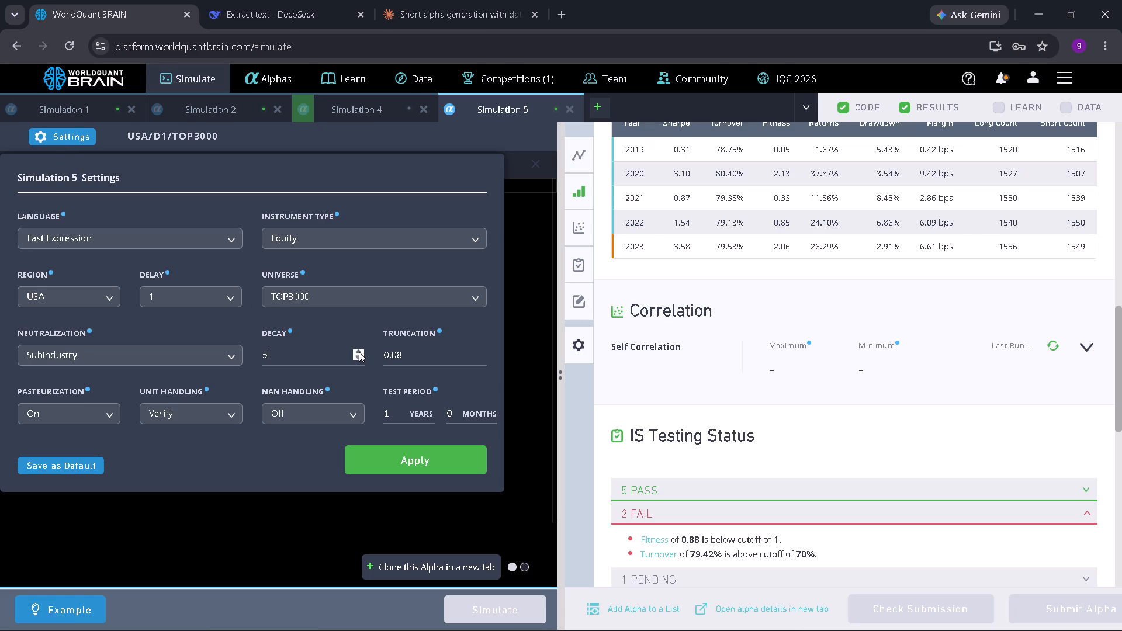
click(359, 352)
click(359, 352)
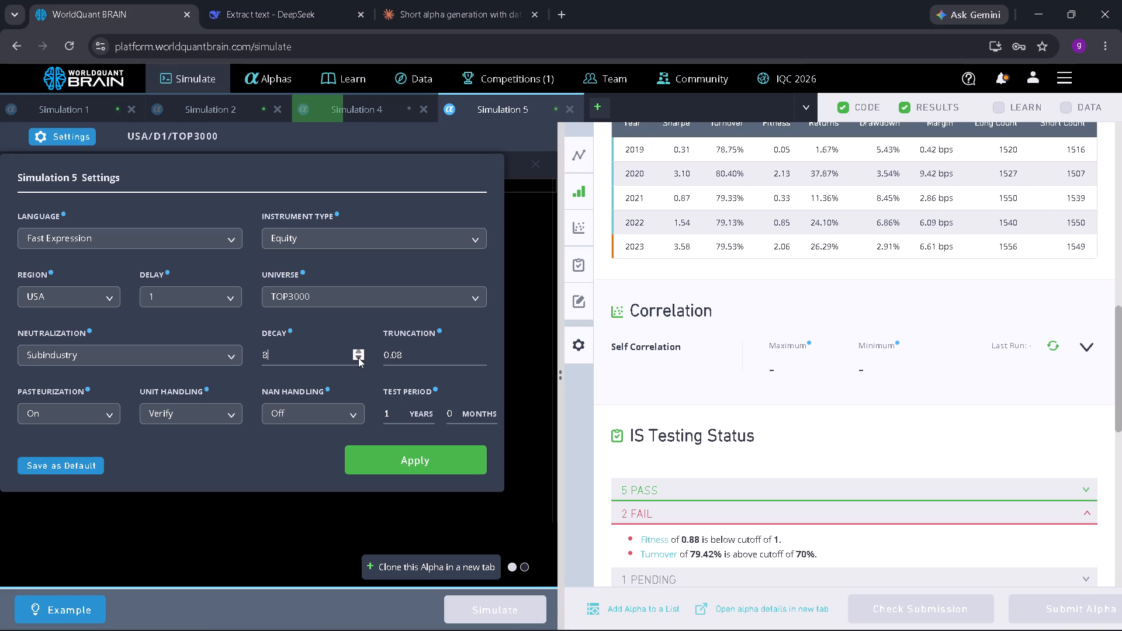
click(358, 358)
click(365, 464)
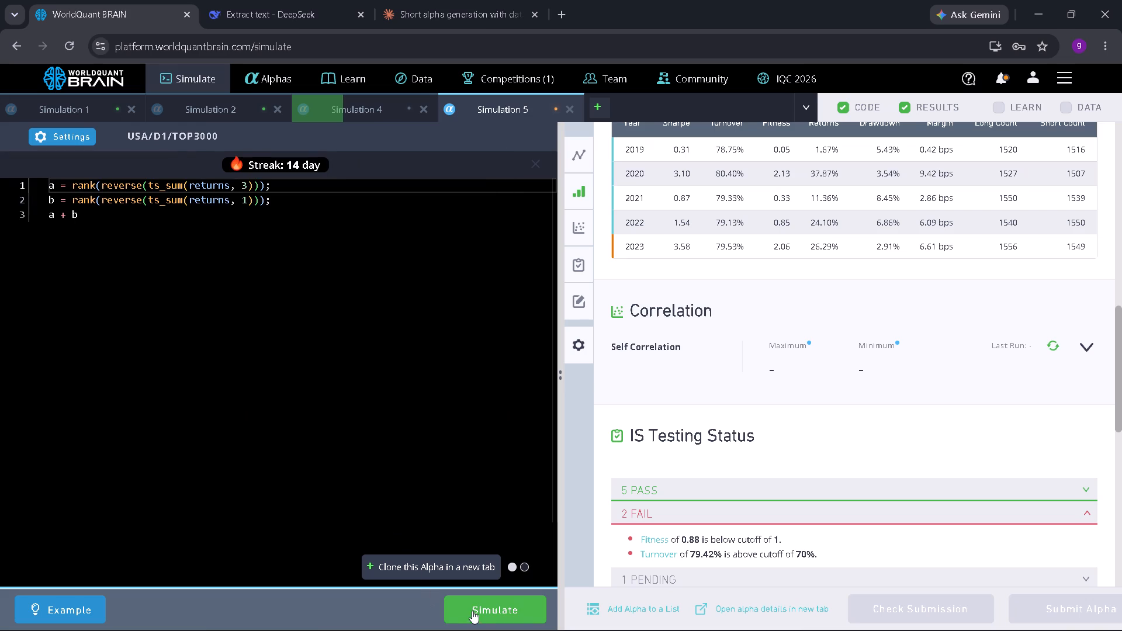
click(479, 614)
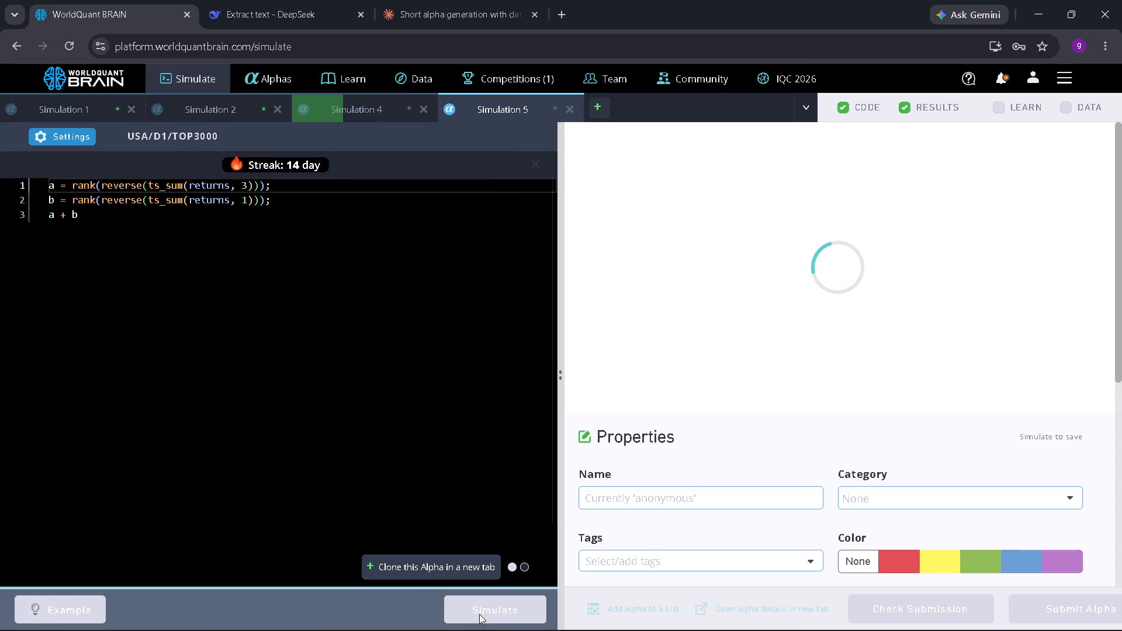
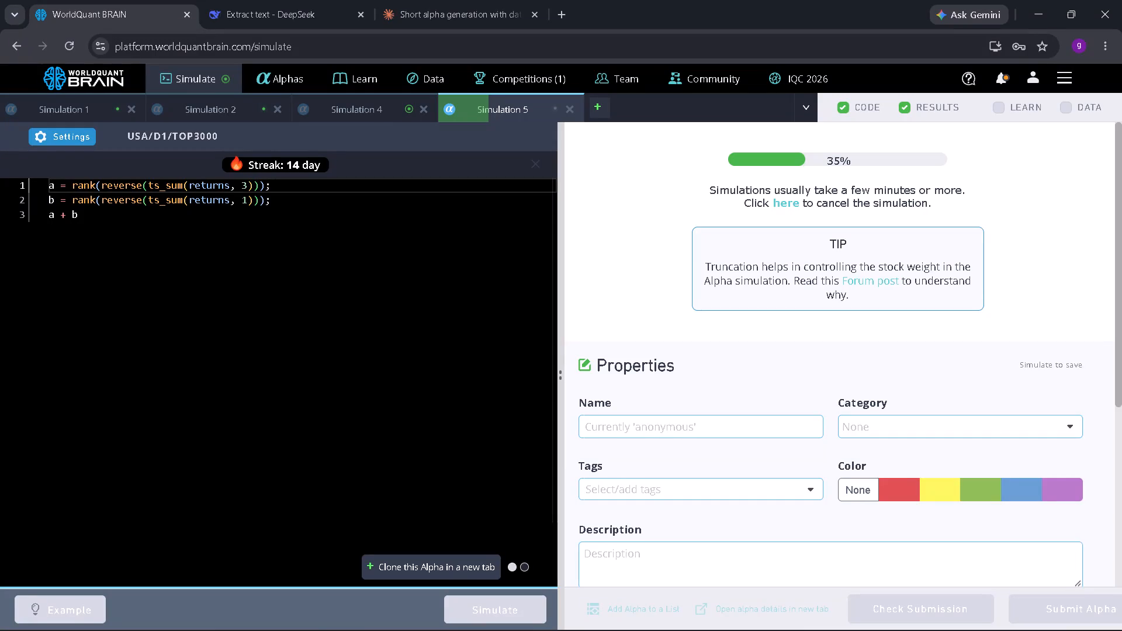
Switch to Simulation 4, show the test period in its results and expand its failed IS tests.
click(393, 112)
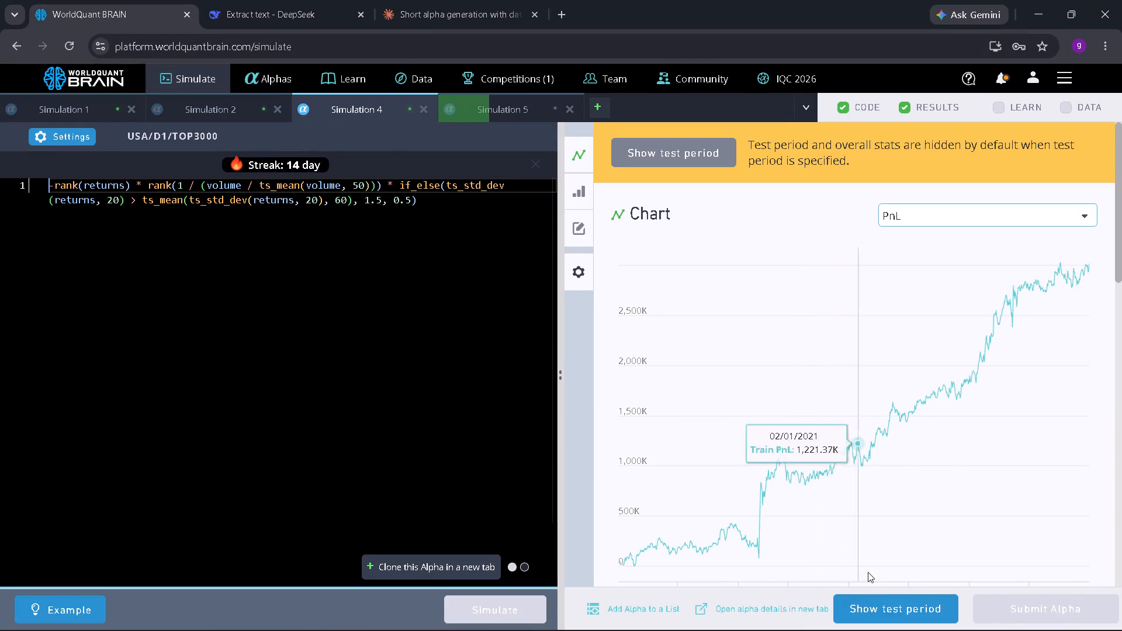
click(891, 605)
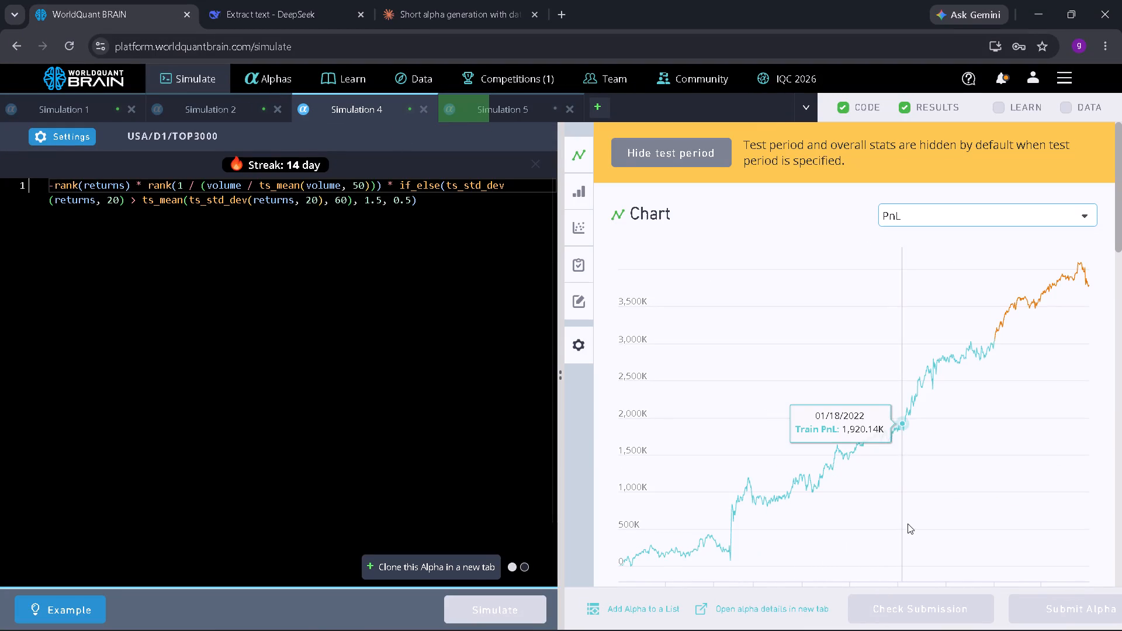
scroll(908, 523, down, 7)
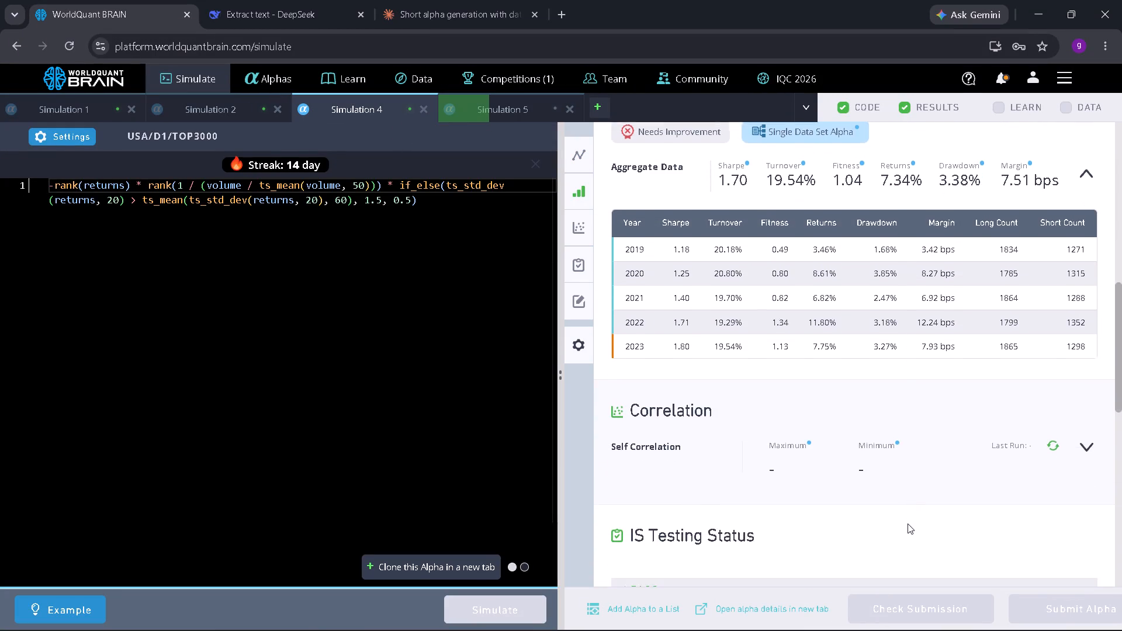
scroll(908, 523, down, 1)
click(856, 567)
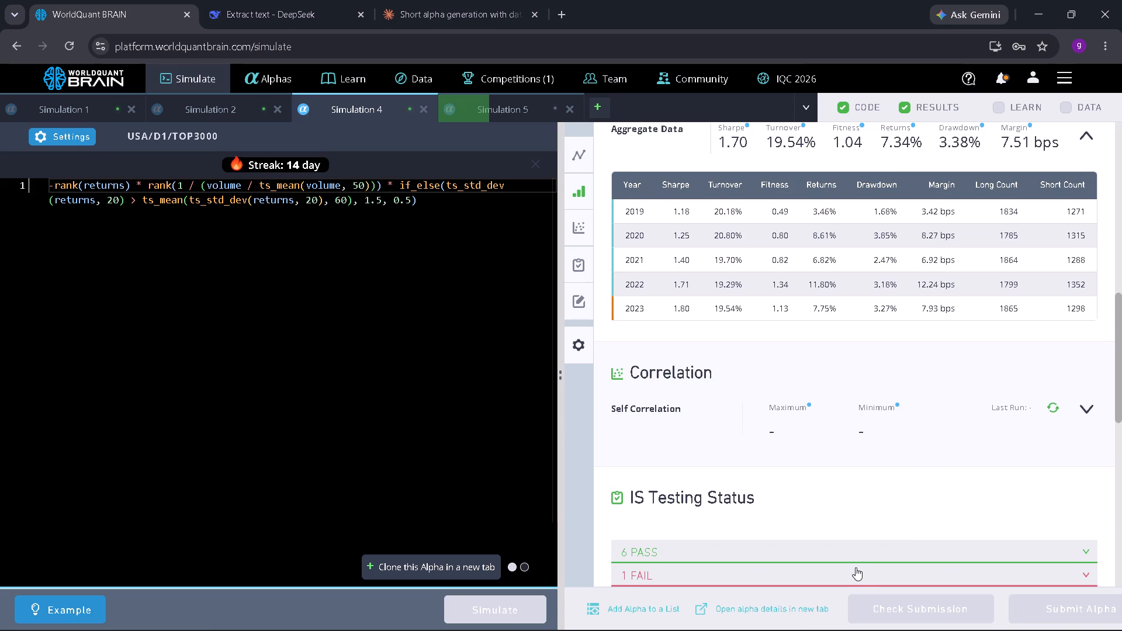
click(851, 578)
scroll(840, 574, down, 3)
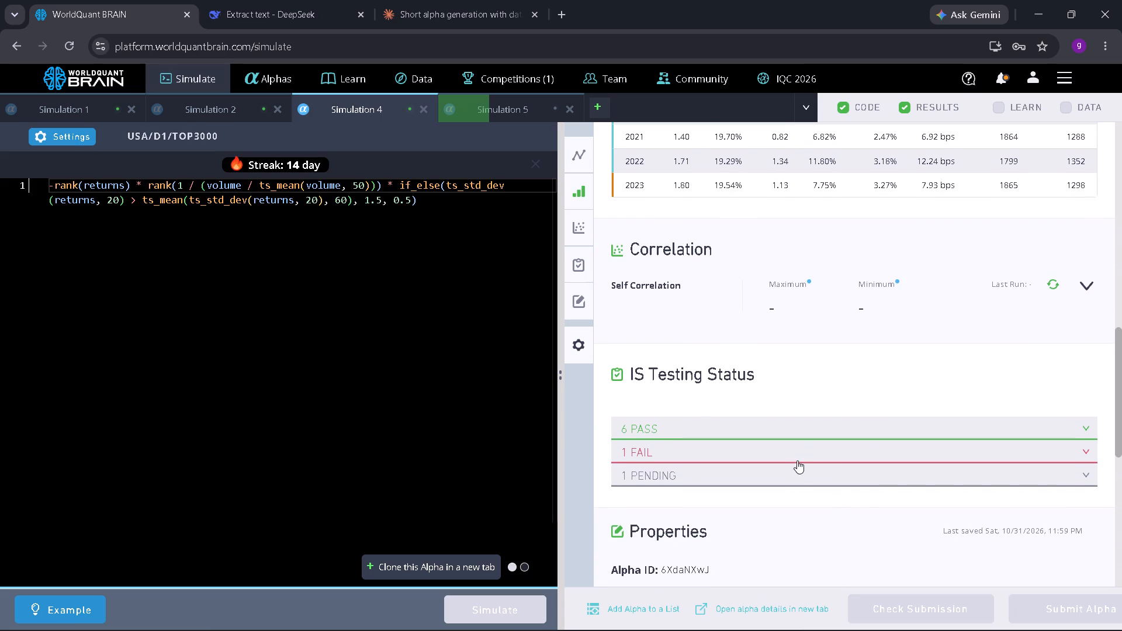
click(805, 442)
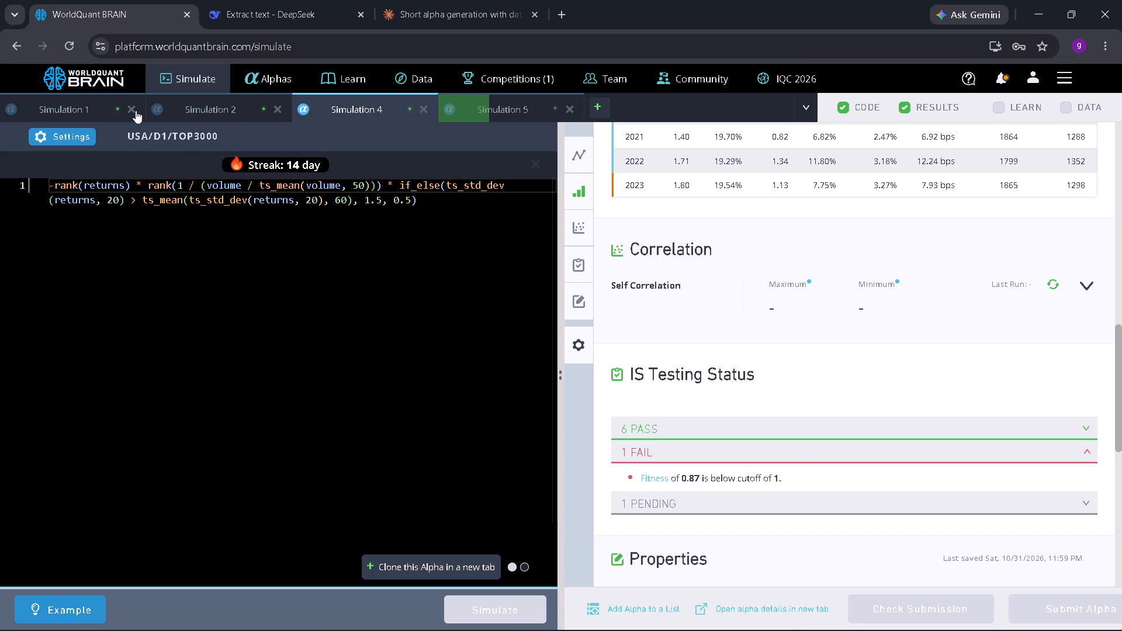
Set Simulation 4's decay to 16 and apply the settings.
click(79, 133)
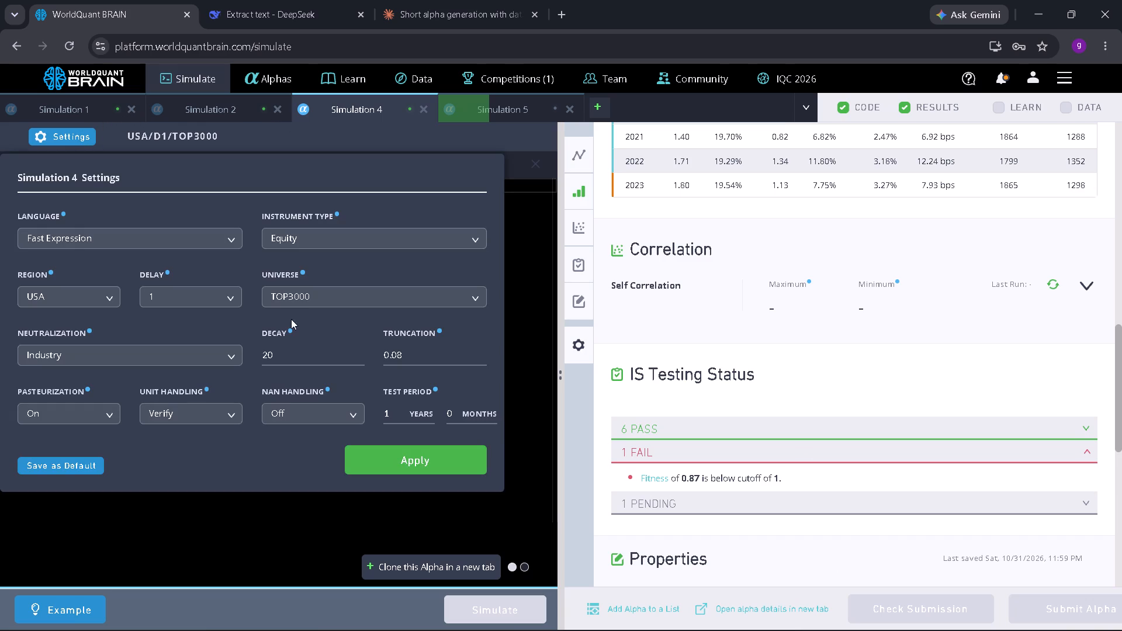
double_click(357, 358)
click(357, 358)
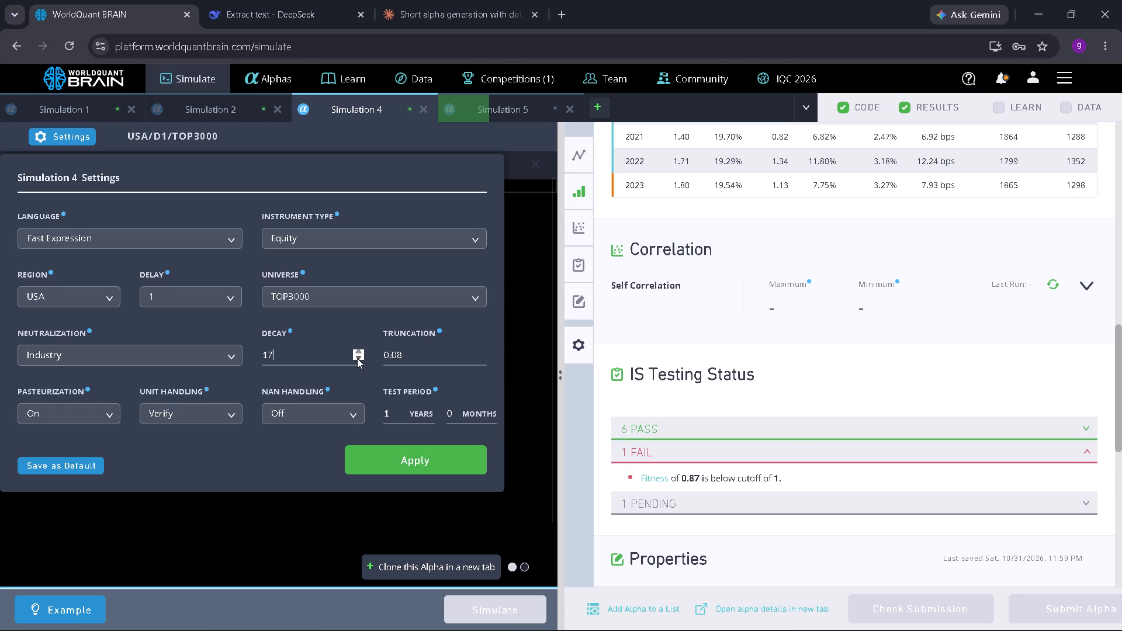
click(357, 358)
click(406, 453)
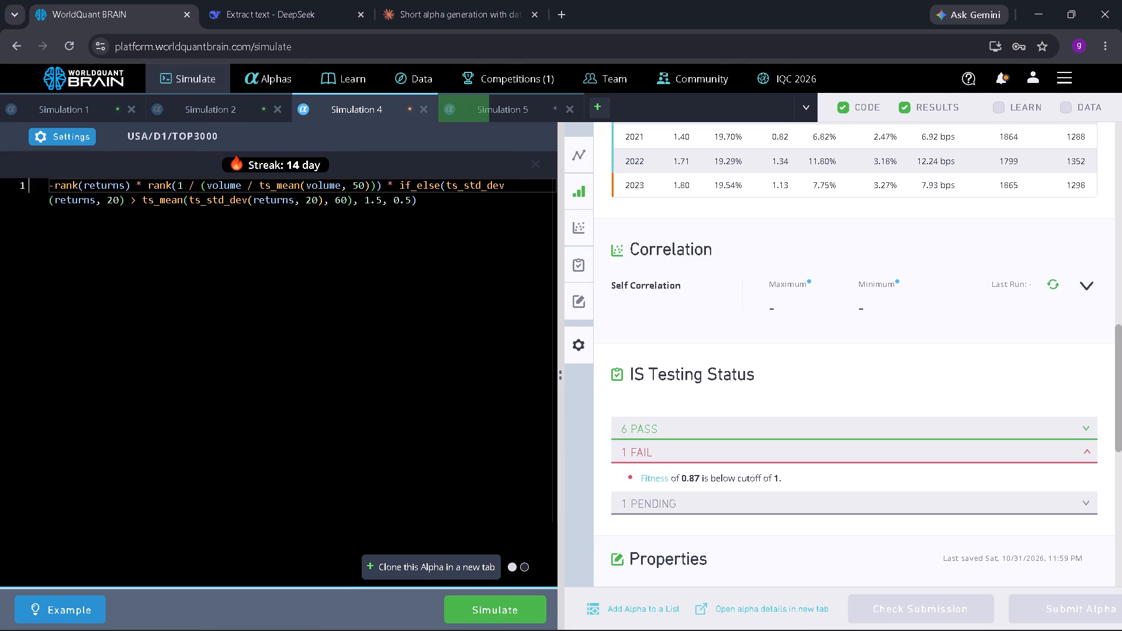
Lower Simulation 4's decay by a few units, apply the settings and simulate the alpha again.
click(86, 137)
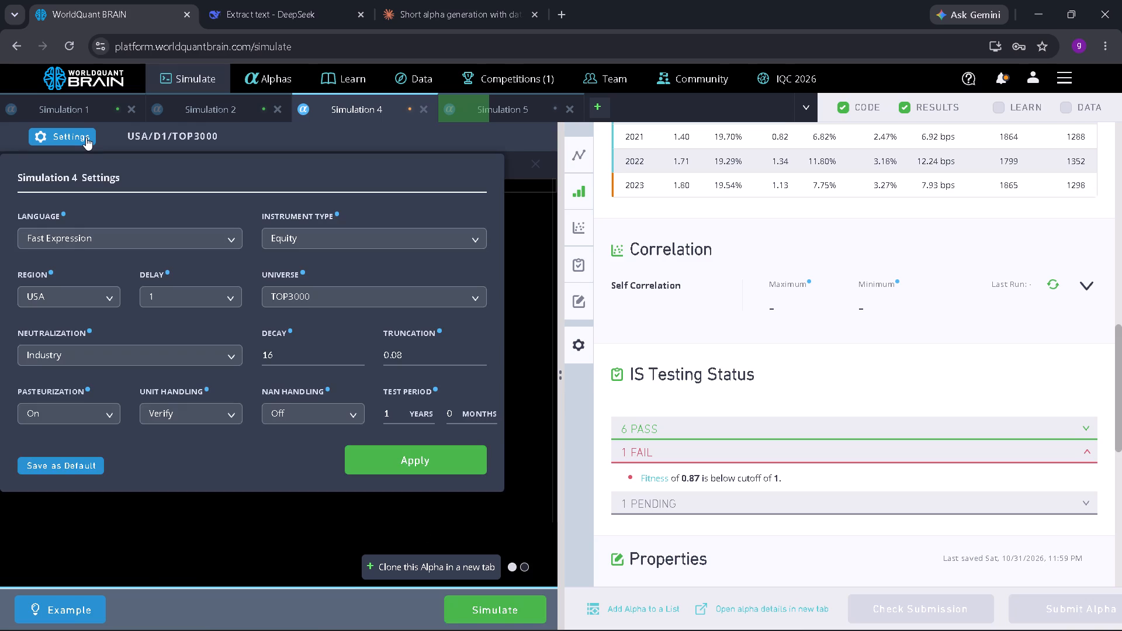
triple_click(355, 359)
click(355, 359)
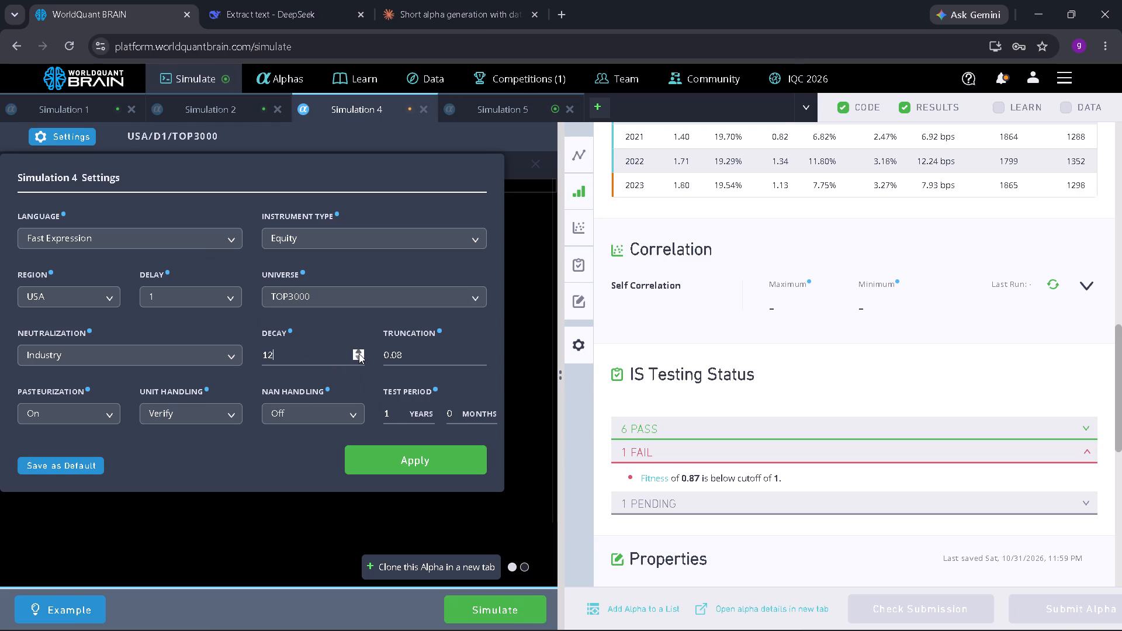
click(359, 353)
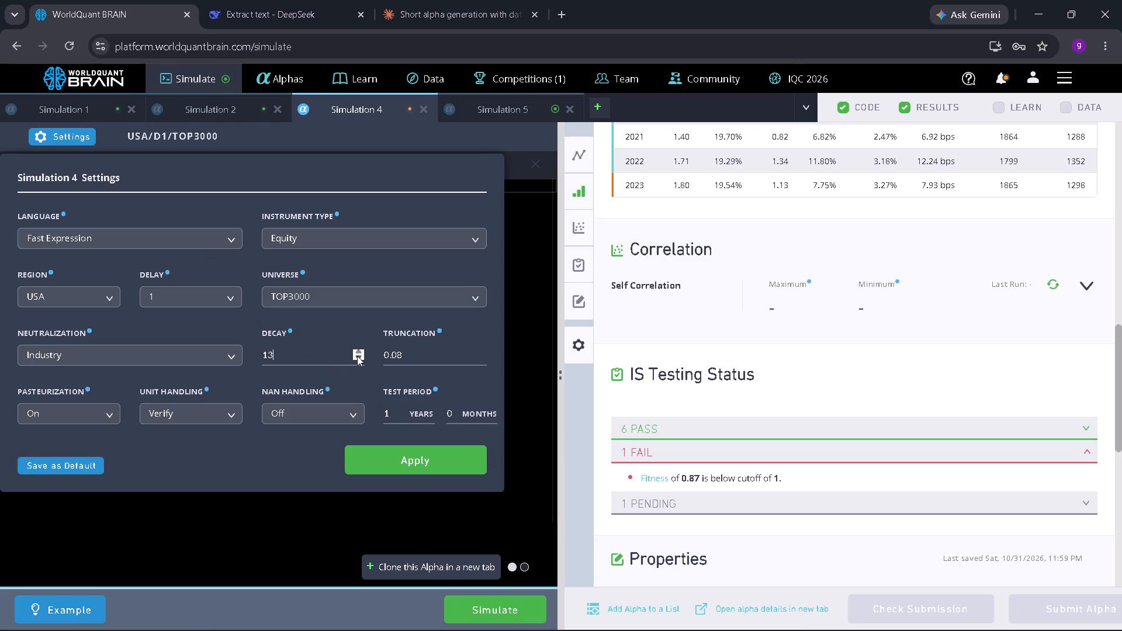
click(357, 356)
click(415, 457)
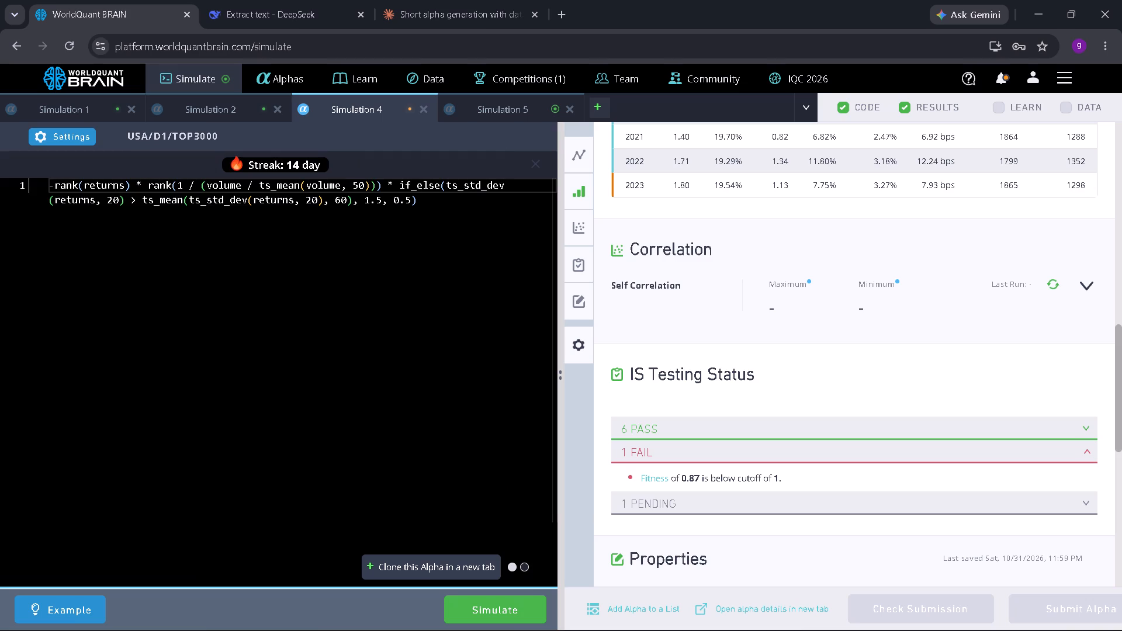
click(510, 615)
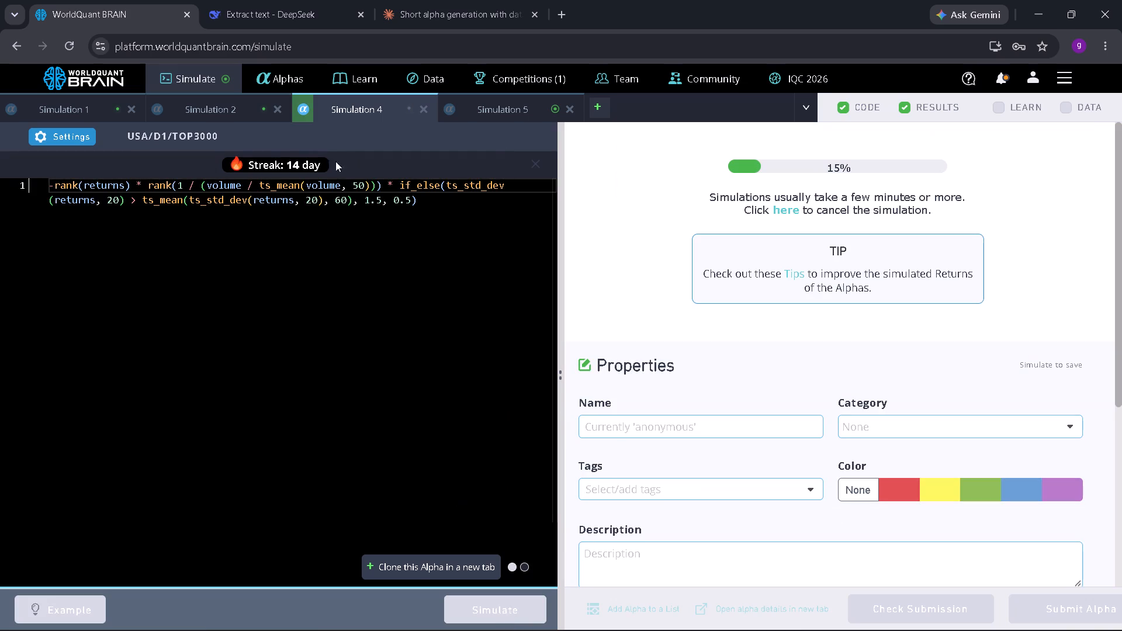
Switch to Simulation 5, show the test period in its results and expand its failed IS tests.
click(494, 112)
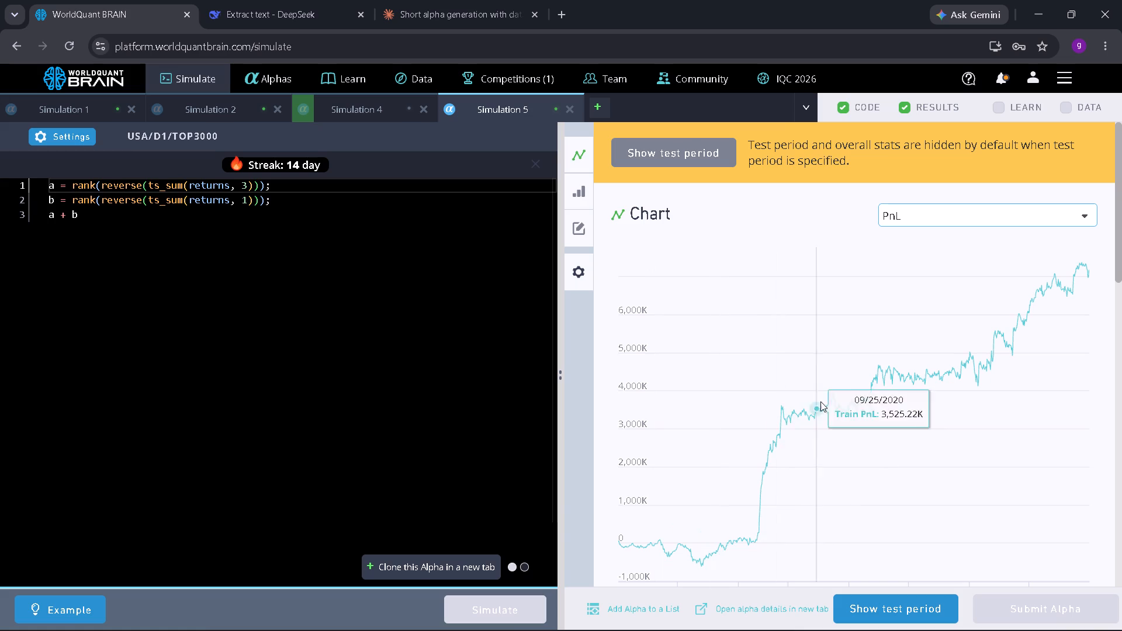
click(889, 609)
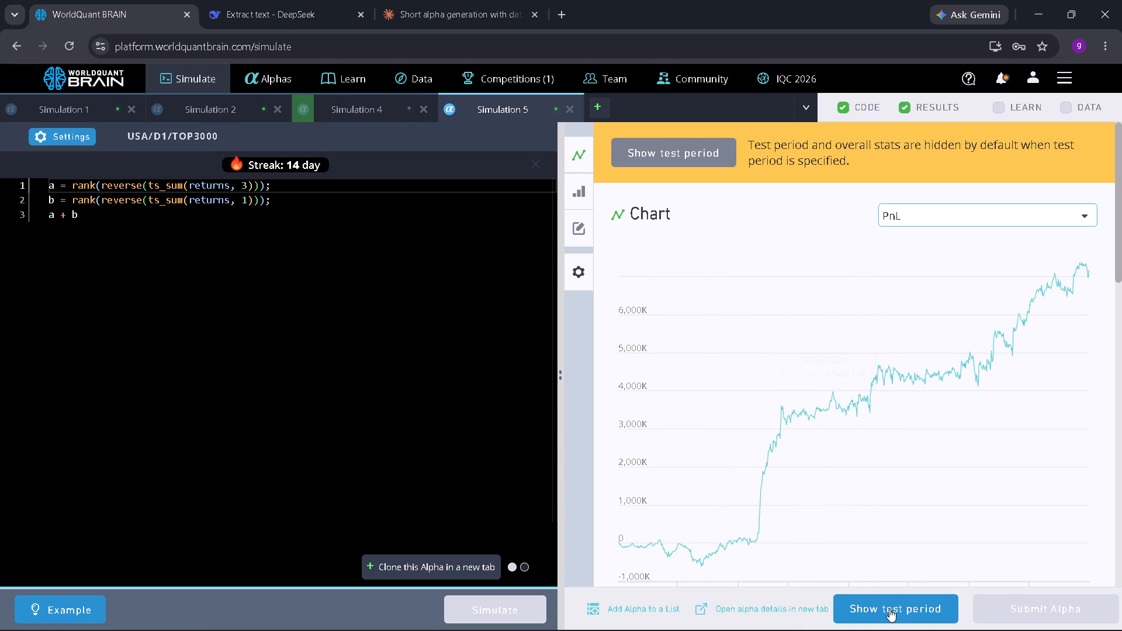
scroll(805, 363, down, 3)
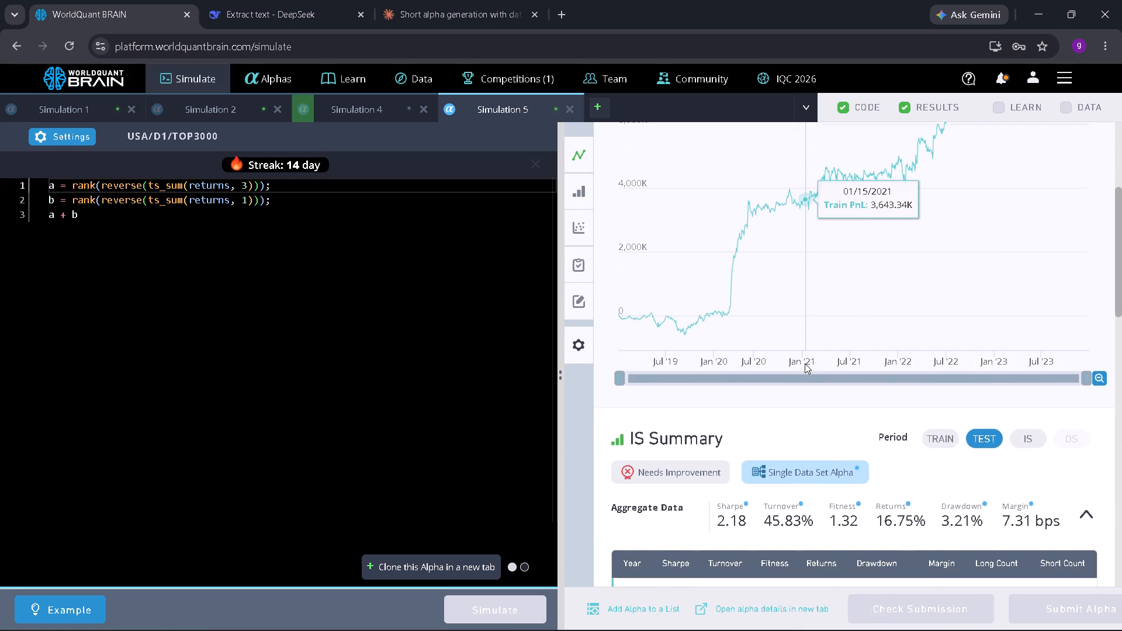
scroll(805, 363, down, 8)
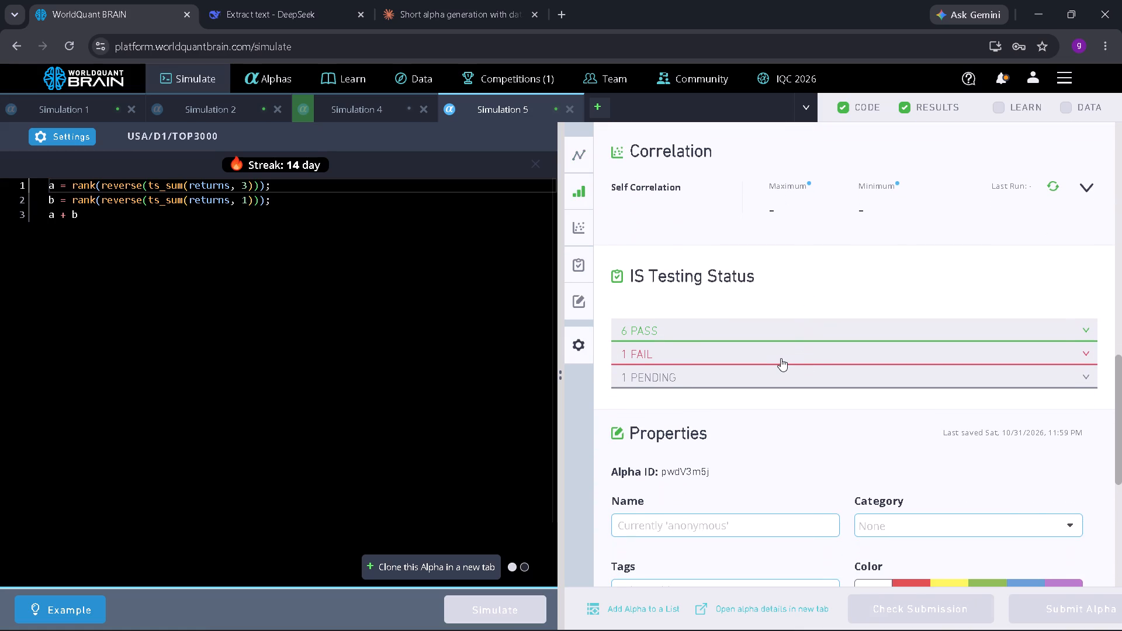
click(778, 357)
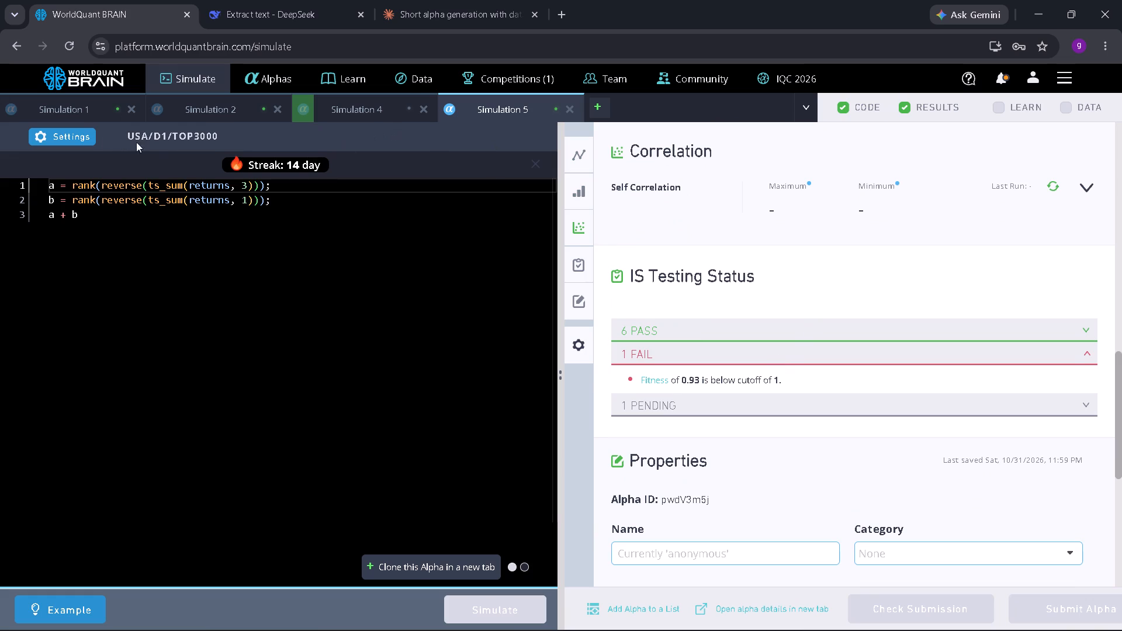
Set Simulation 5's decay to 10, apply the settings and simulate the alpha again.
click(86, 136)
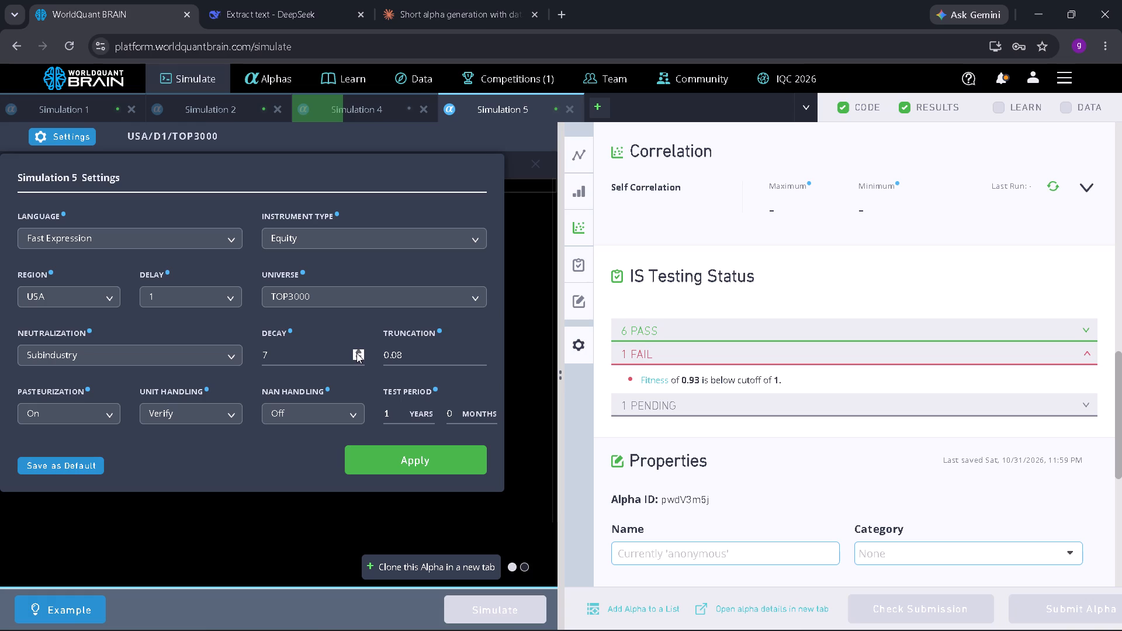
double_click(356, 352)
click(356, 352)
click(410, 452)
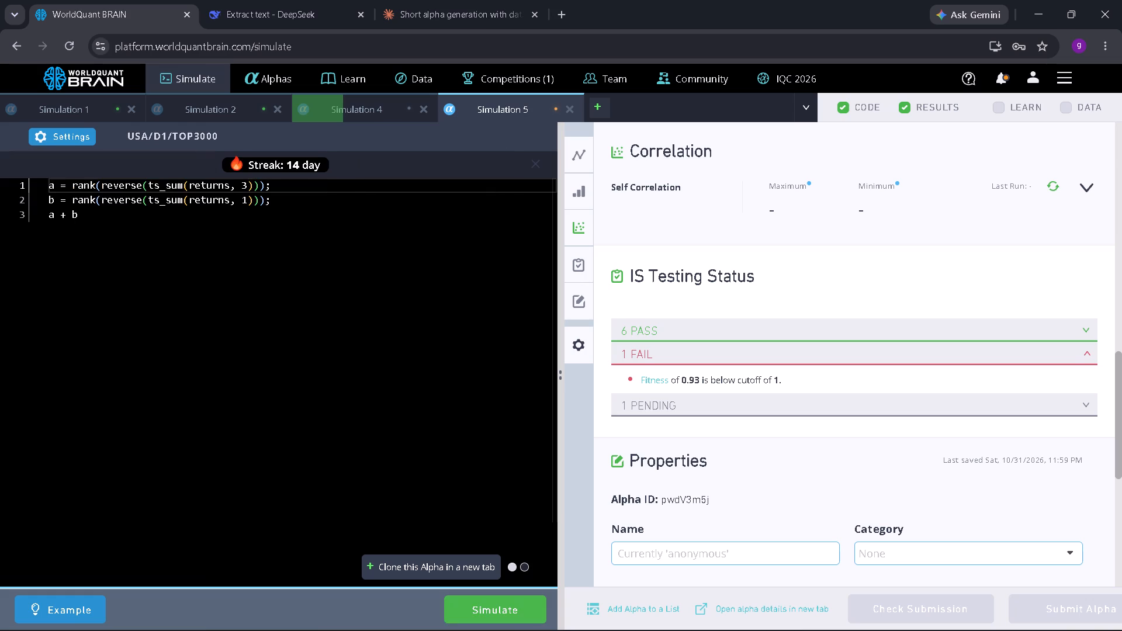
click(503, 605)
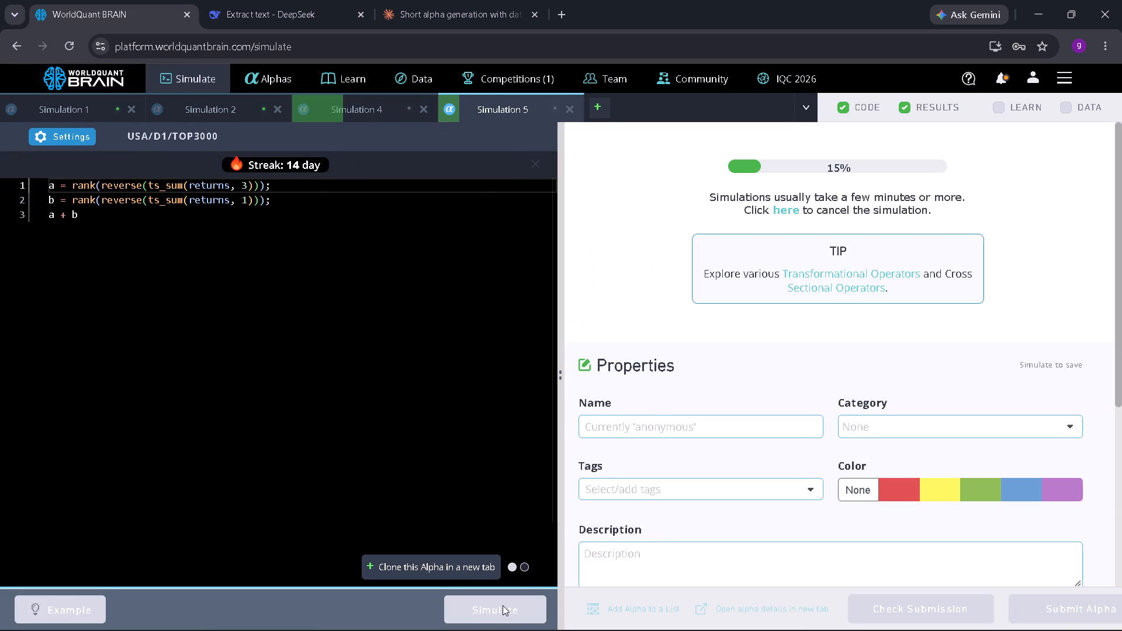
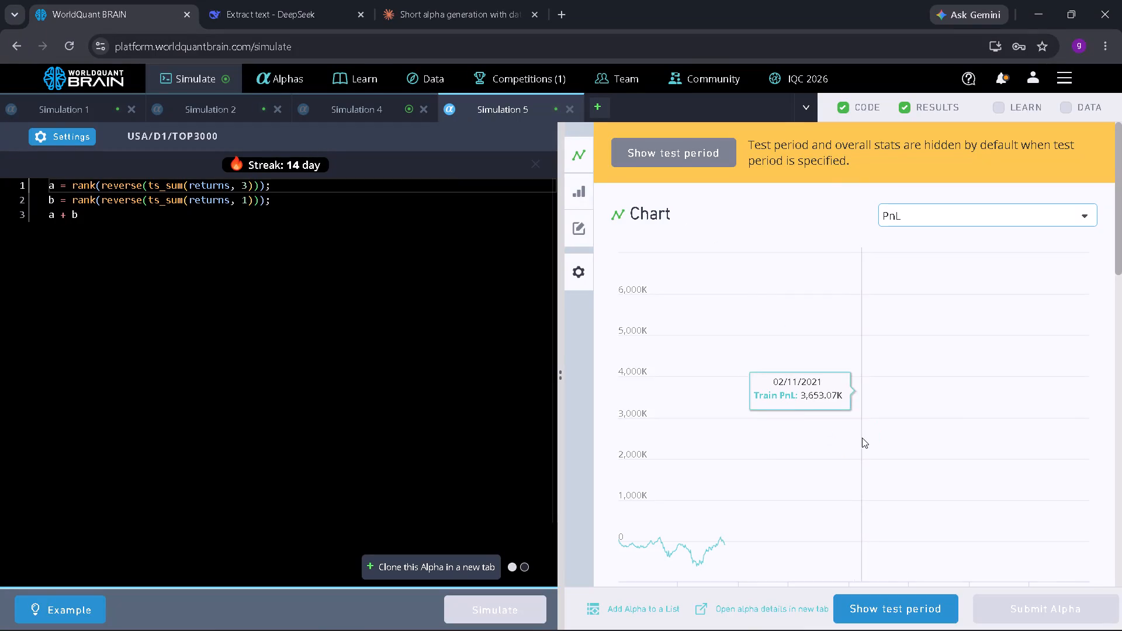
Show the test period in Simulation 5's results and expand its failed IS tests.
click(879, 609)
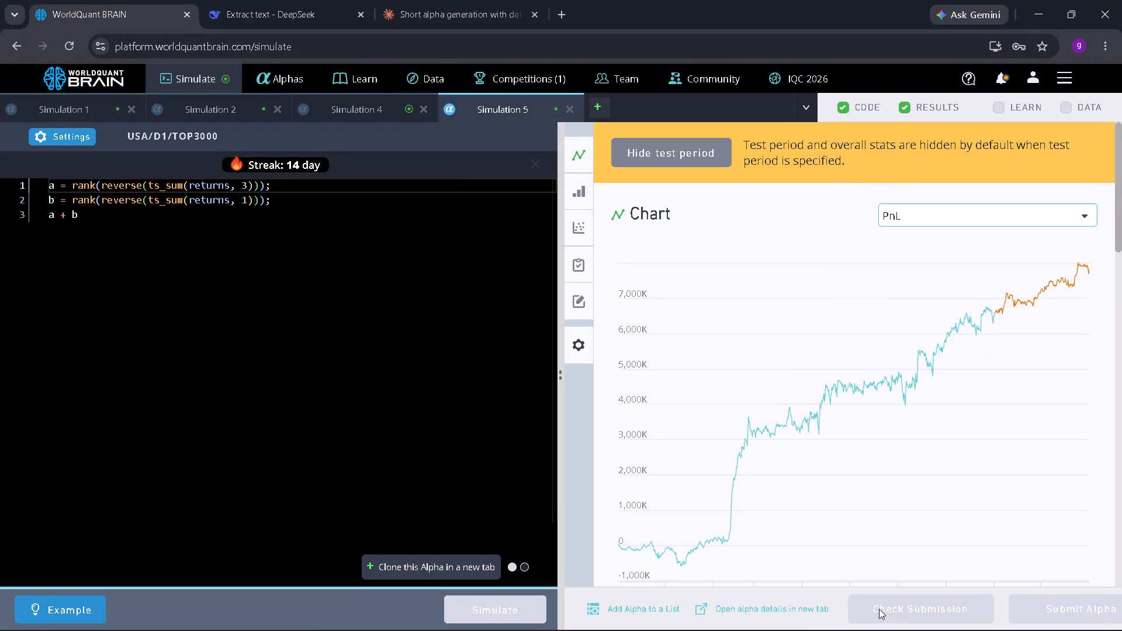
scroll(888, 538, down, 8)
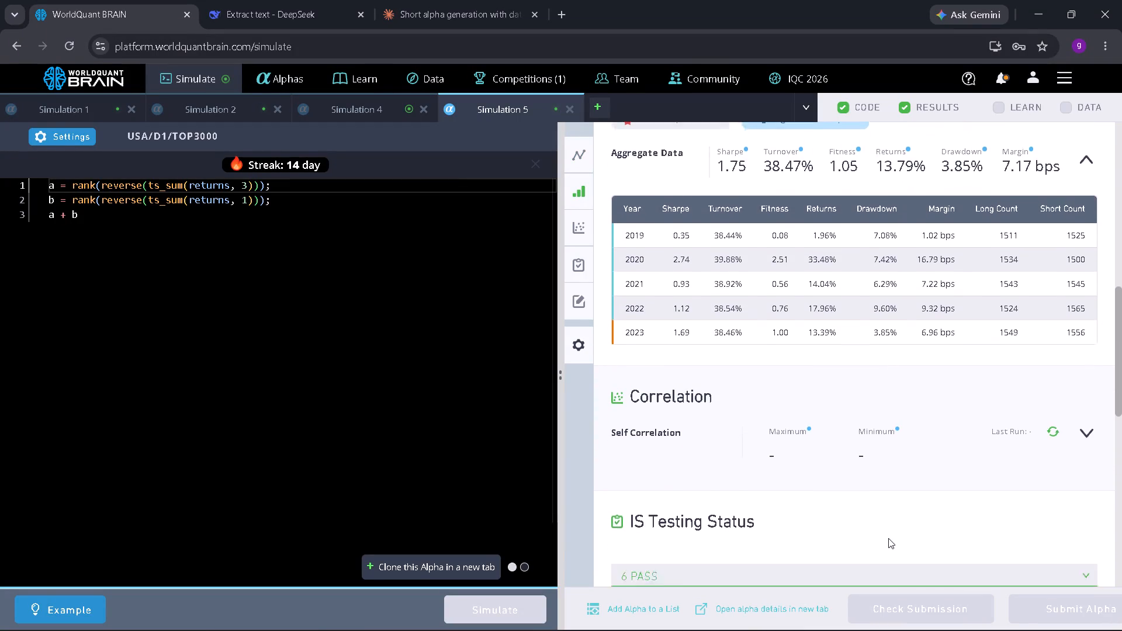
scroll(888, 538, down, 1)
click(763, 439)
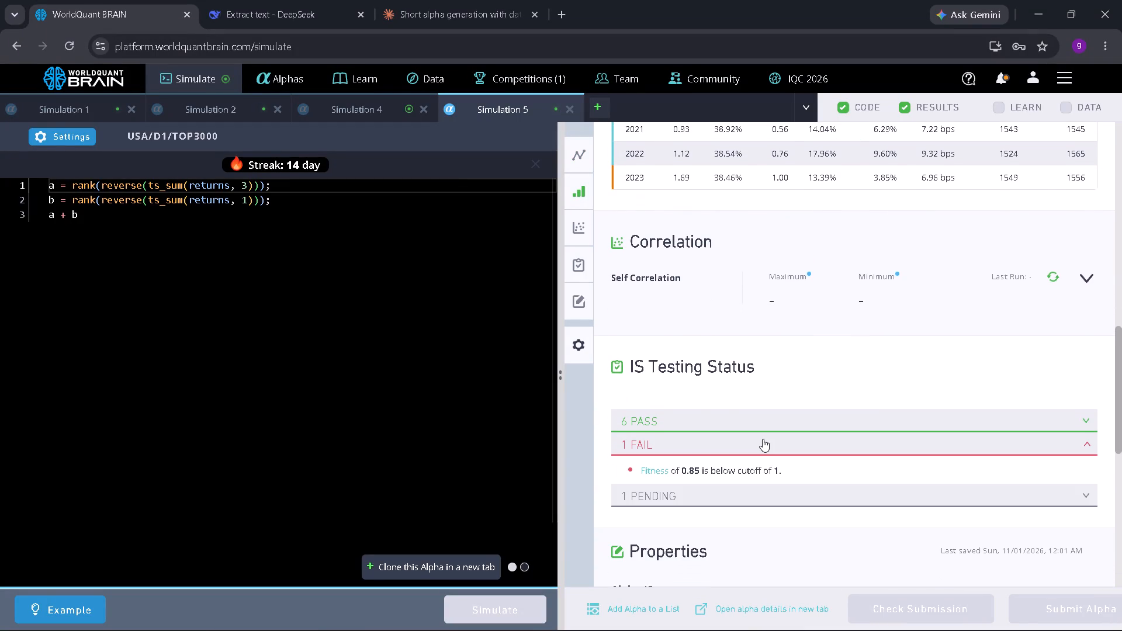
Set Simulation 5's decay to 4 and apply the settings.
click(89, 134)
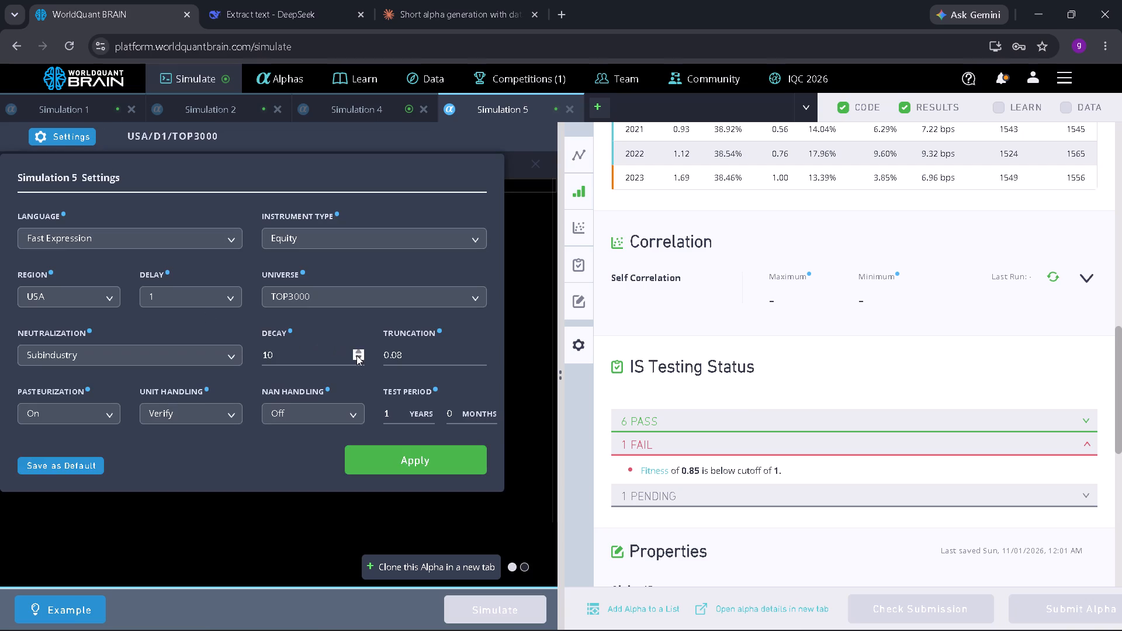
triple_click(358, 357)
double_click(358, 357)
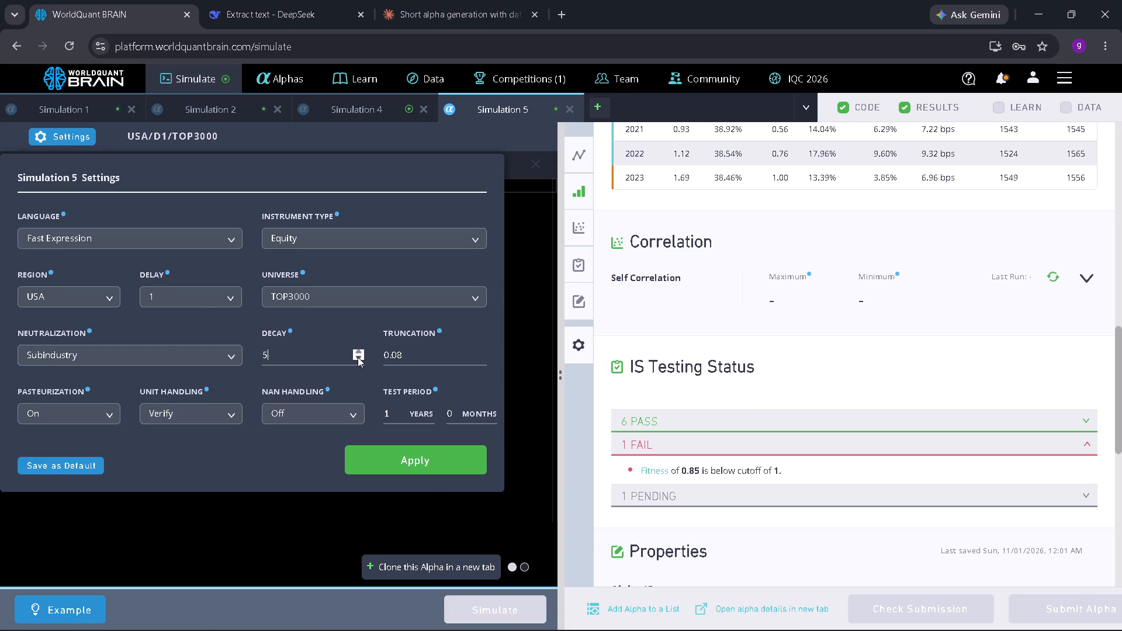
click(358, 357)
click(388, 457)
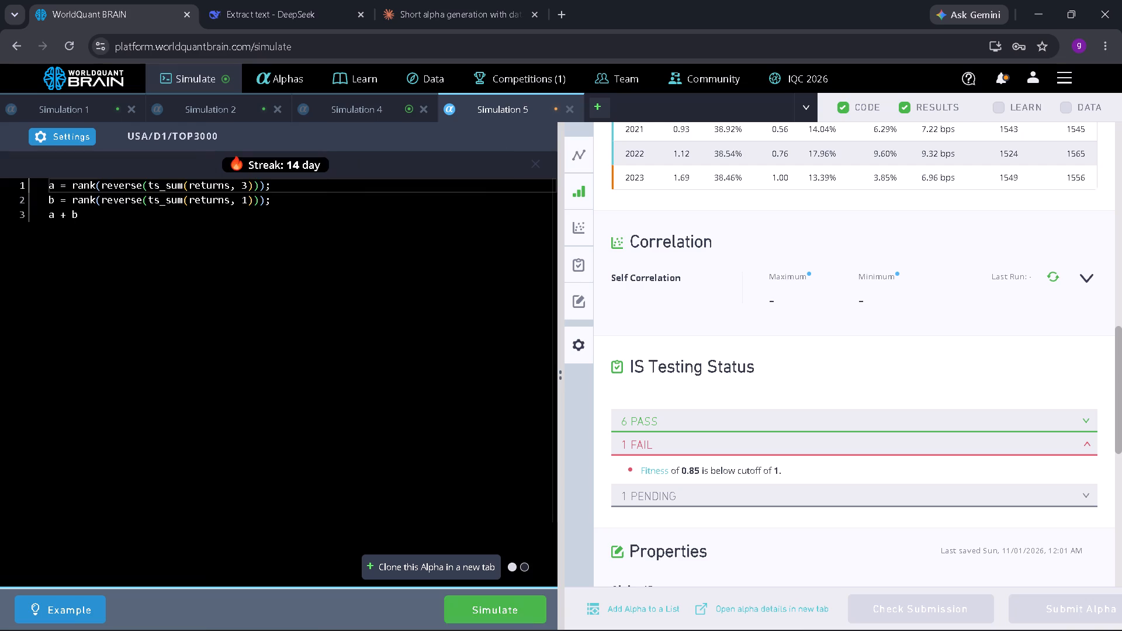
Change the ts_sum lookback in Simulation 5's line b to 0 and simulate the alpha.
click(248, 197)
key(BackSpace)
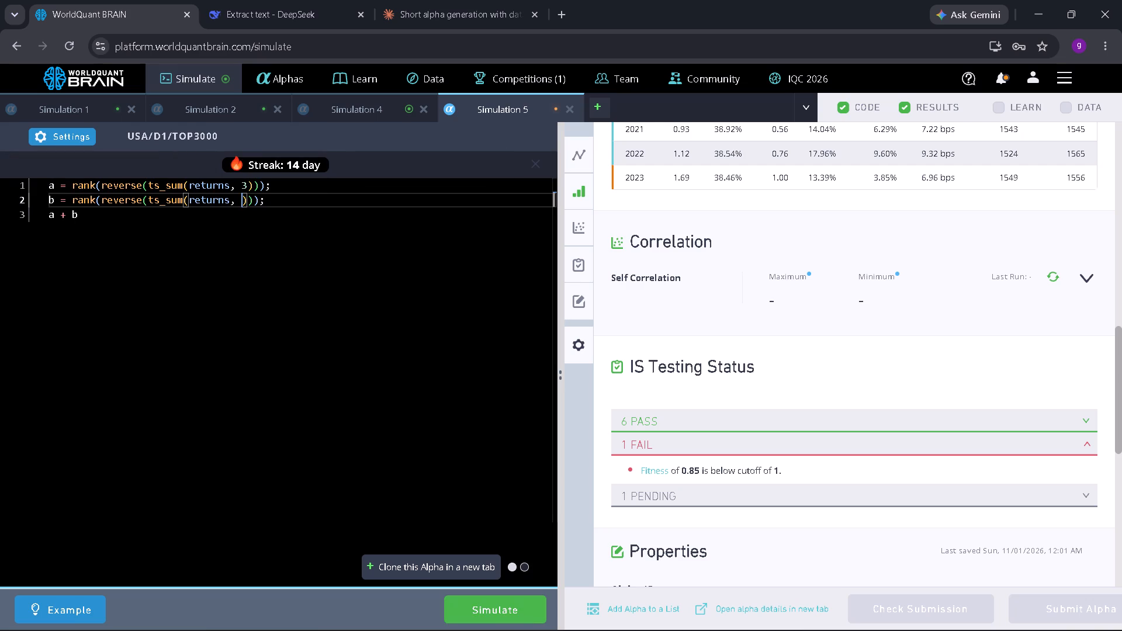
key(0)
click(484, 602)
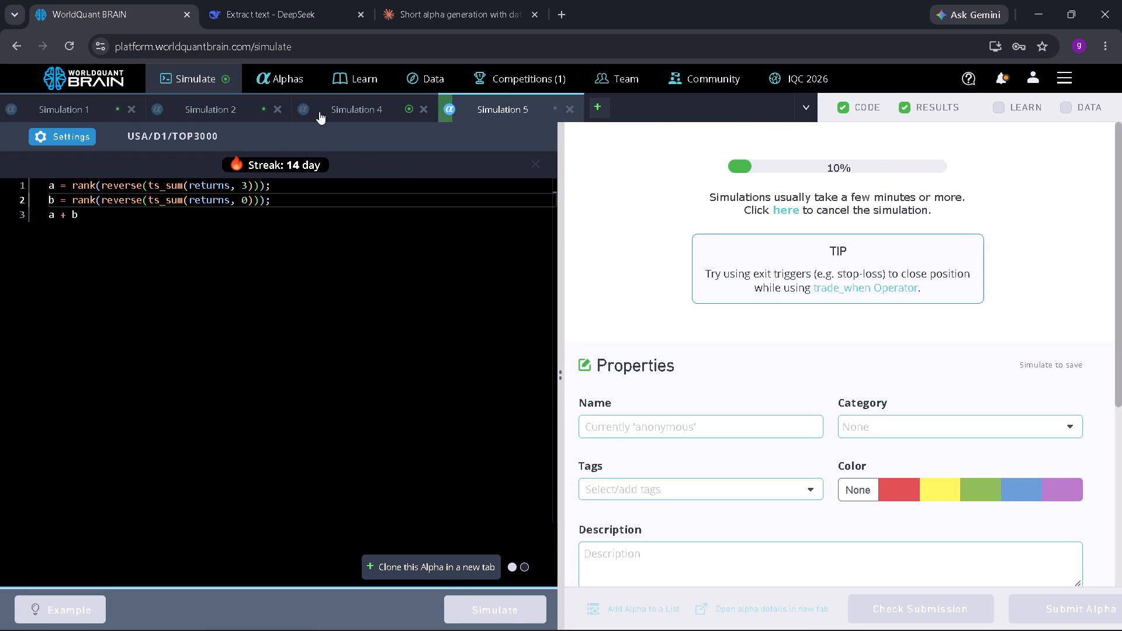
Switch to Simulation 4, show the test period in its results and expand its failed IS tests.
click(361, 104)
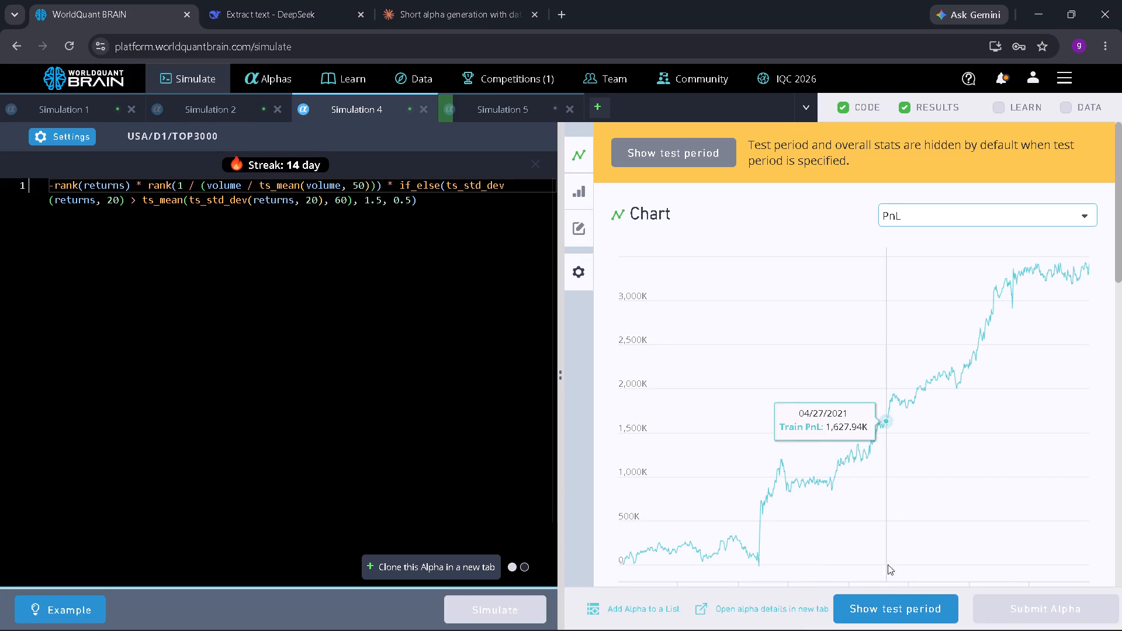
click(897, 602)
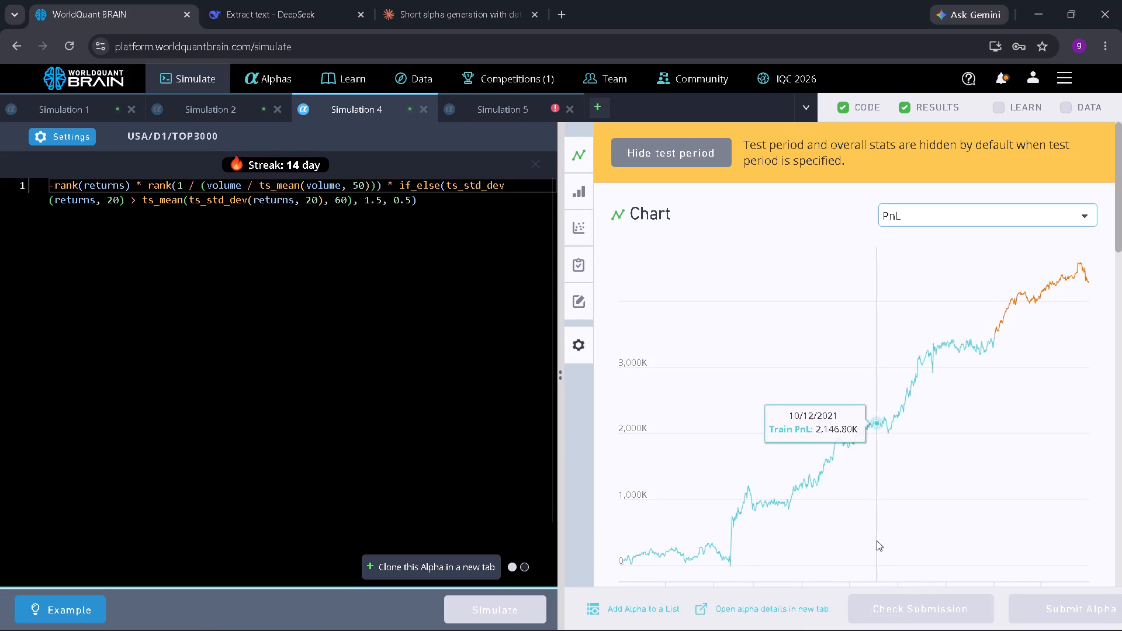
scroll(874, 520, down, 7)
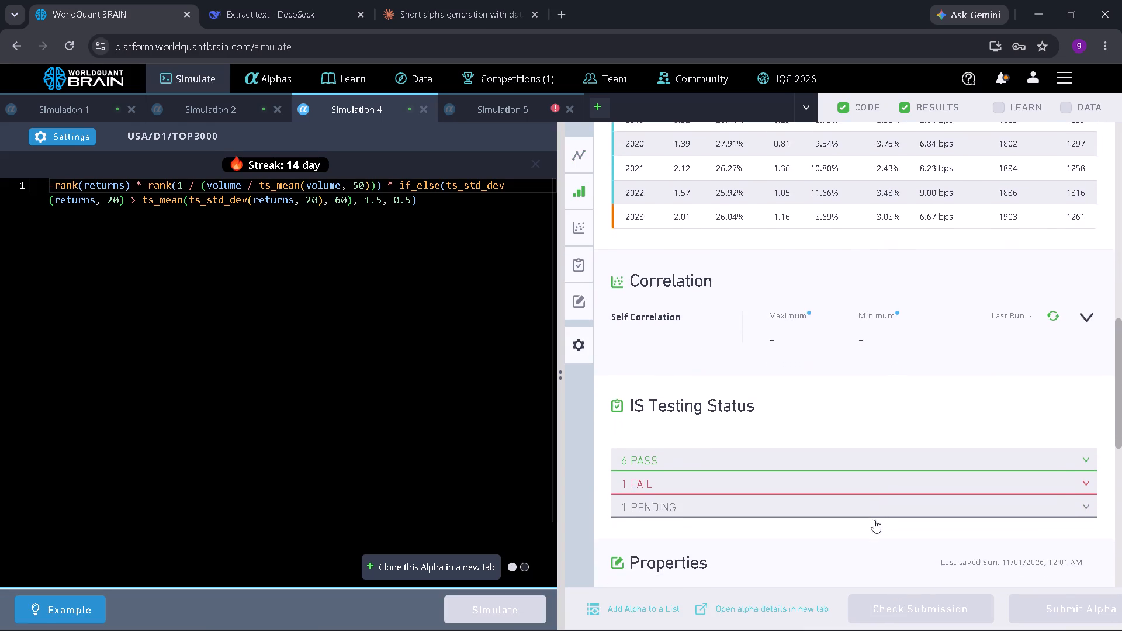
scroll(874, 520, down, 1)
click(834, 408)
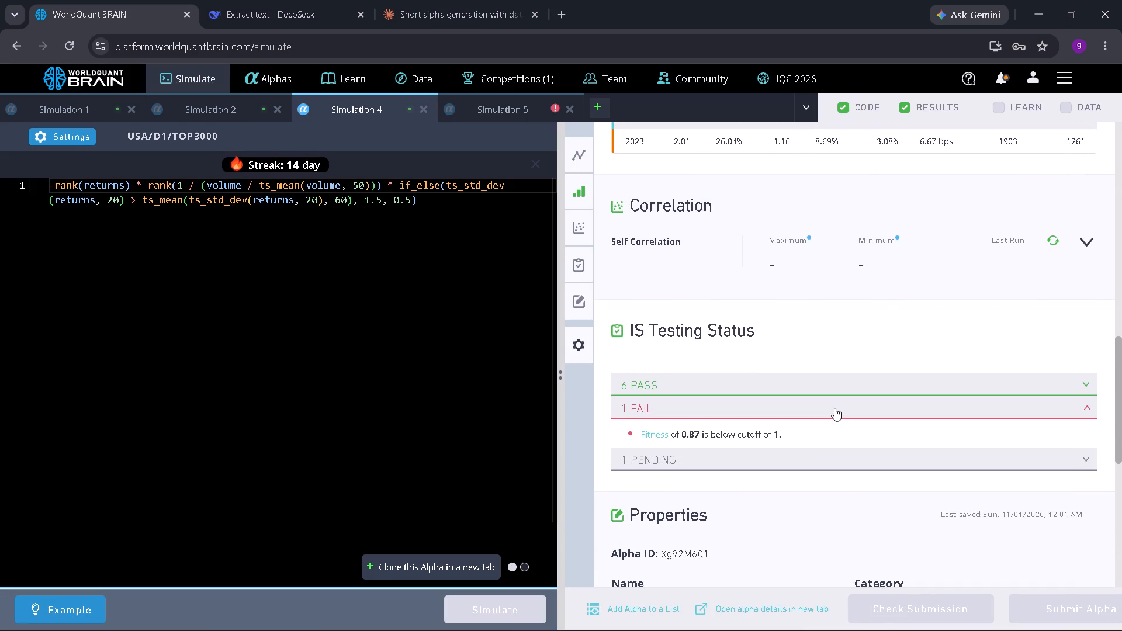
Set Simulation 4's decay to 16 and apply the settings.
click(85, 130)
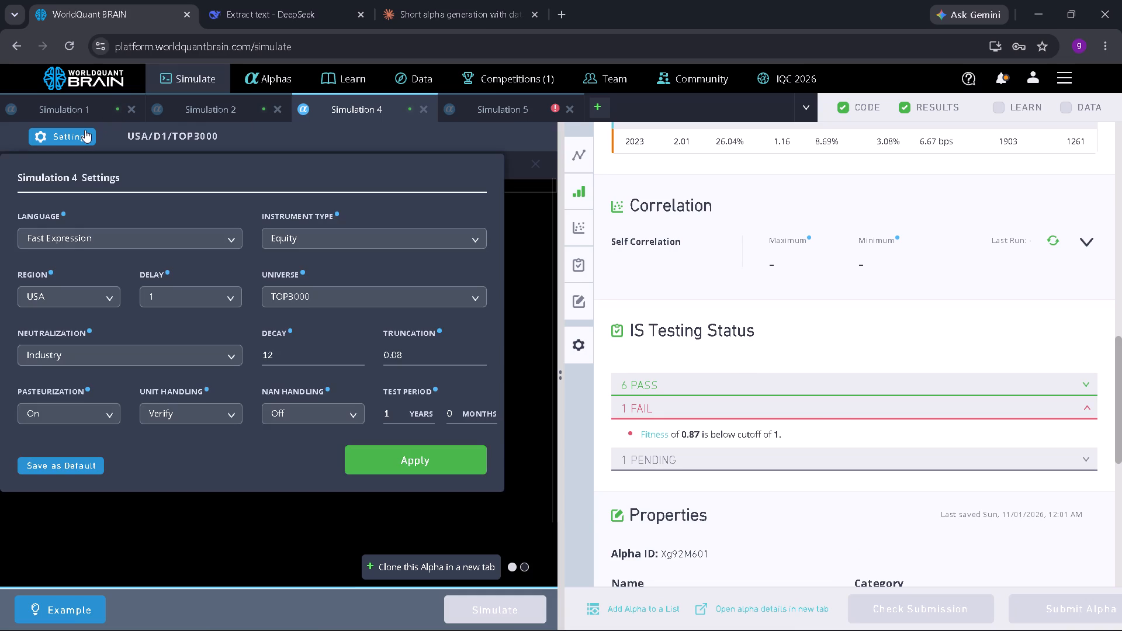
double_click(360, 351)
click(360, 351)
click(360, 351)
click(433, 457)
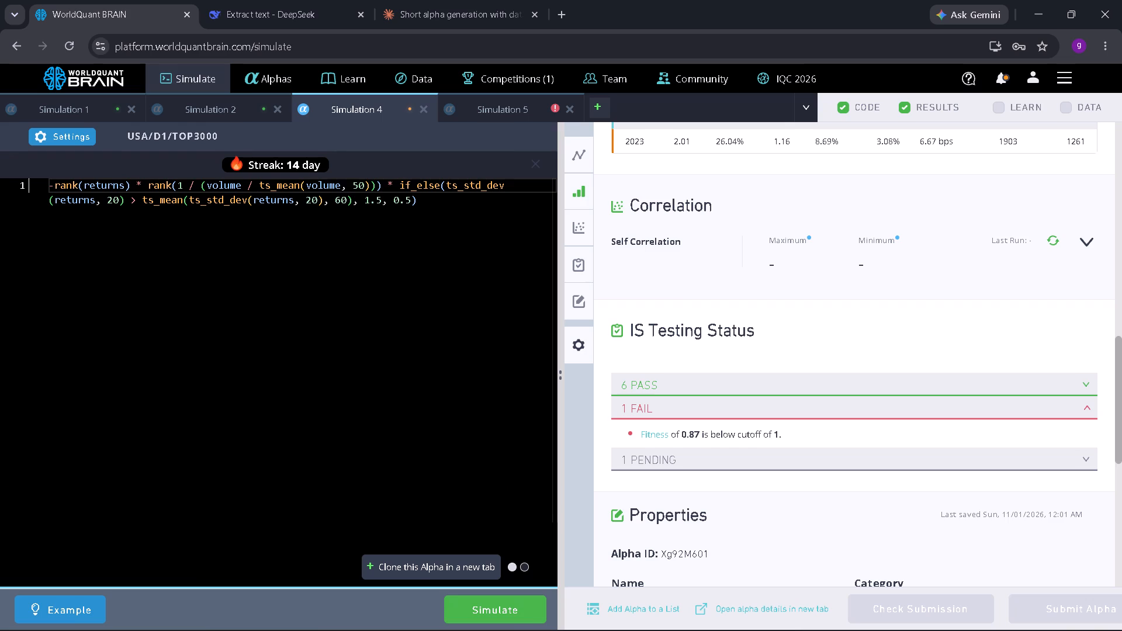
Change the lookback of the first ts_std_dev in Simulation 4's expression to 10 and simulate the alpha.
click(111, 199)
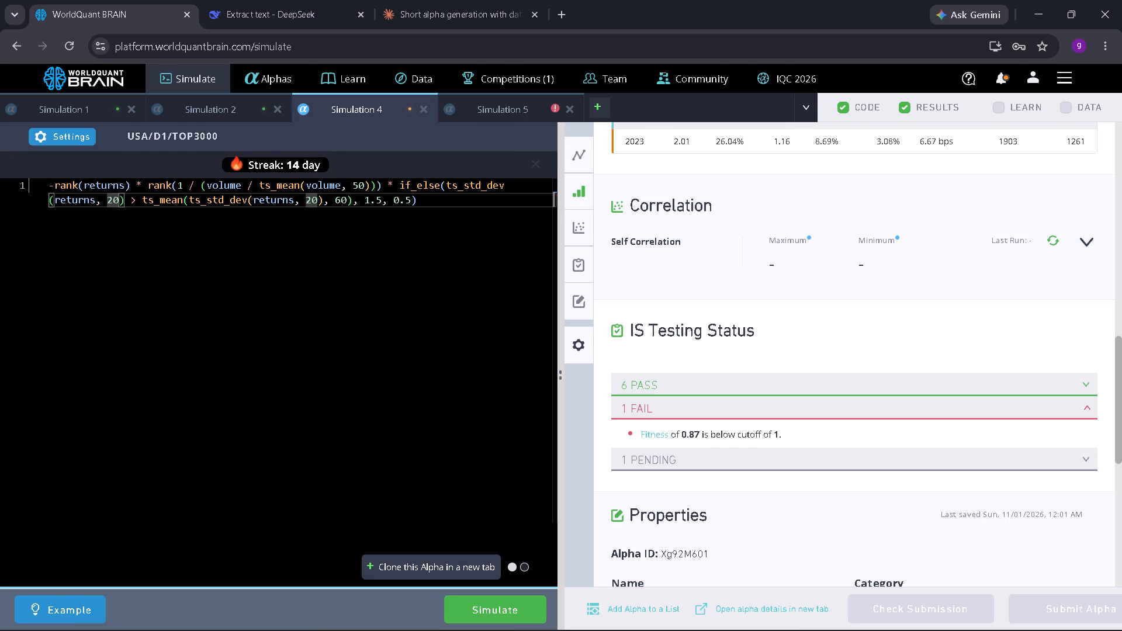
key(BackSpace)
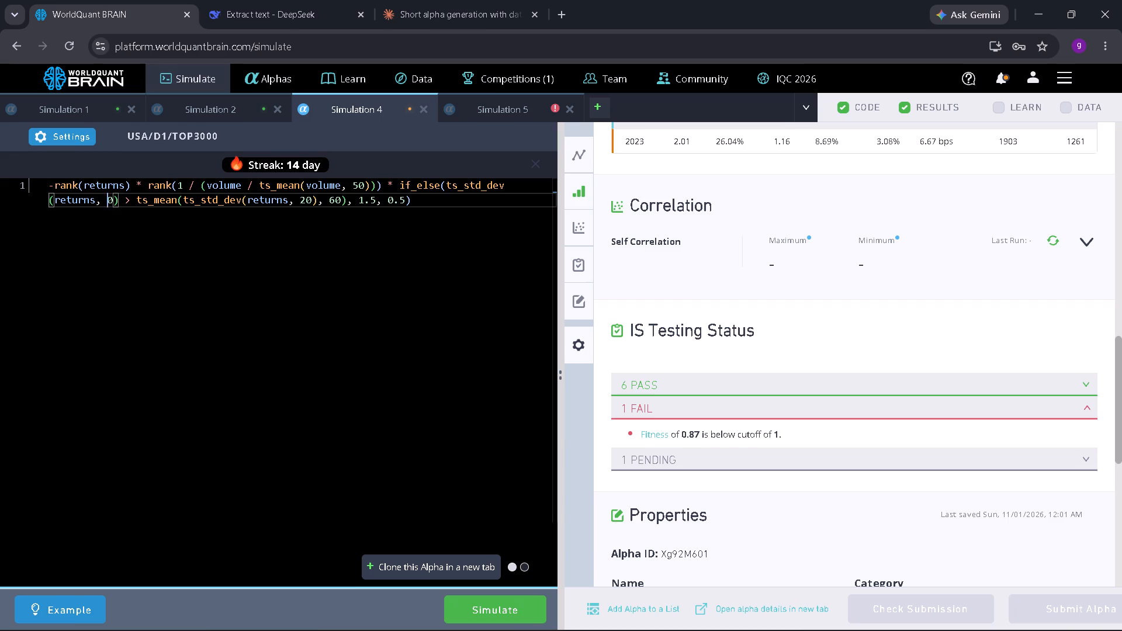
key(1)
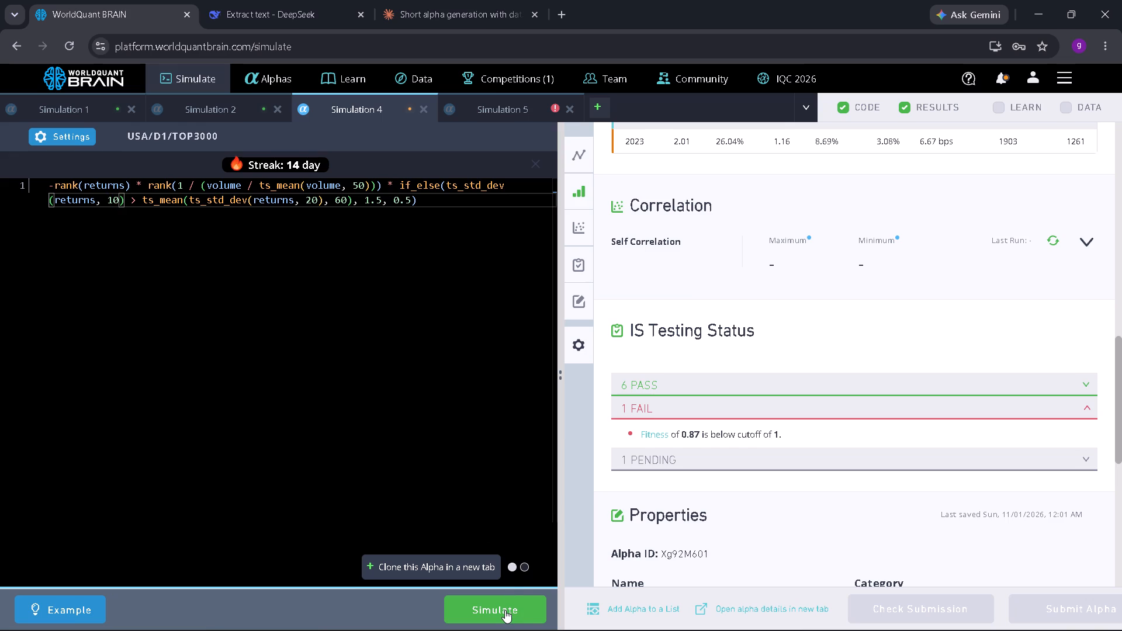
click(505, 610)
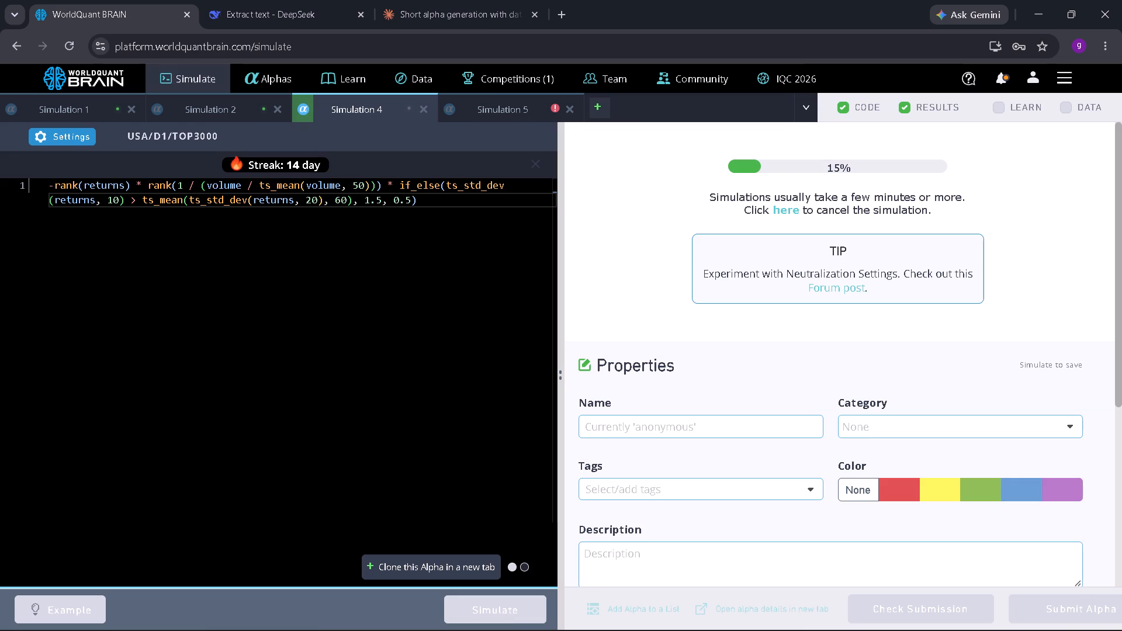
Switch to Simulation 5, set the ts_sum lookback in line b to 1 and simulate the alpha again.
click(503, 119)
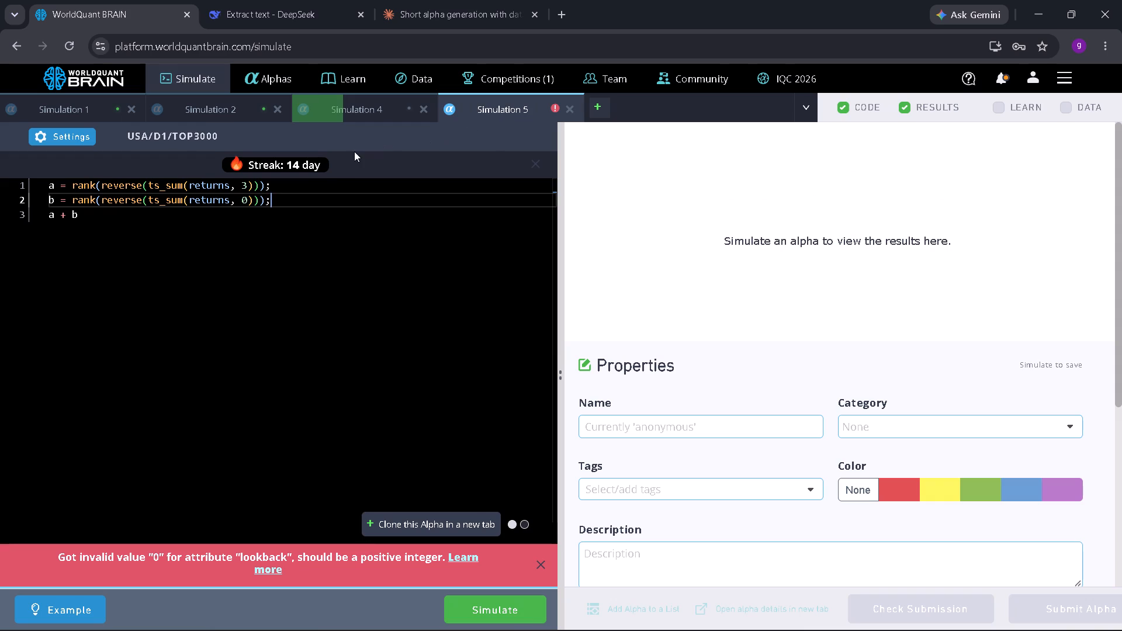
click(249, 196)
key(BackSpace)
key(1)
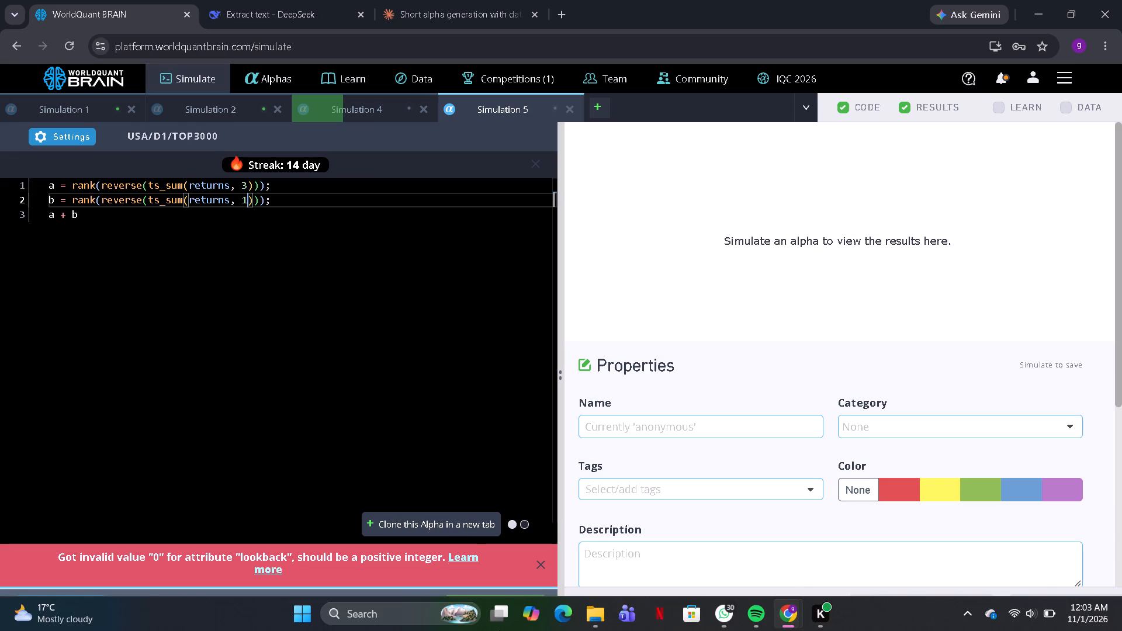
click(498, 604)
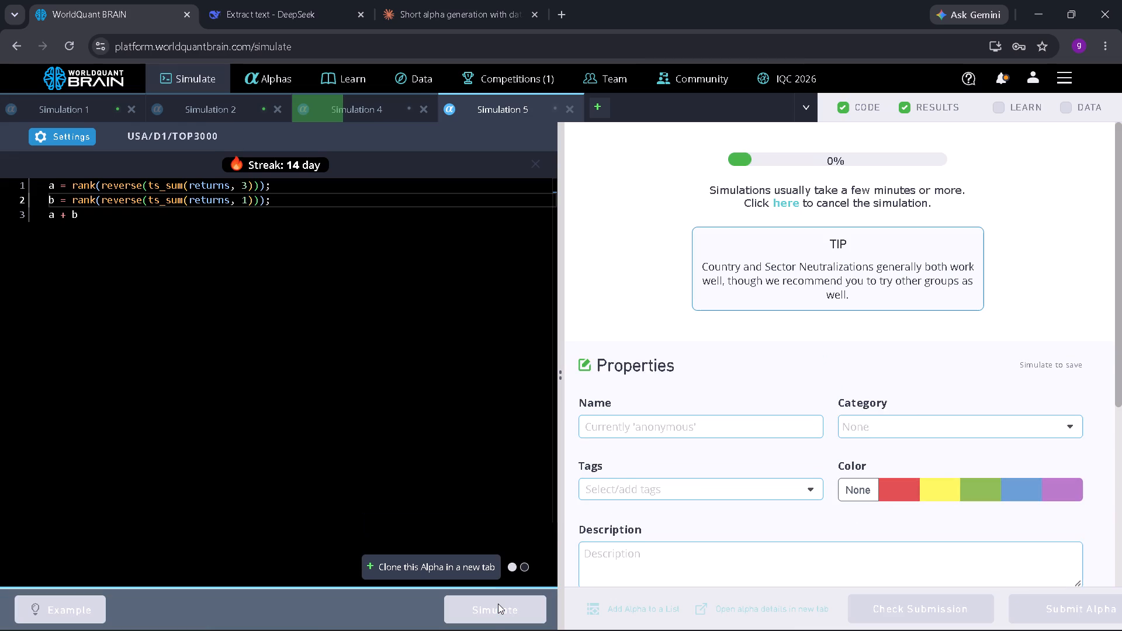
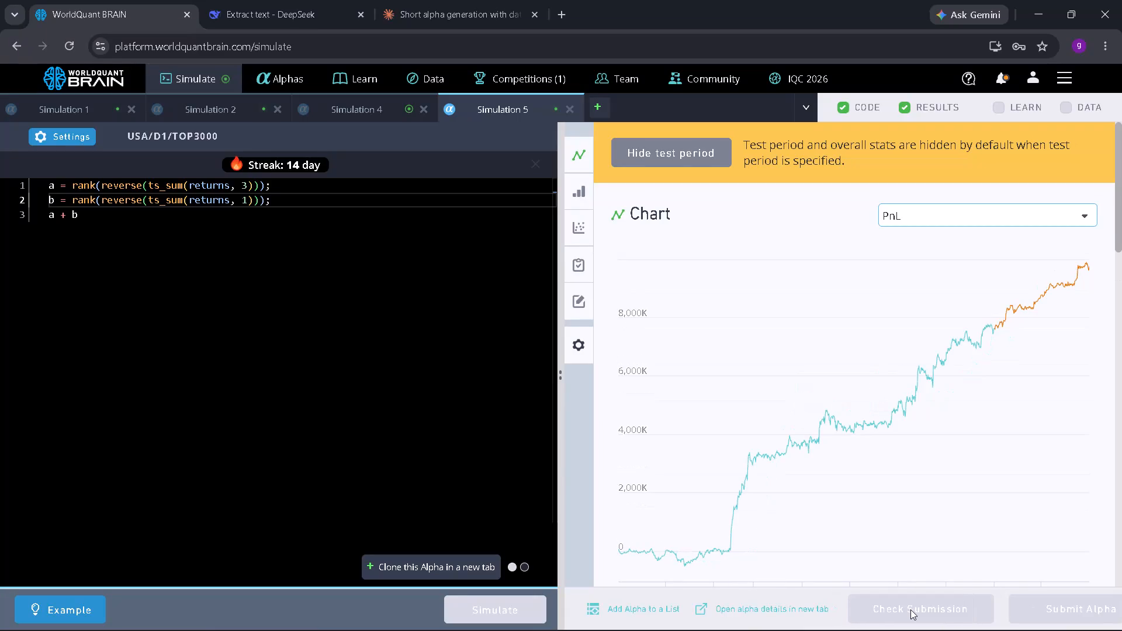
Expand the failed IS tests in Simulation 5's results.
scroll(865, 314, down, 7)
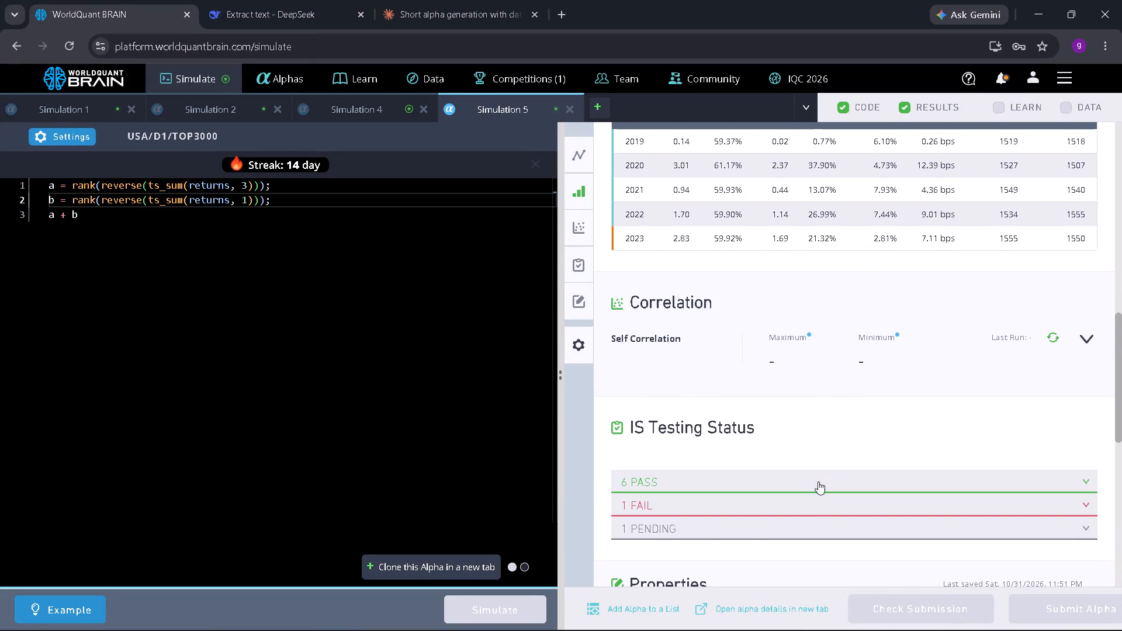
click(806, 507)
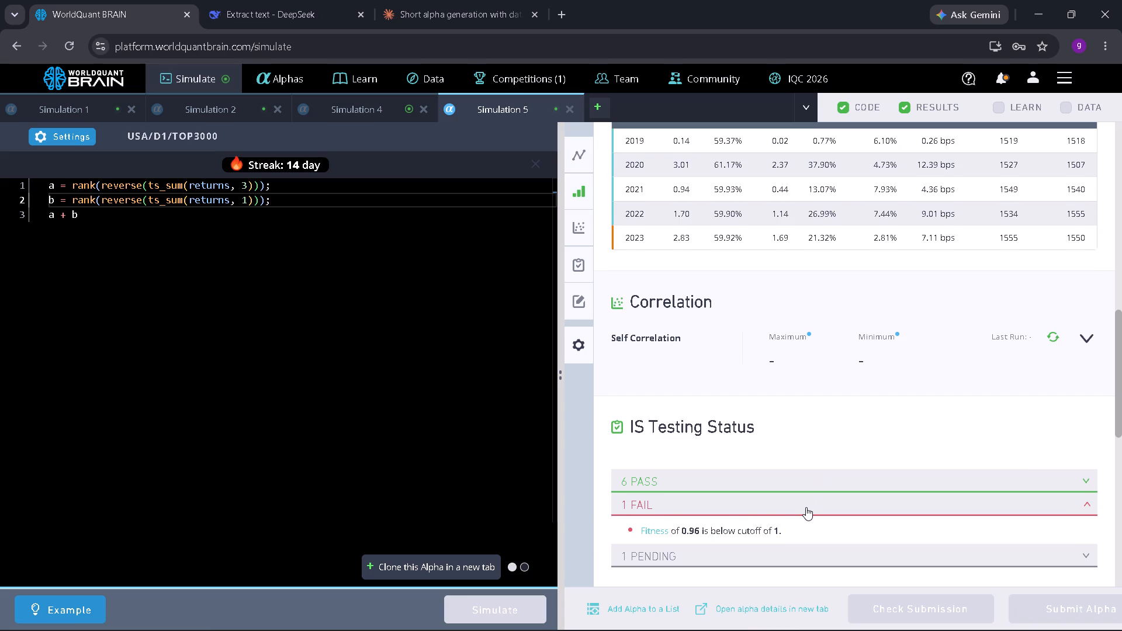
scroll(806, 507, down, 1)
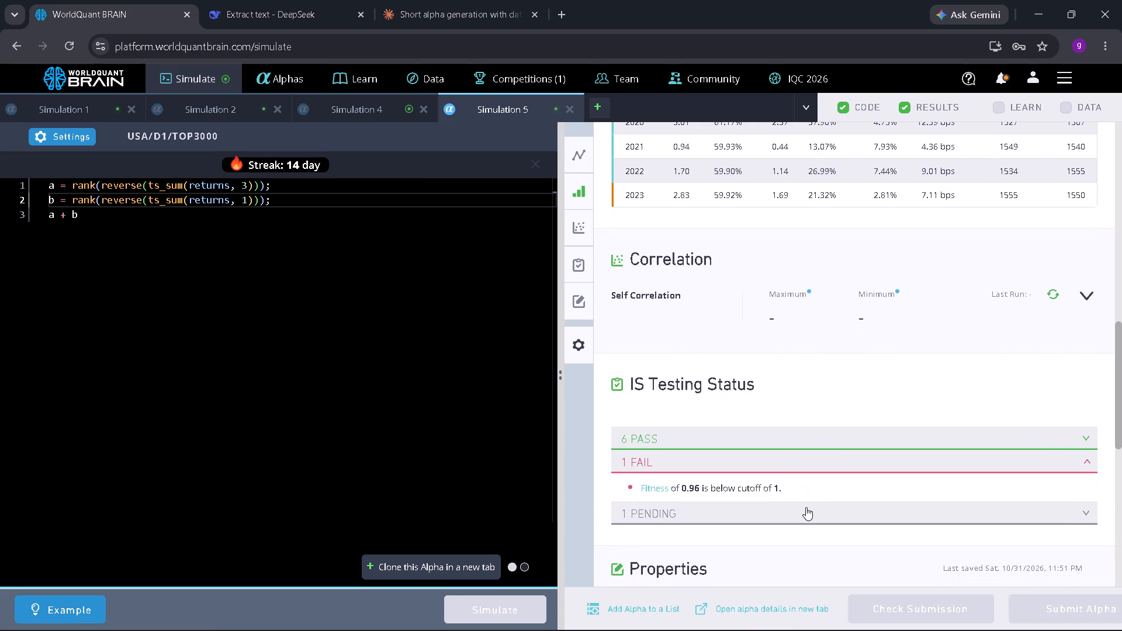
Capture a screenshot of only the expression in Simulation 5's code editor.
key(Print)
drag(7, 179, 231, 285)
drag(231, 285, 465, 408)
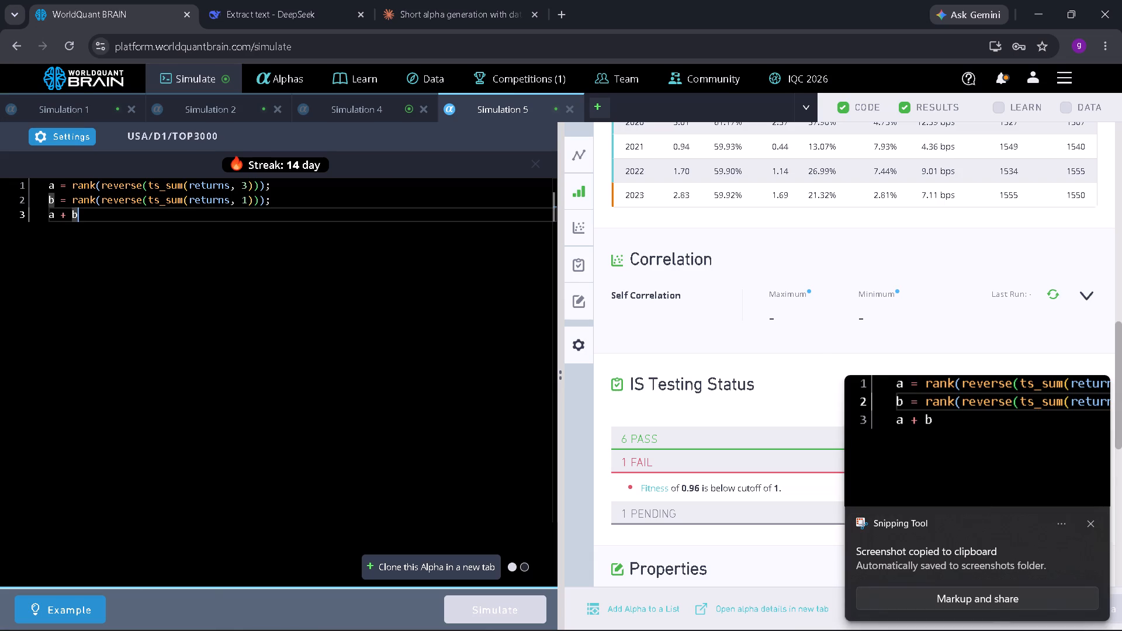
key(Print)
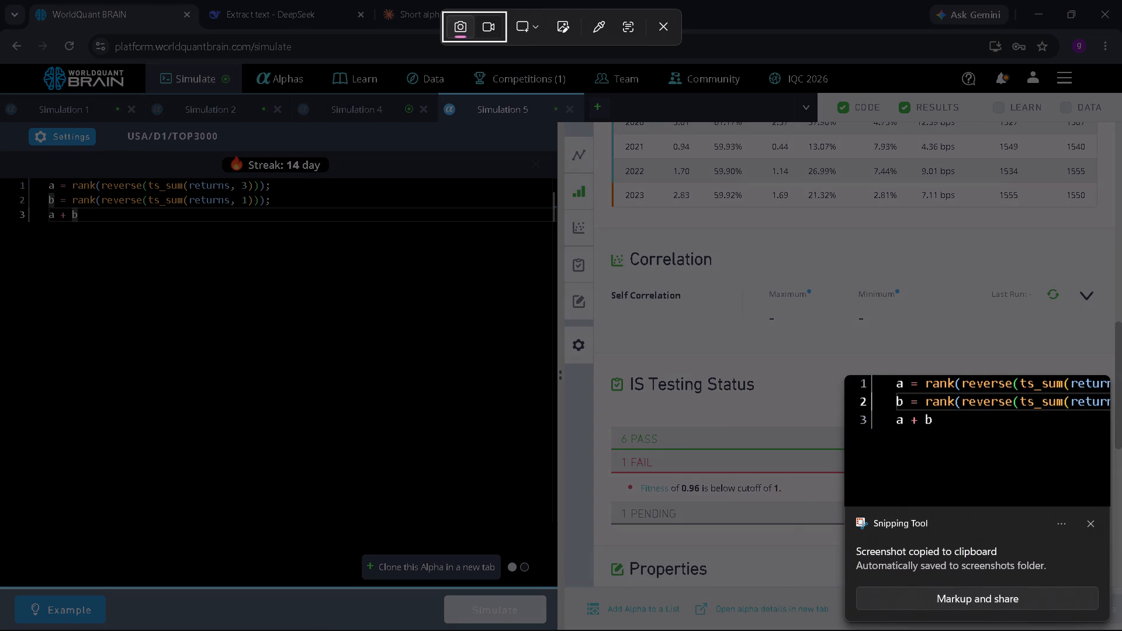
drag(0, 169, 701, 481)
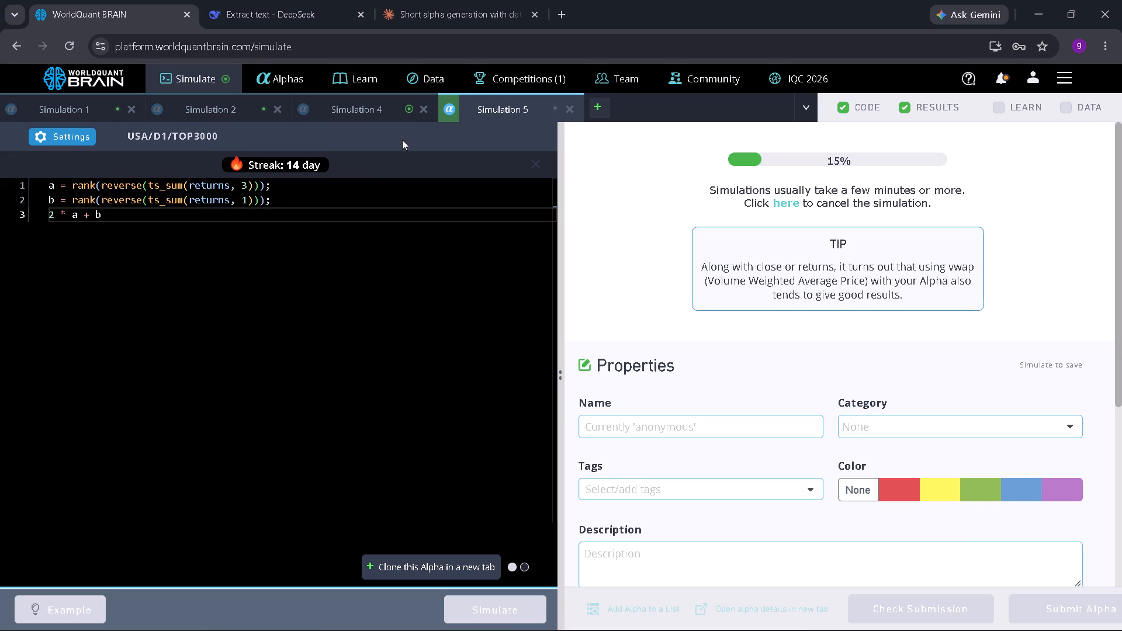
Switch to Simulation 4, show the test period in its results and expand its failed IS tests.
click(386, 108)
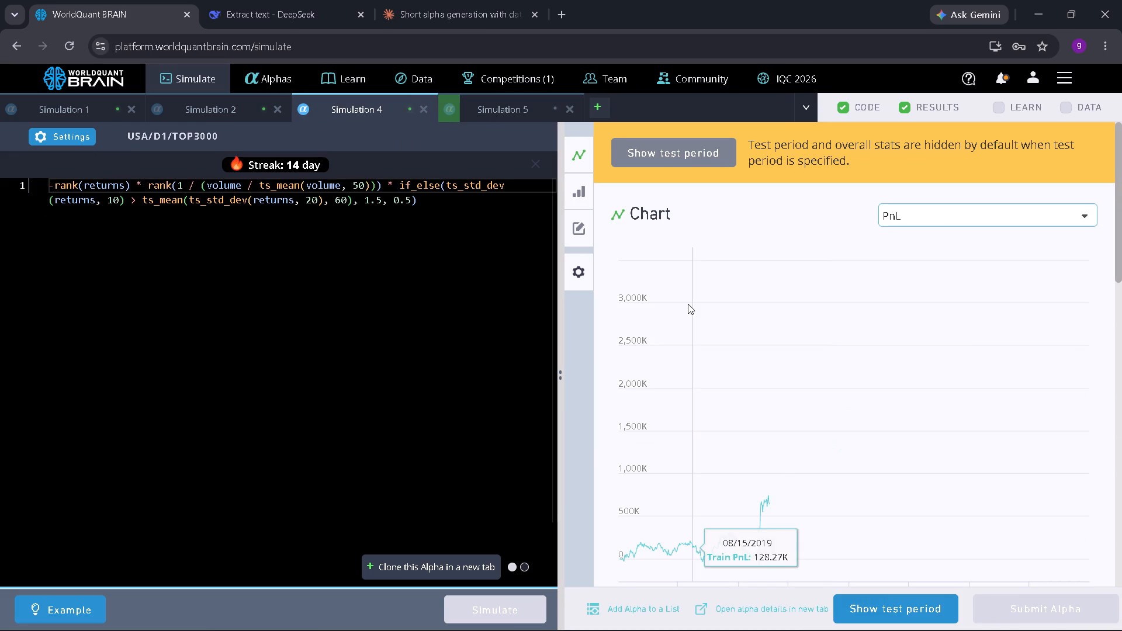
click(907, 596)
scroll(943, 422, down, 3)
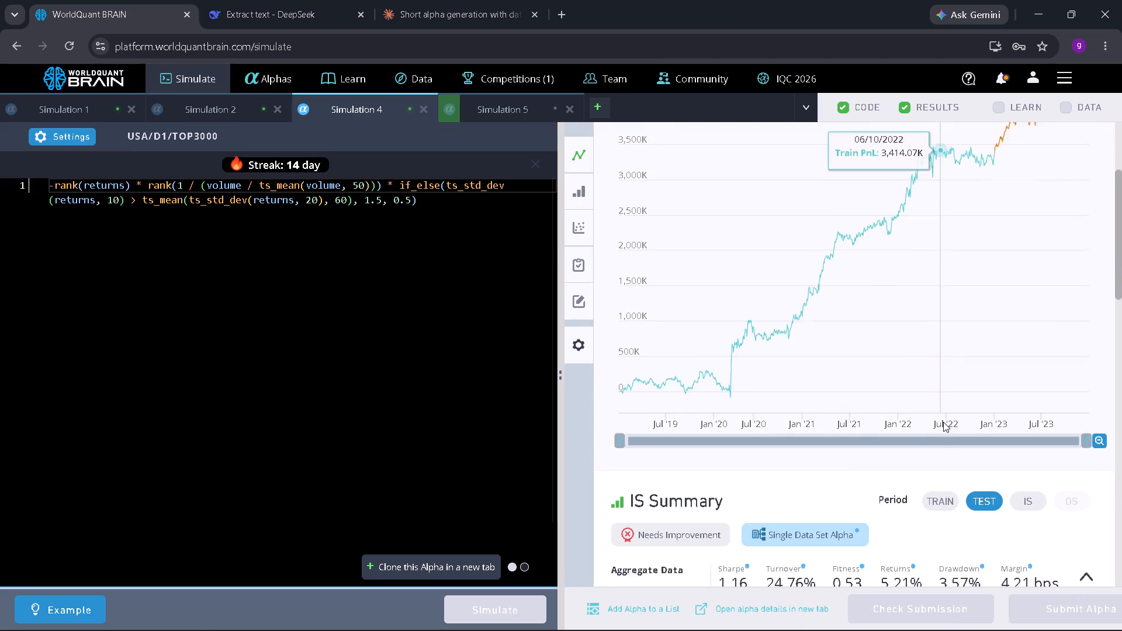
scroll(943, 422, down, 6)
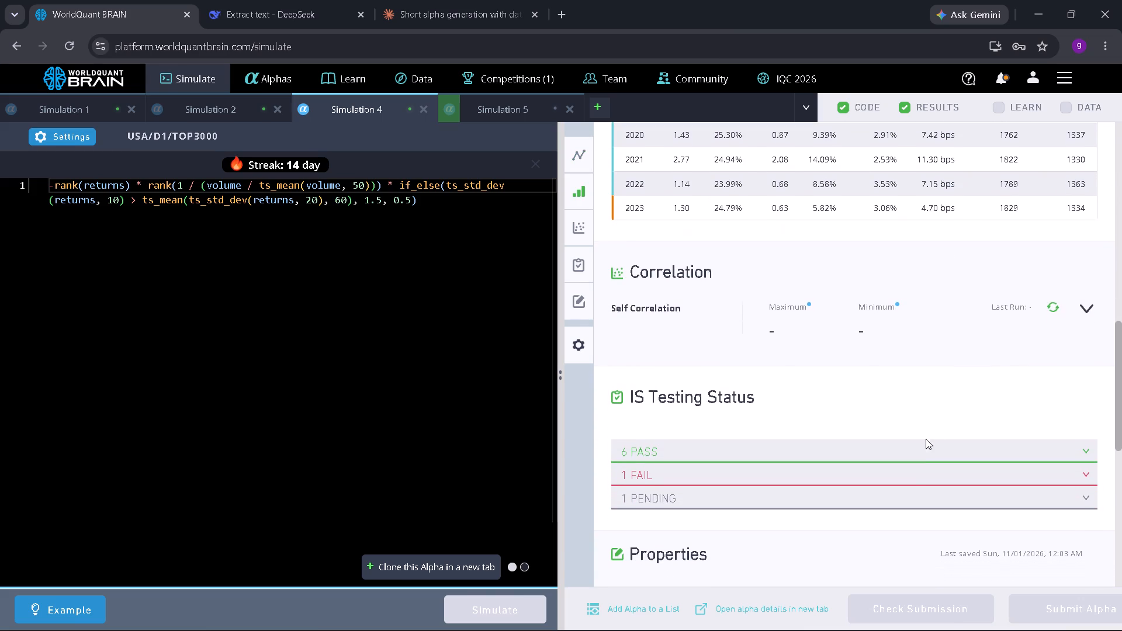
click(906, 467)
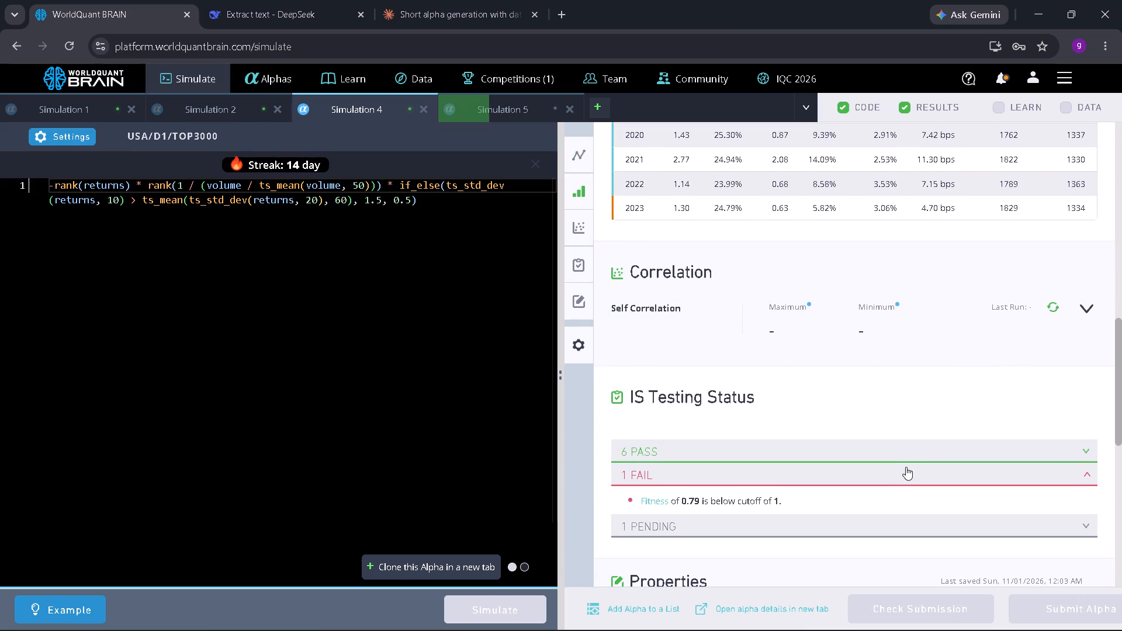
Change the lookback of the first ts_std_dev in Simulation 4's expression to 30 and simulate the alpha.
click(113, 199)
key(BackSpace)
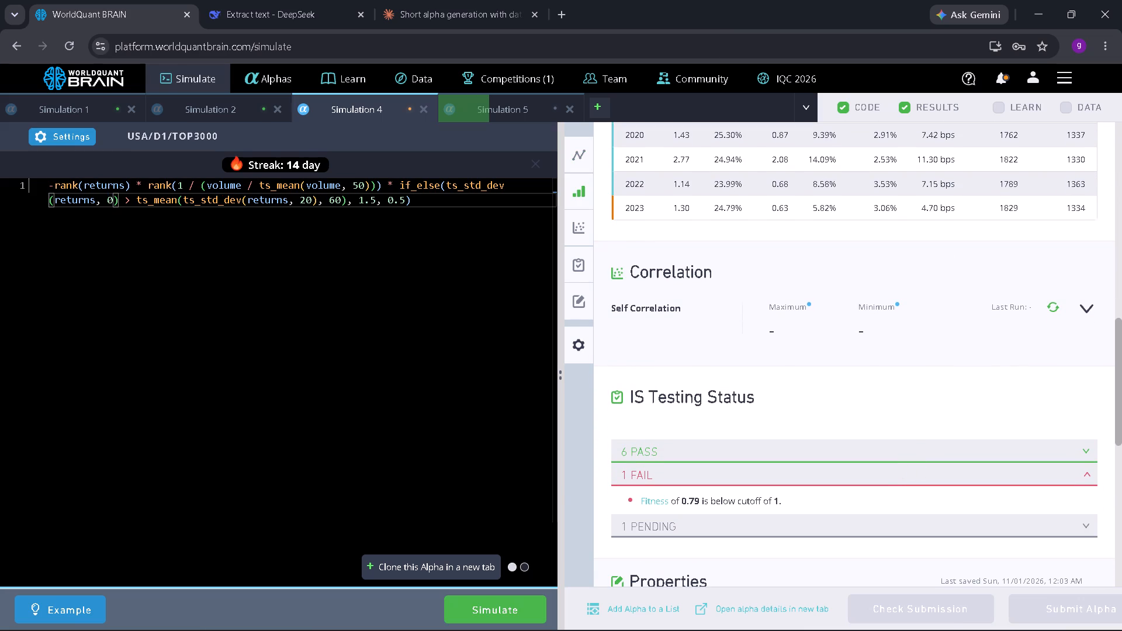
key(3)
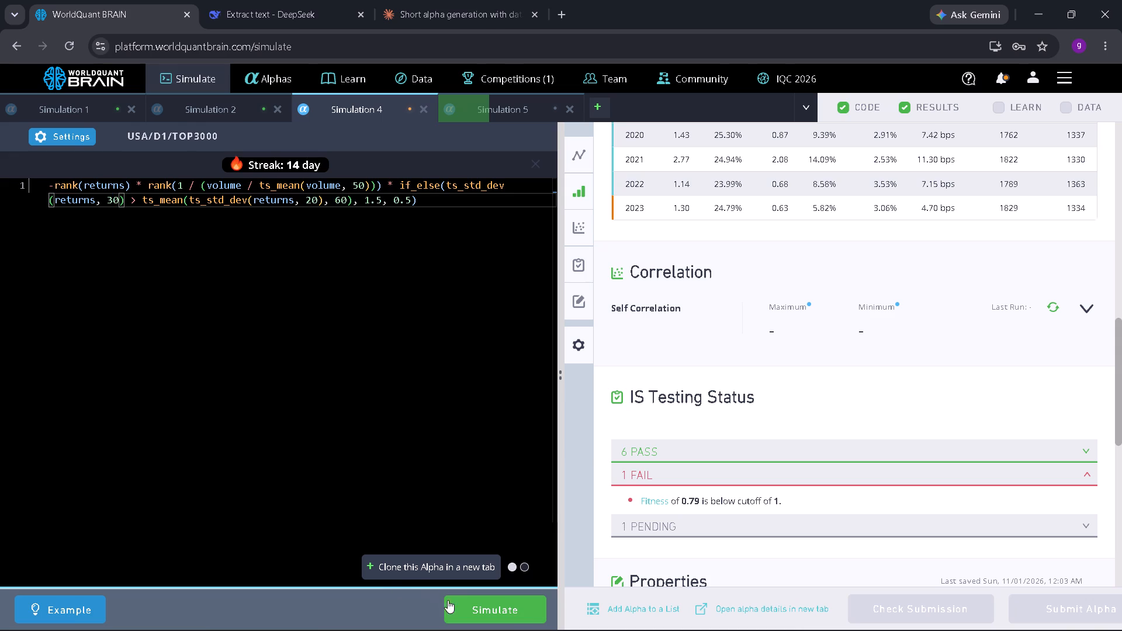
click(463, 603)
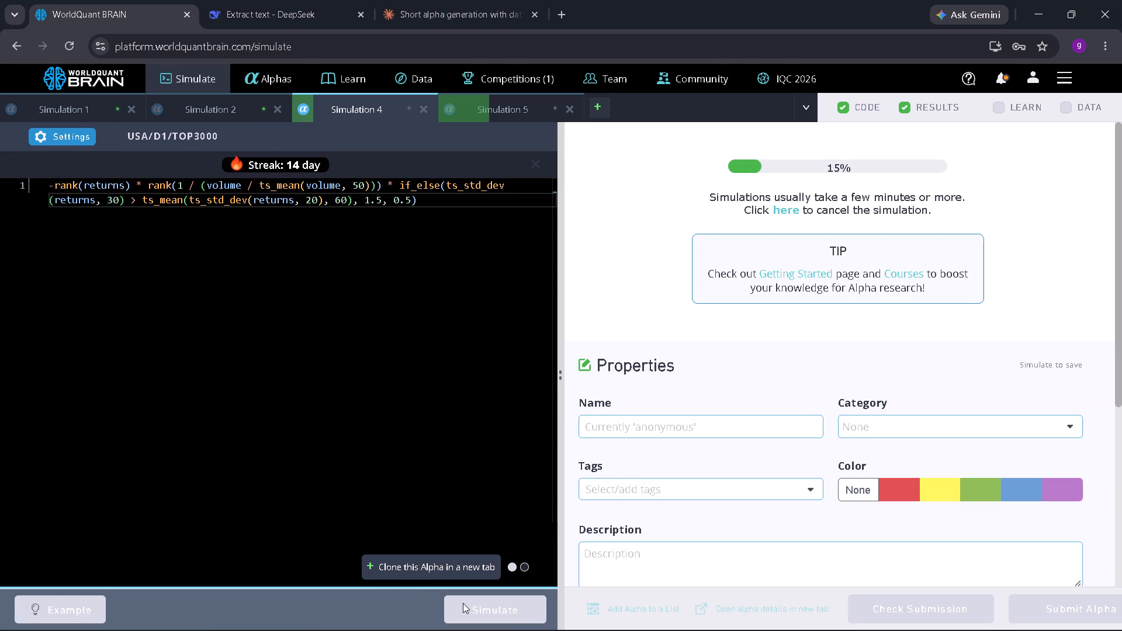
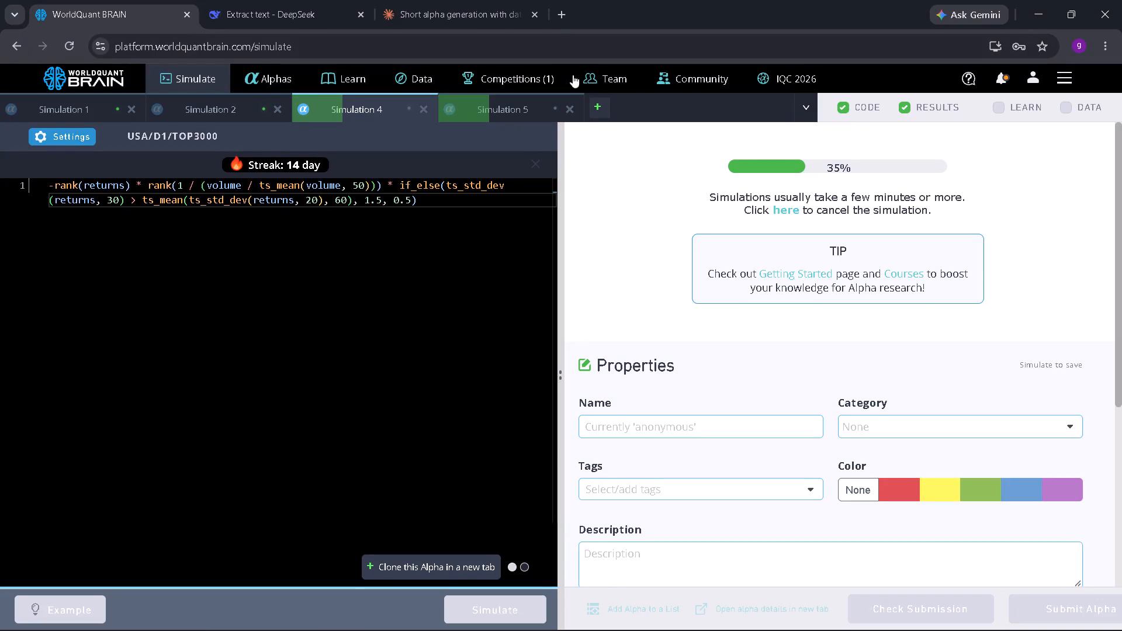
Open a new blank browser tab alongside the BRAIN simulation, DeepSeek and Claude tabs.
click(569, 16)
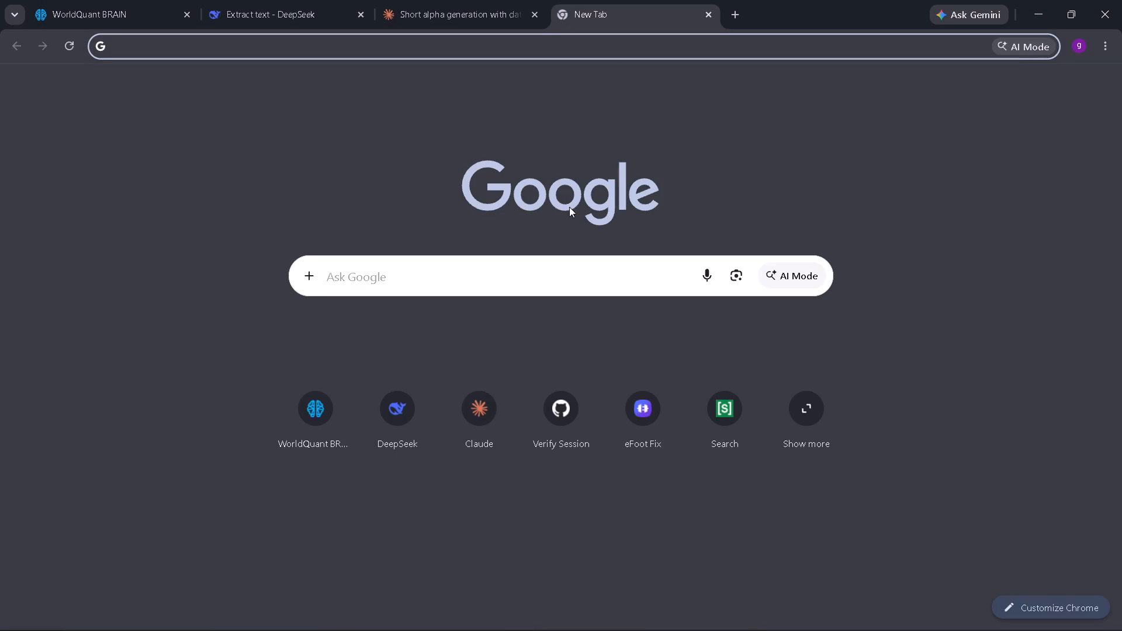
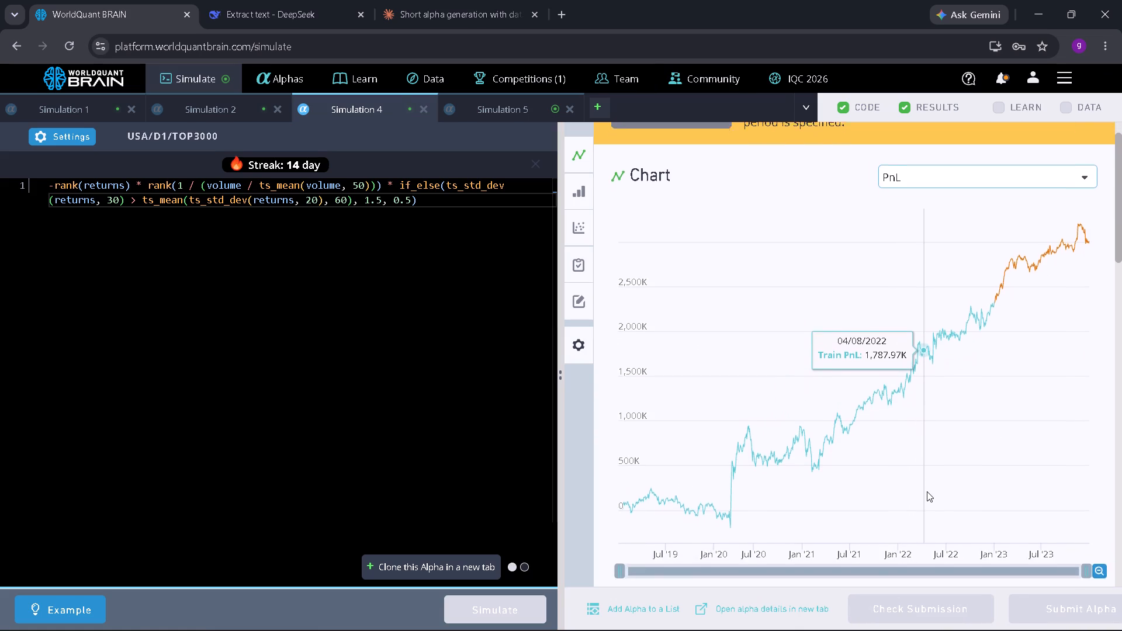
Expand the failed IS tests in Simulation 4's results.
scroll(927, 491, down, 6)
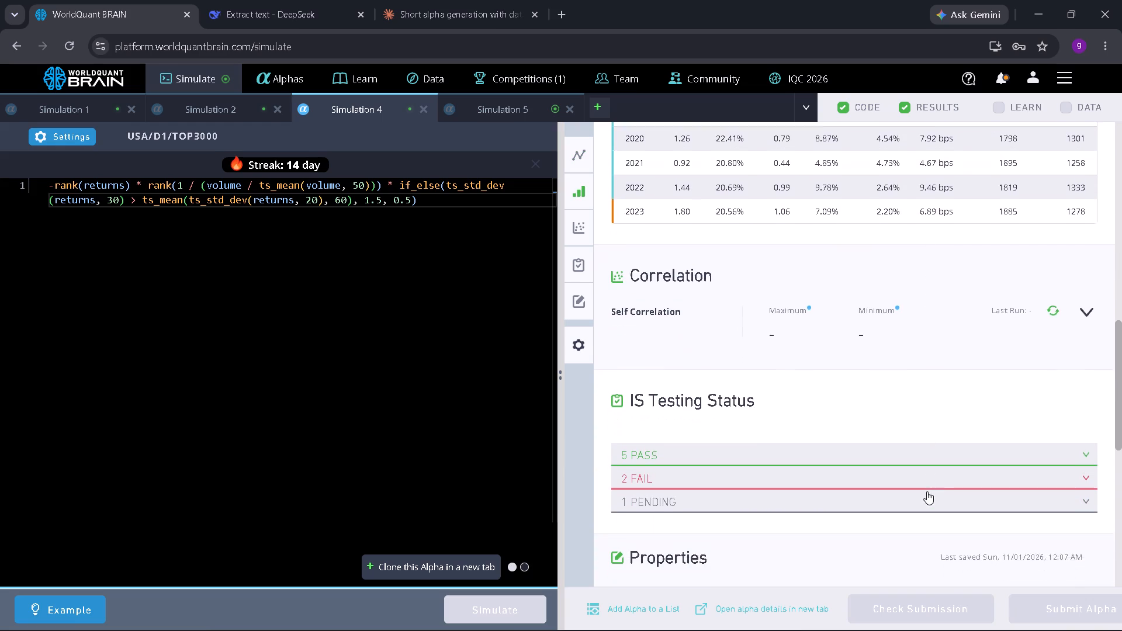
click(871, 457)
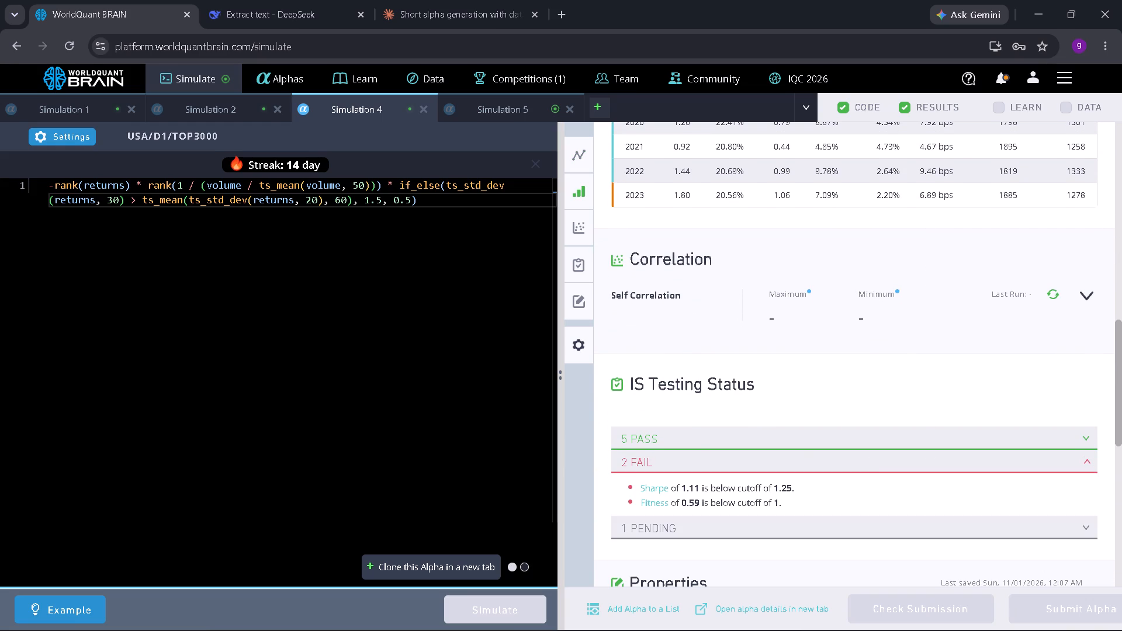
Set the first ts_std_dev lookback in Simulation 4's expression to 20 and the second to 10, and simulate the alpha.
click(115, 200)
key(BackSpace)
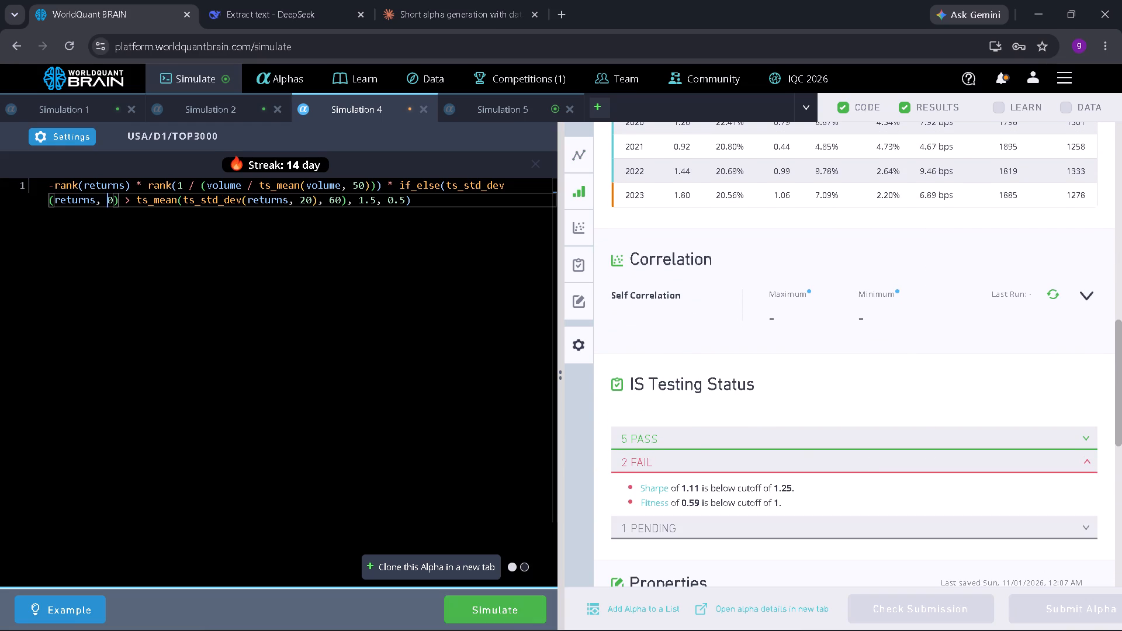
key(2)
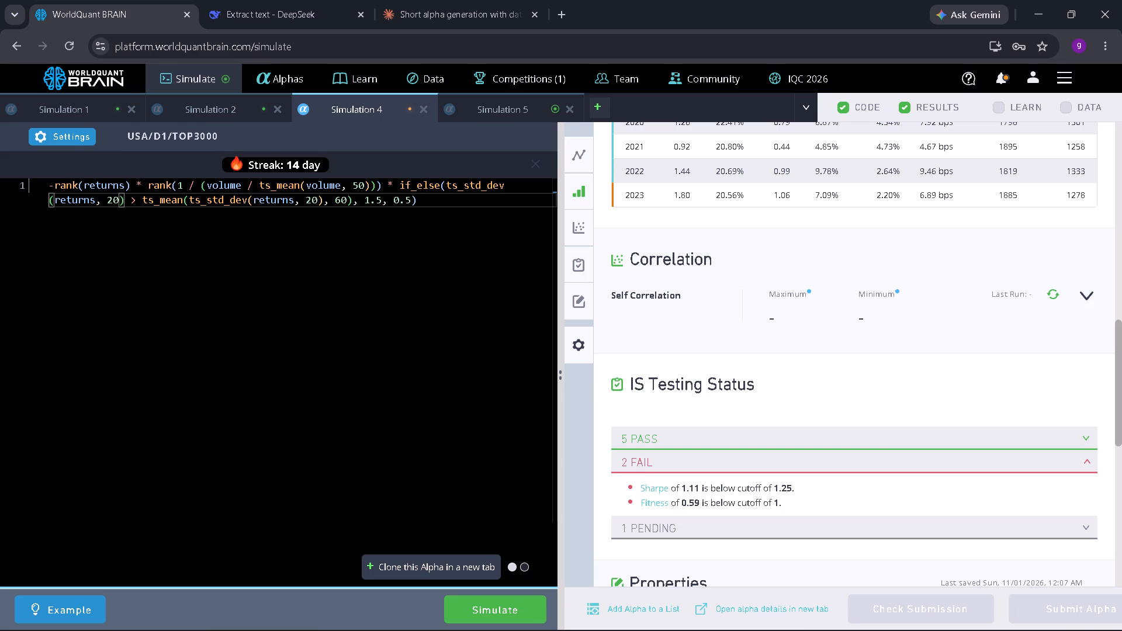
click(316, 202)
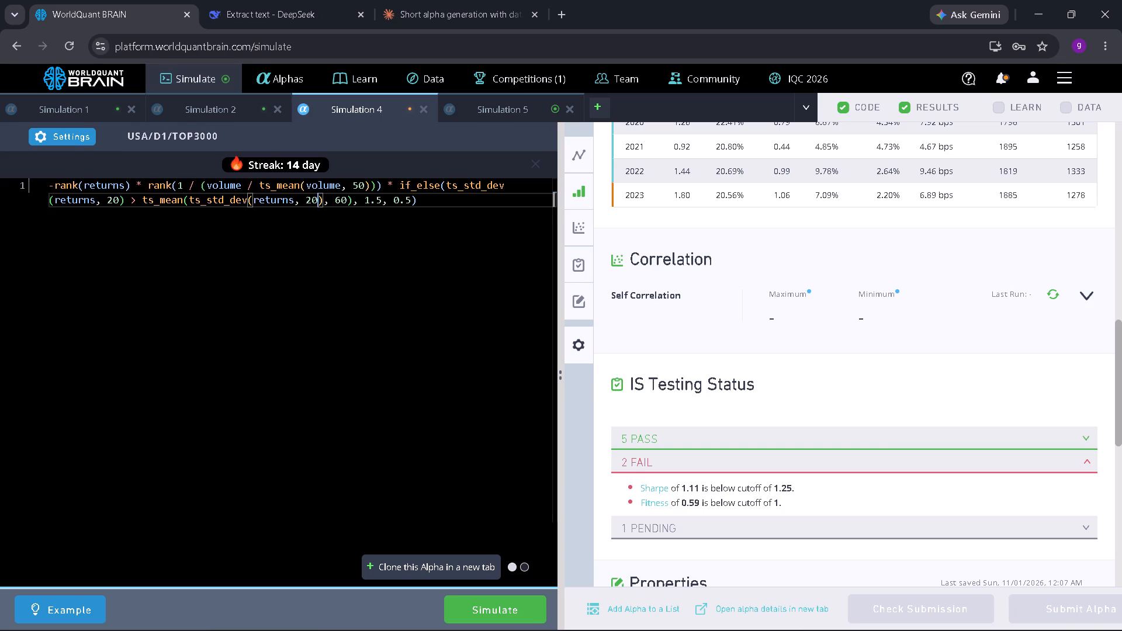
click(315, 200)
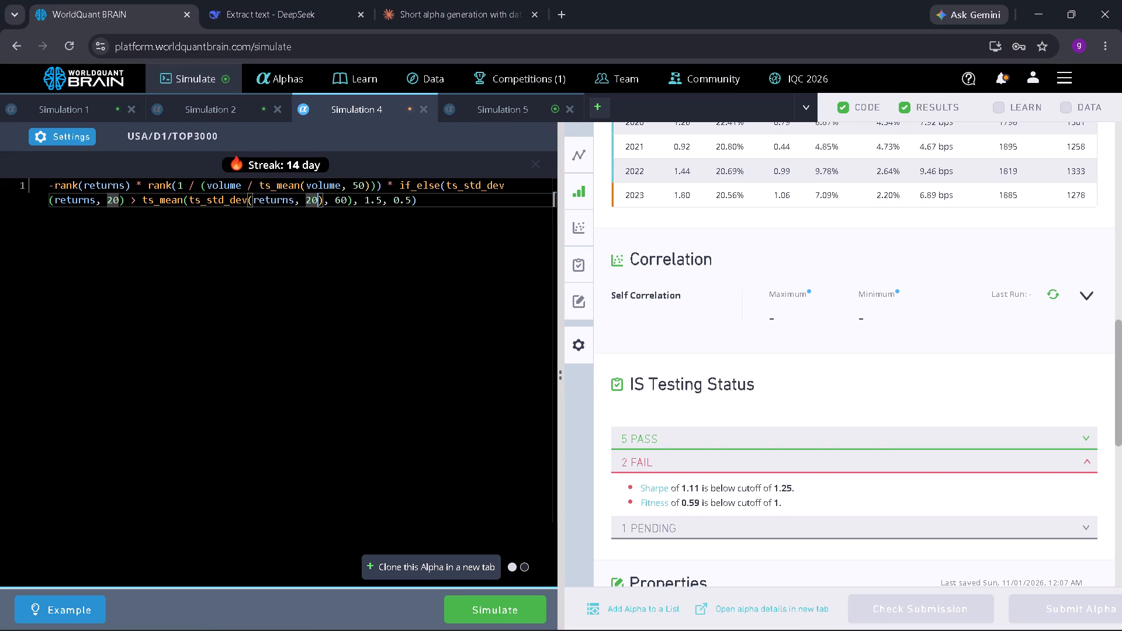
click(312, 200)
key(BackSpace)
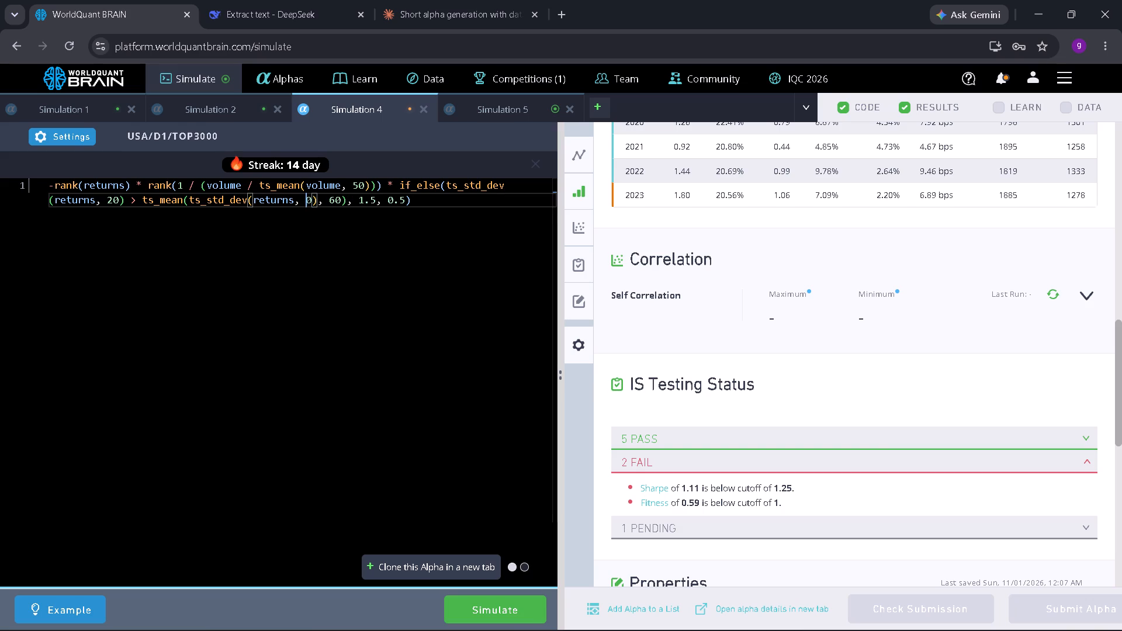
key(1)
click(477, 601)
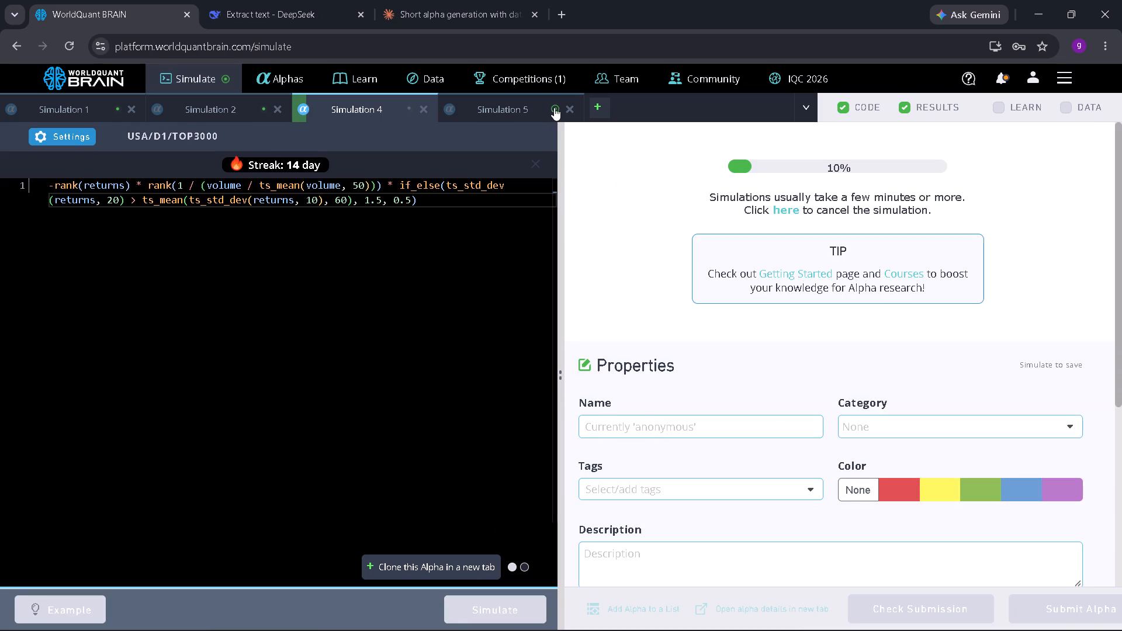
click(511, 105)
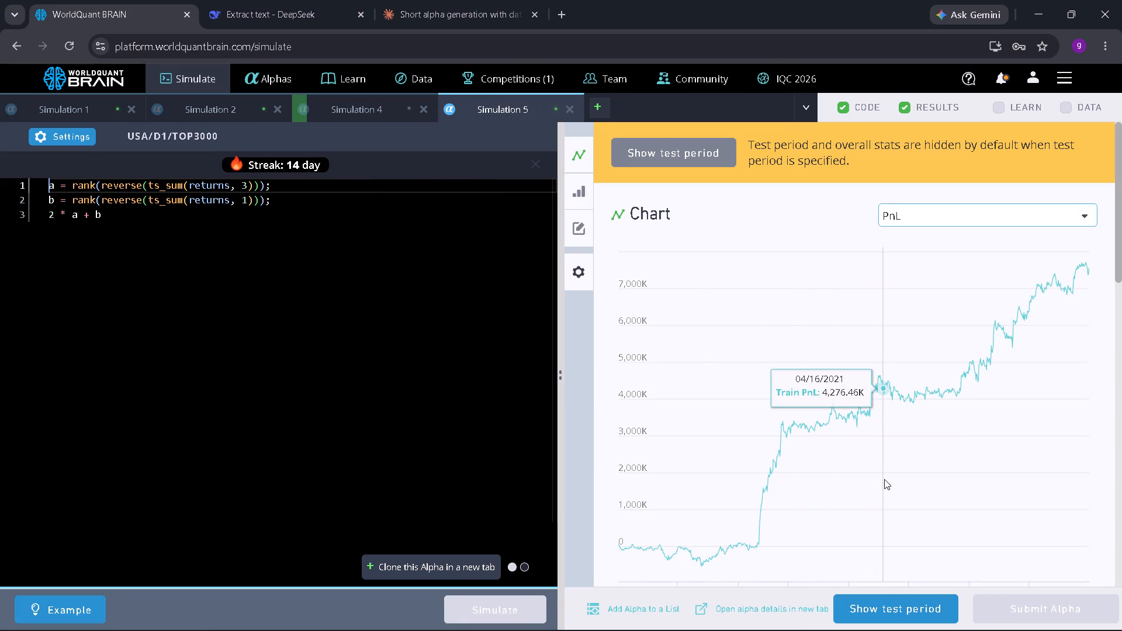
click(884, 601)
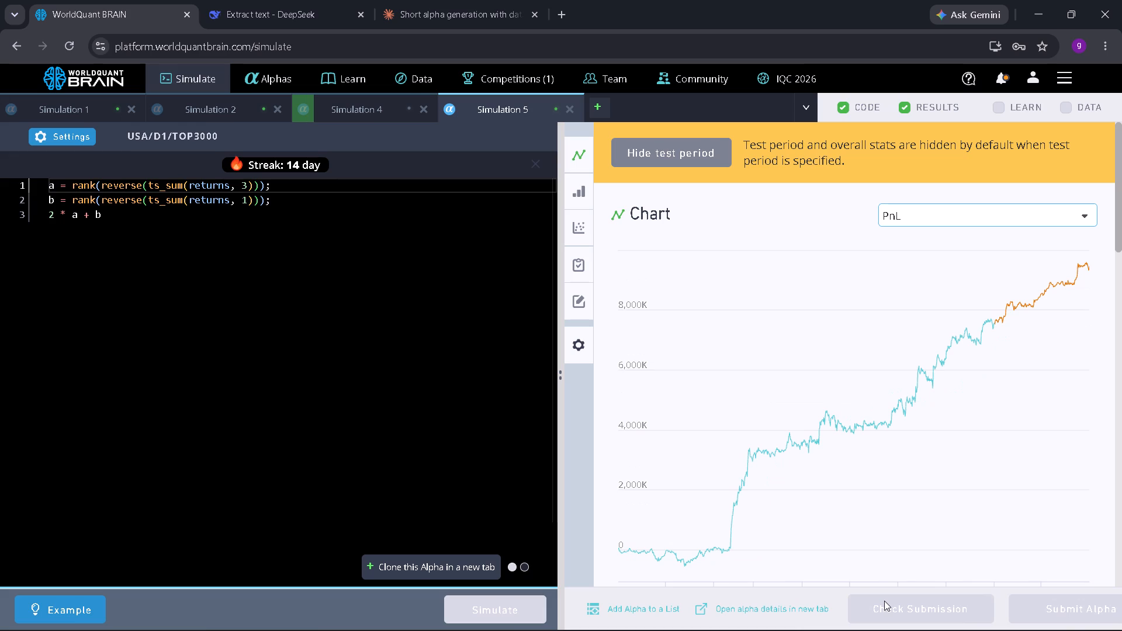
scroll(884, 601, down, 2)
scroll(889, 514, down, 6)
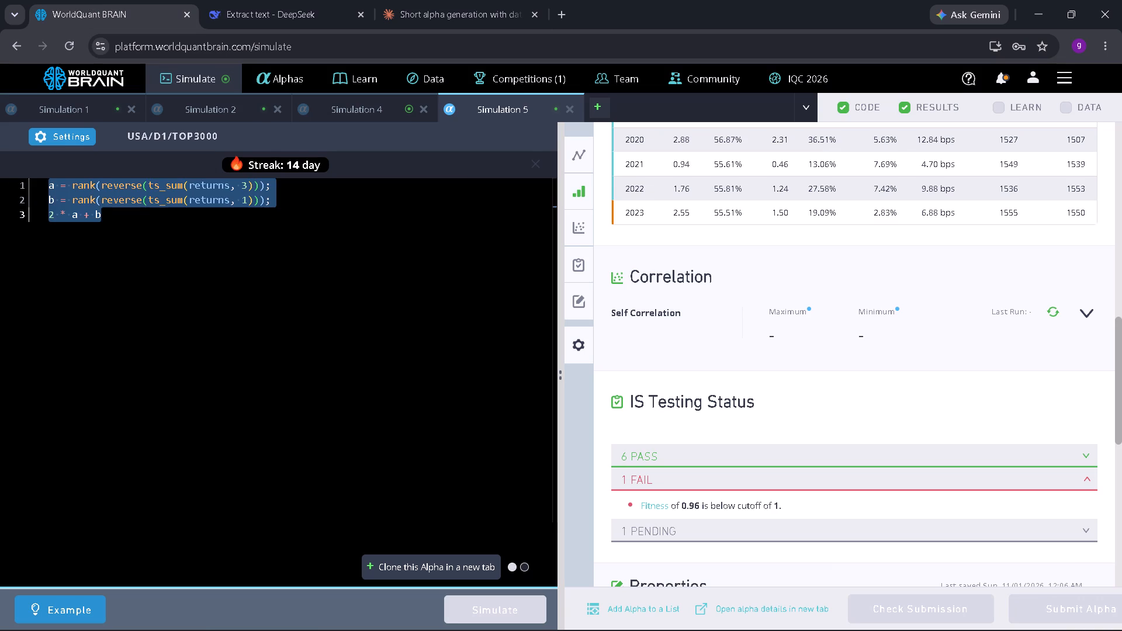
key(ctrl+v)
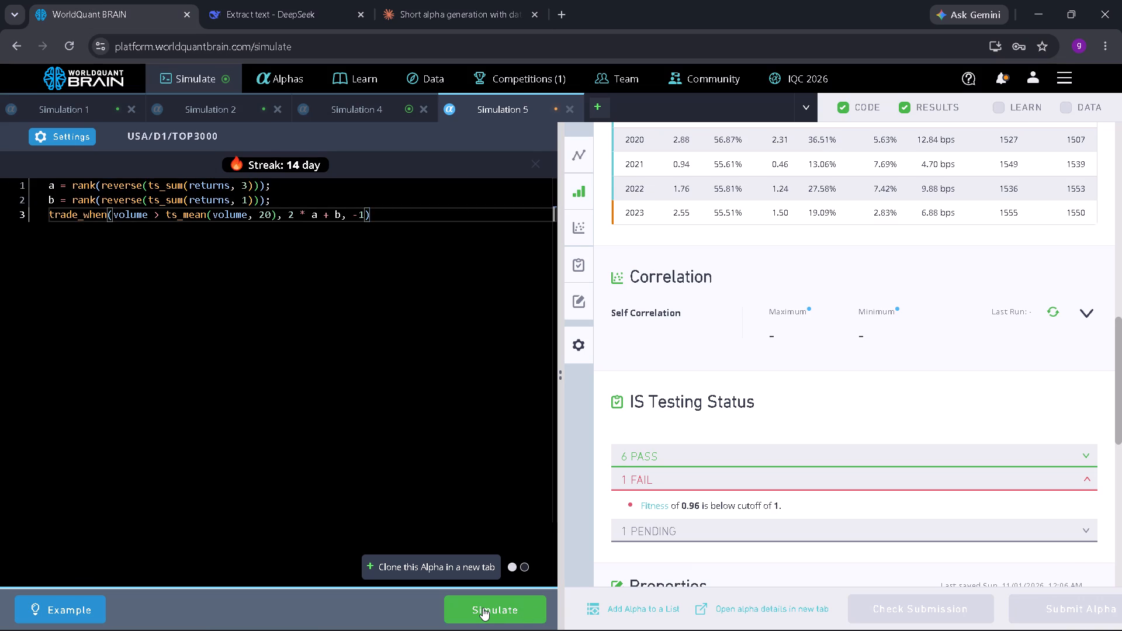
click(483, 608)
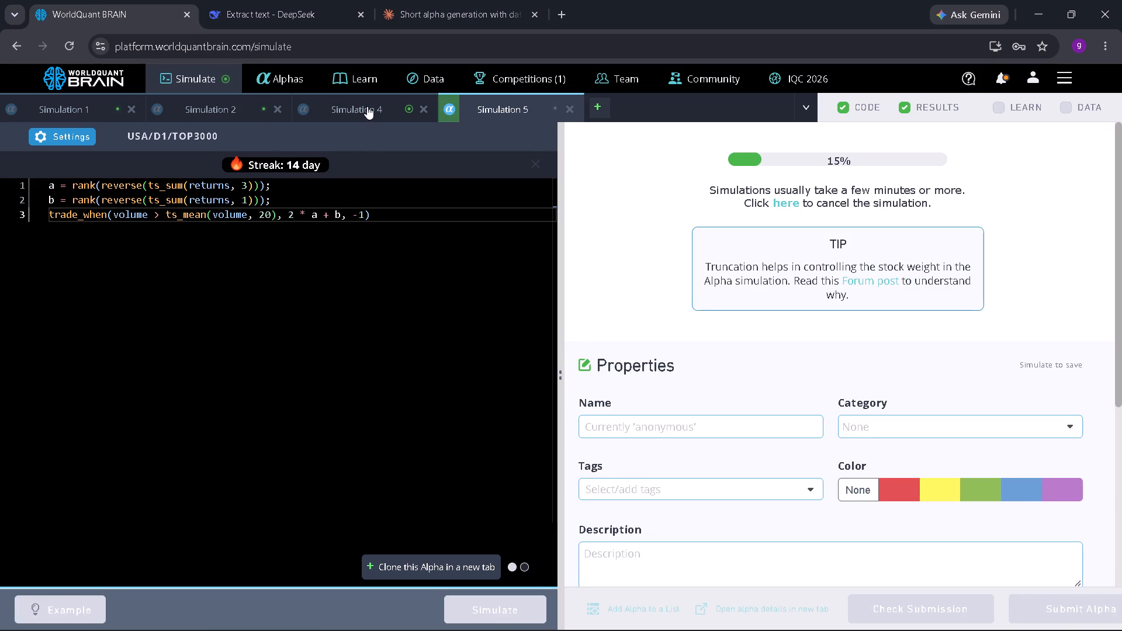
Switch to Simulation 4, show the test period in its results and expand its failed IS tests.
click(367, 105)
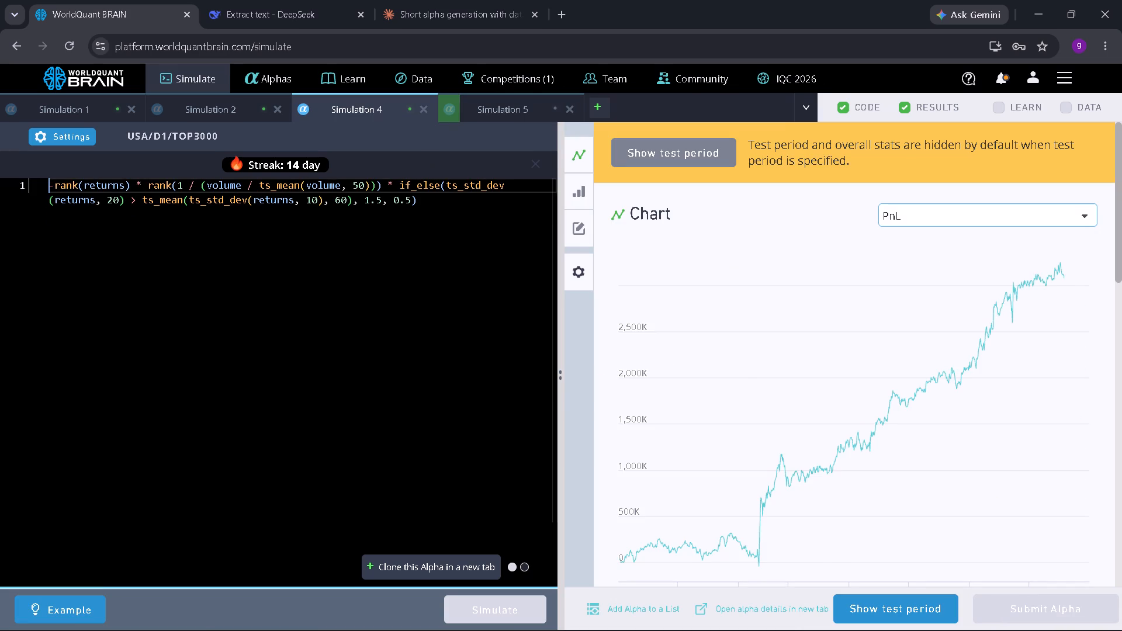
click(881, 604)
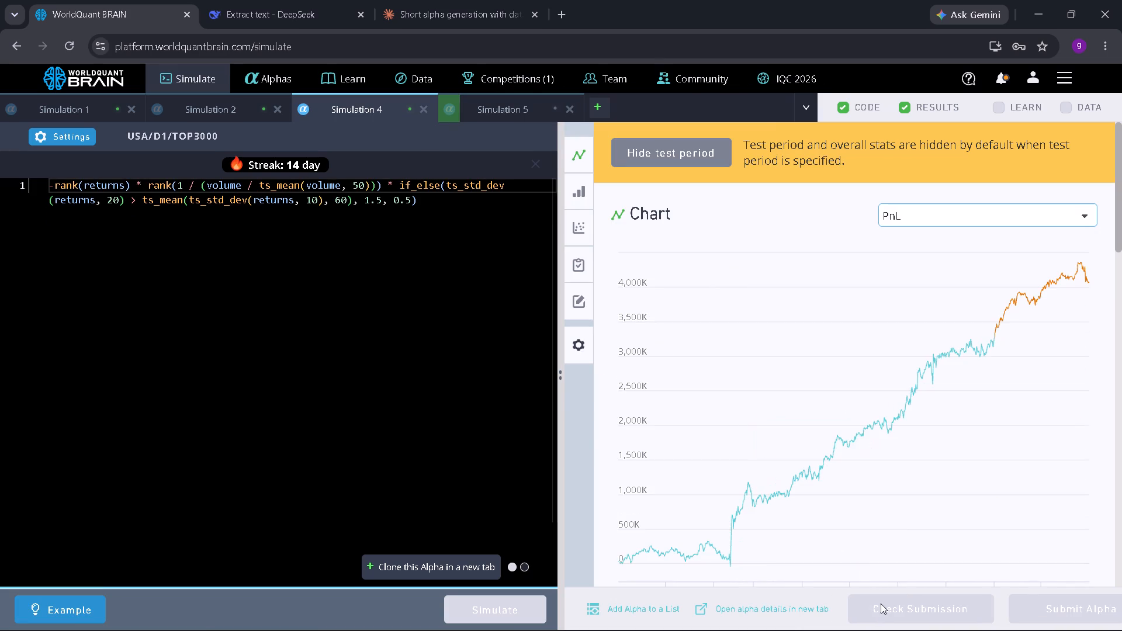
scroll(895, 527, down, 6)
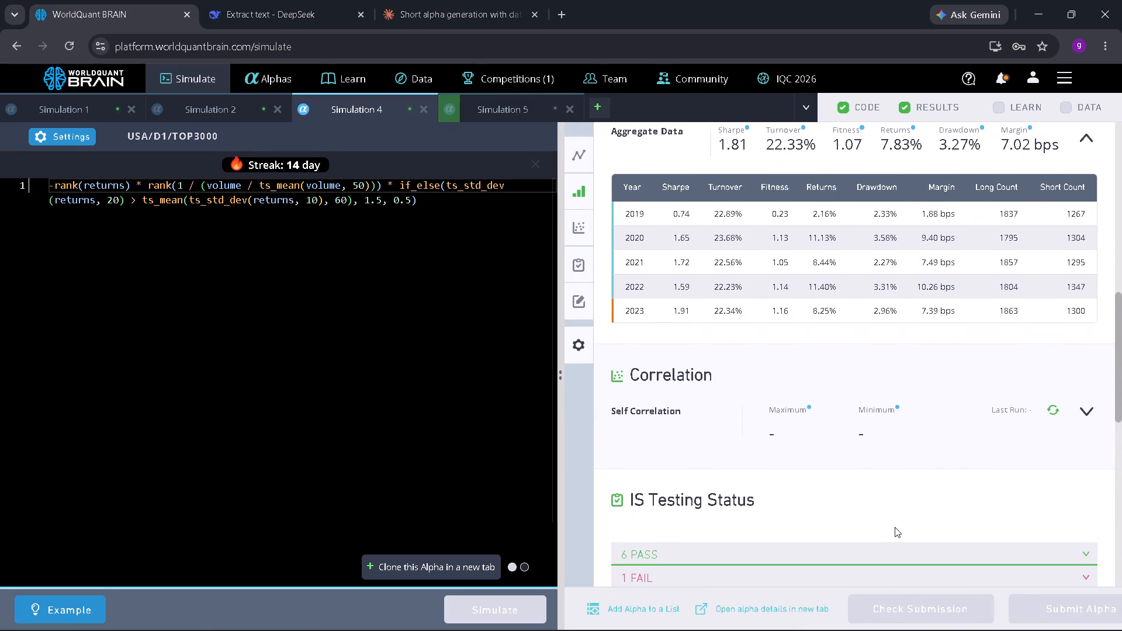
click(813, 570)
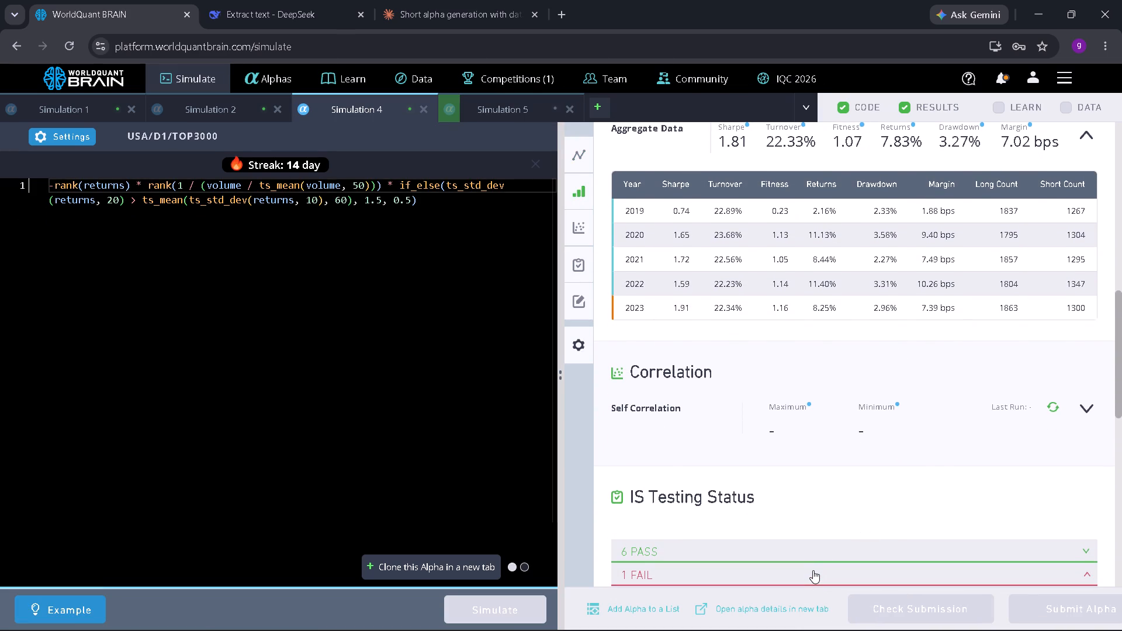
scroll(813, 570, down, 4)
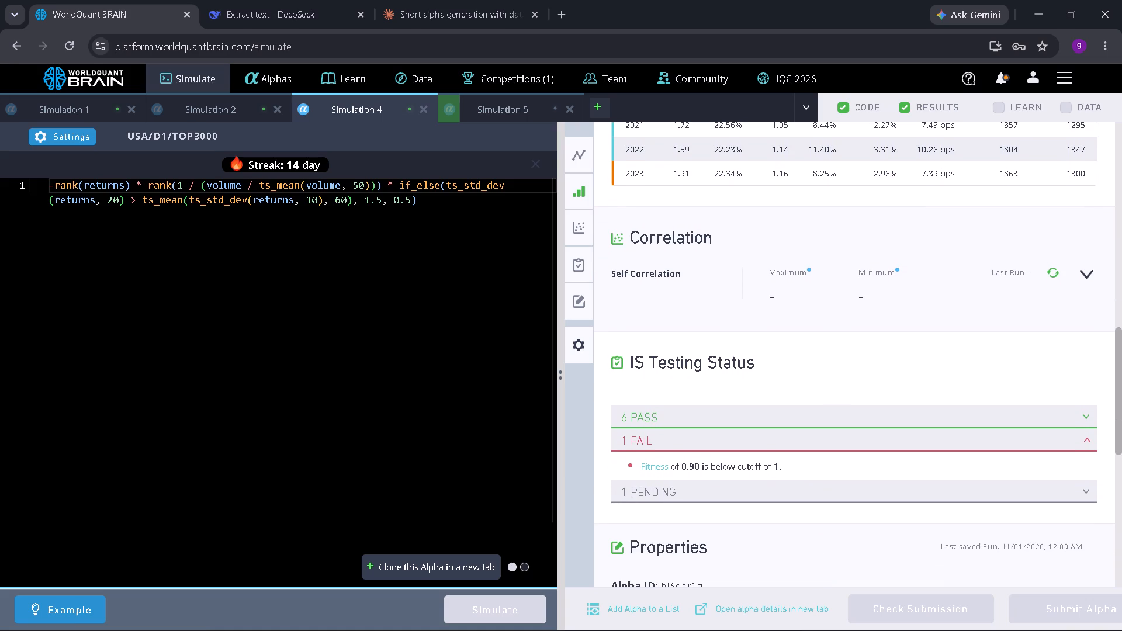
Set the second ts_std_dev lookback in Simulation 4's expression to 30 and simulate the alpha.
click(314, 200)
key(BackSpace)
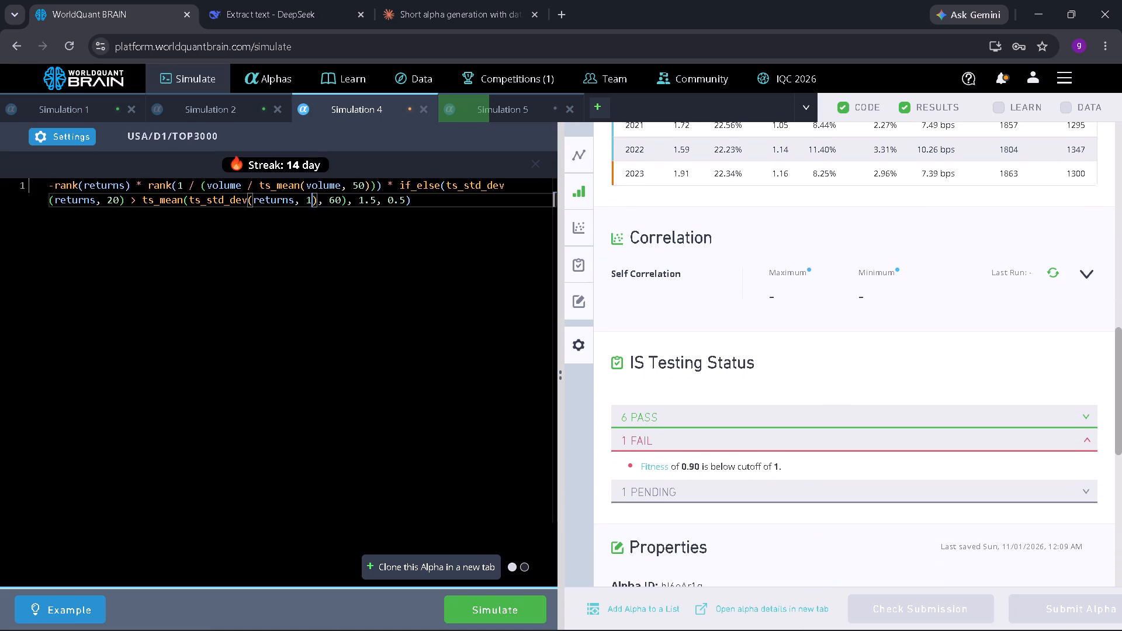
key(BackSpace)
text(30)
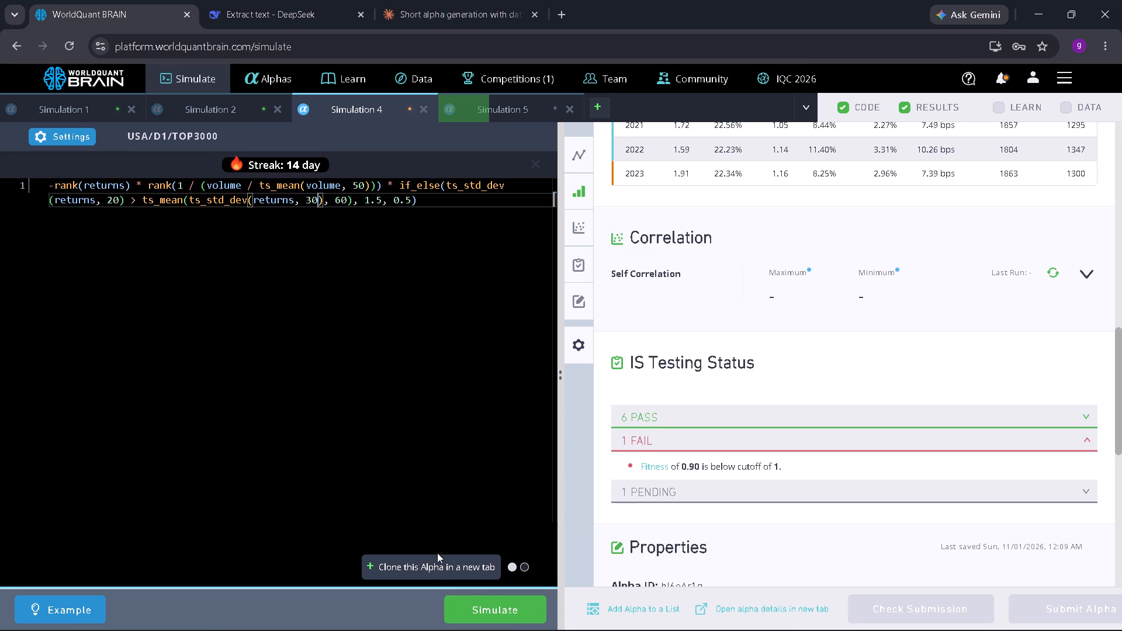
click(482, 599)
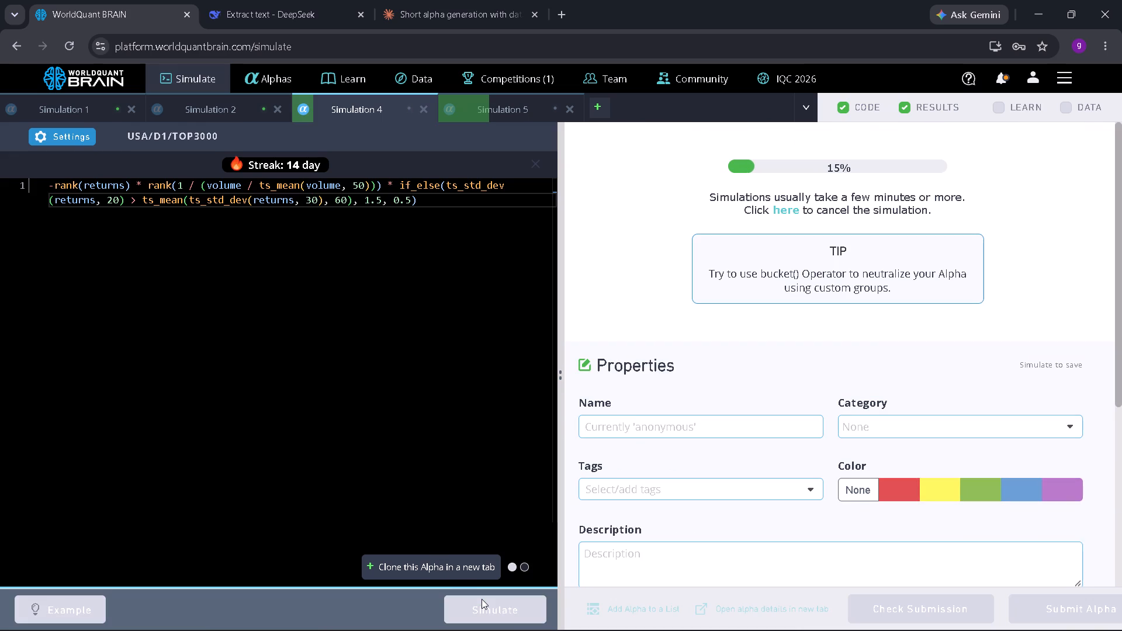
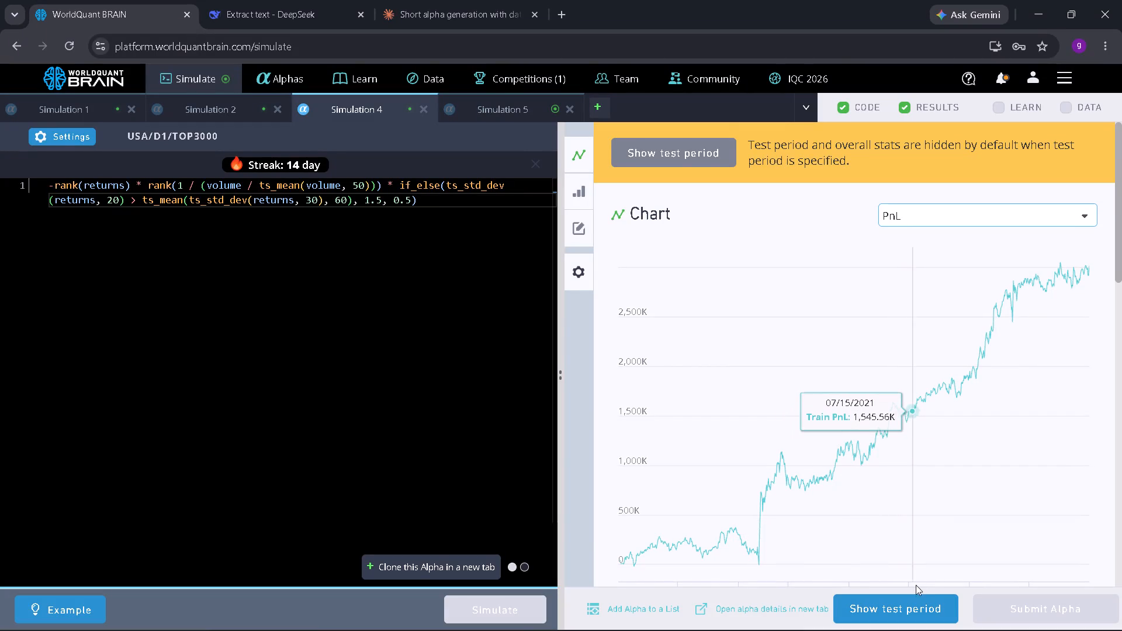
Show the test period in Simulation 4's results and expand its failed IS tests.
click(909, 605)
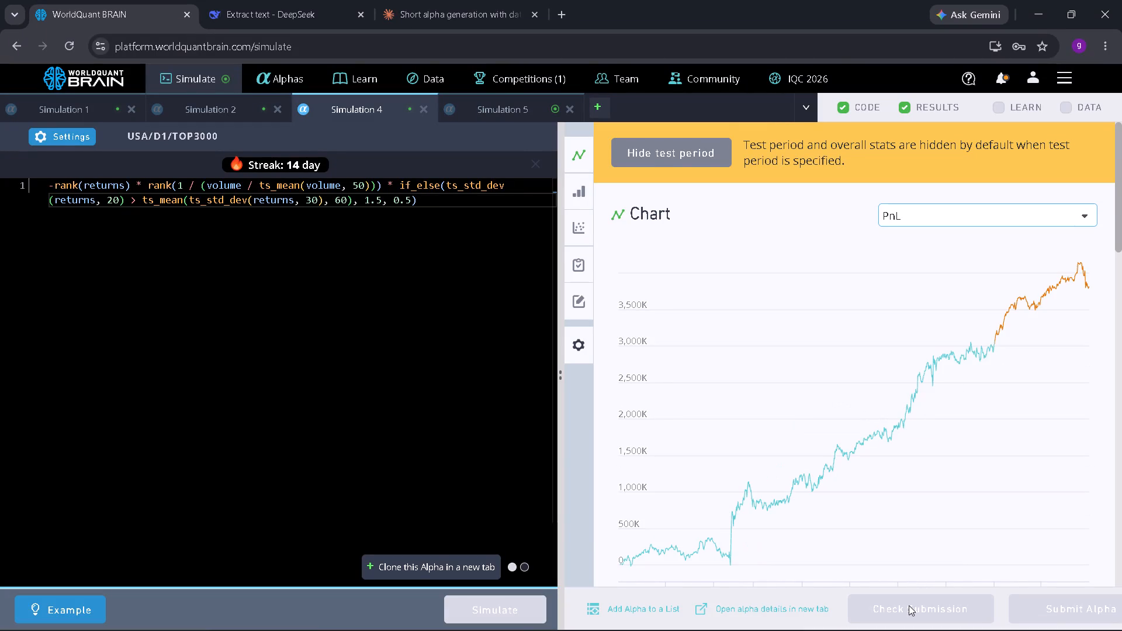
scroll(911, 502, down, 7)
click(895, 522)
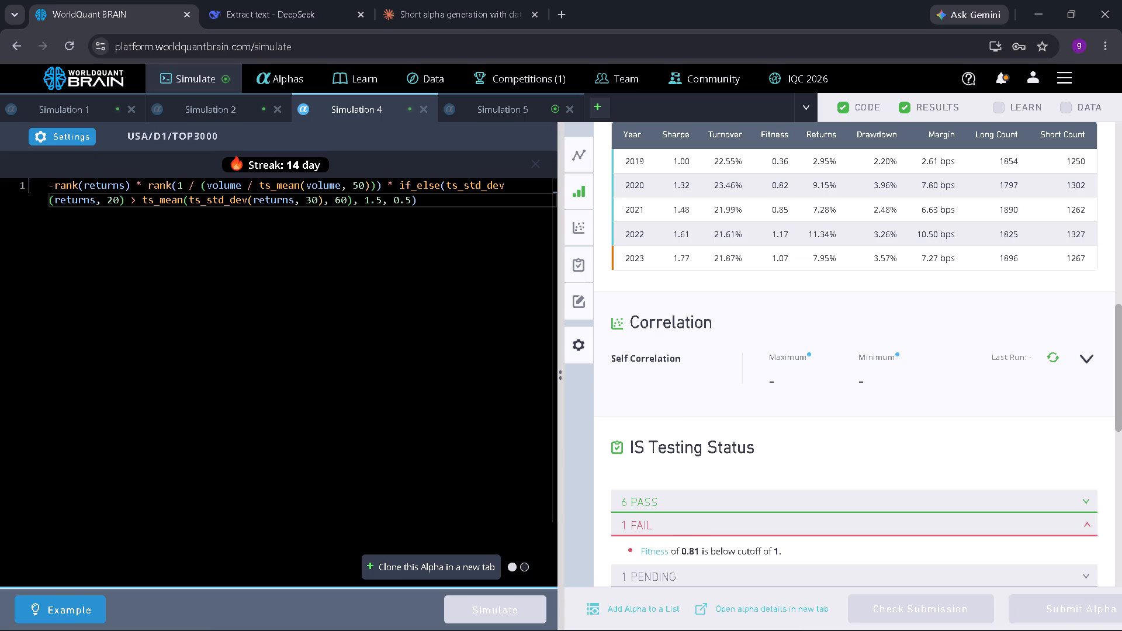
Set the second ts_std_dev lookback in Simulation 4's expression to 20 and simulate the alpha.
click(311, 199)
key(BackSpace)
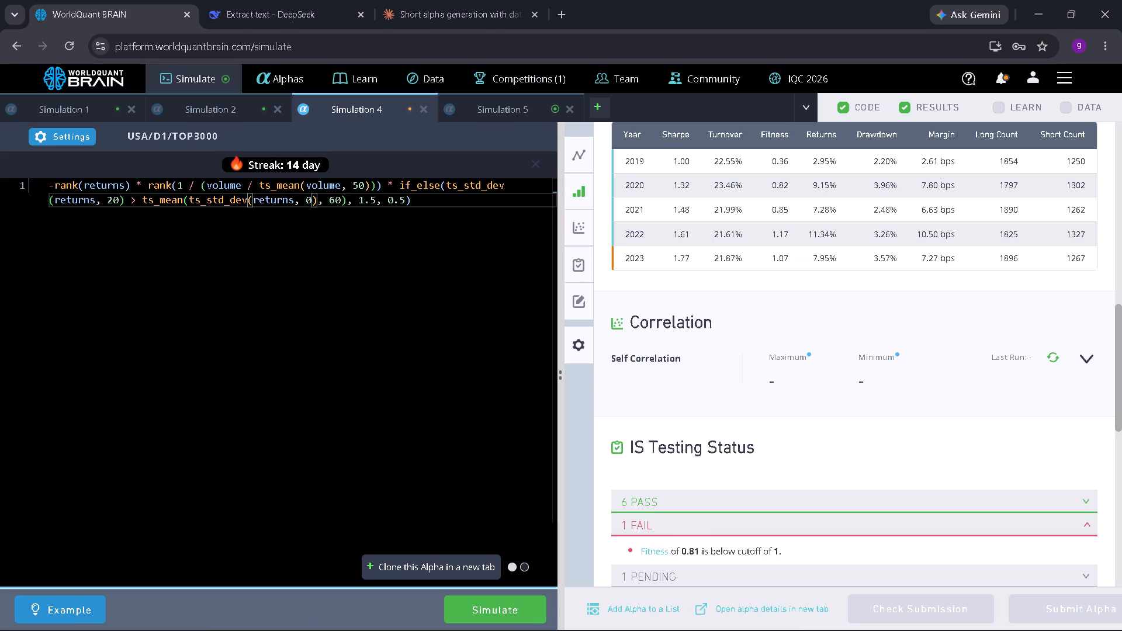
key(2)
click(498, 603)
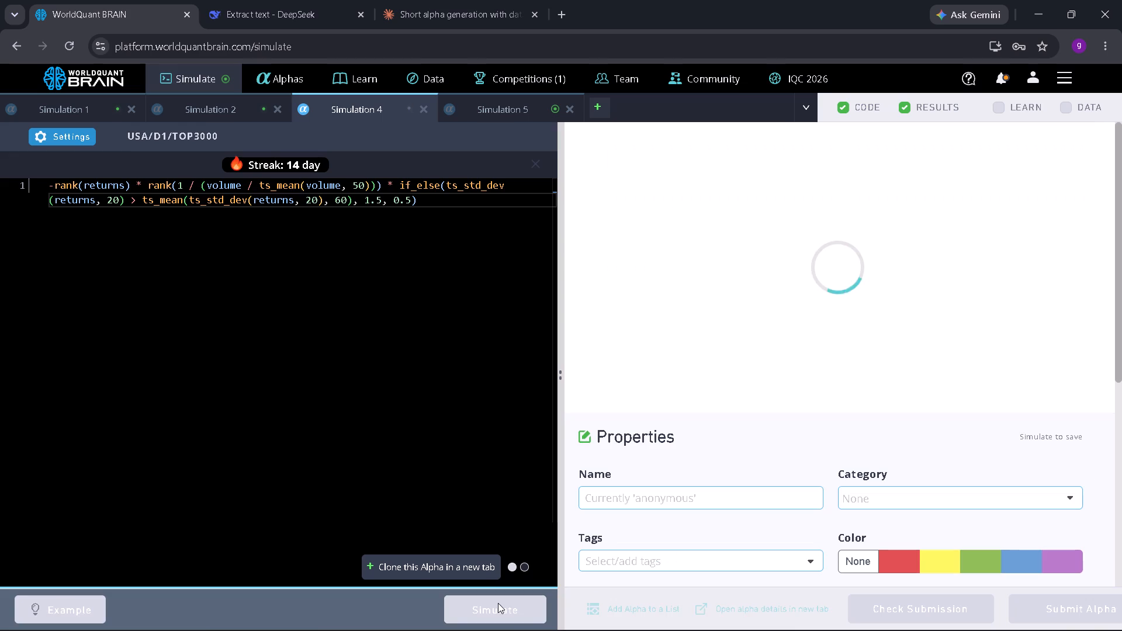
click(518, 106)
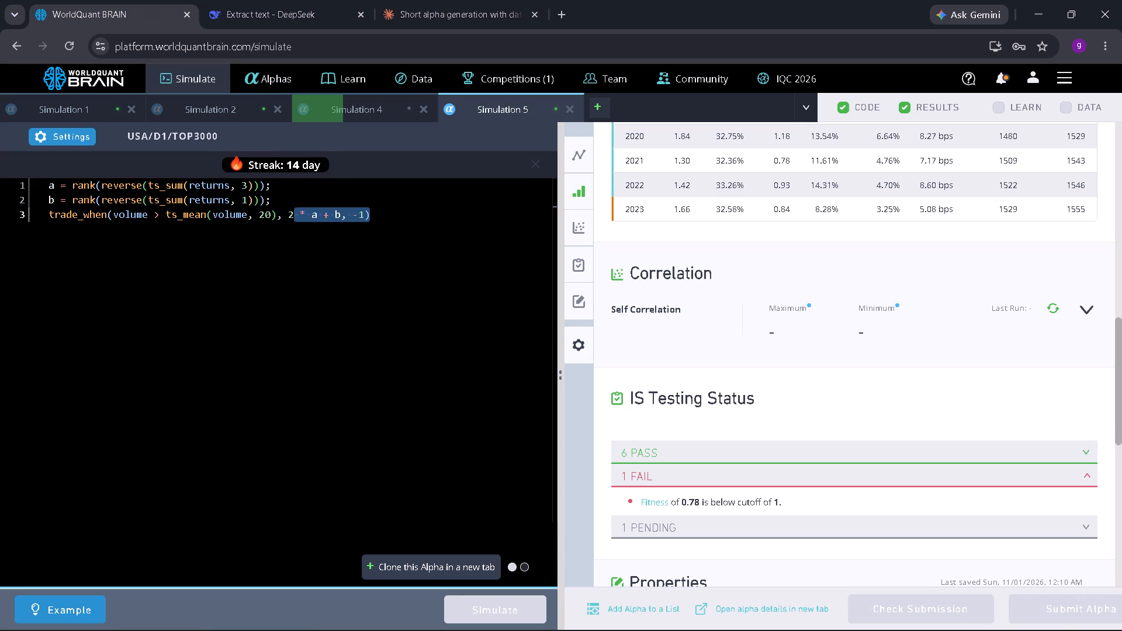
key(ctrl+a)
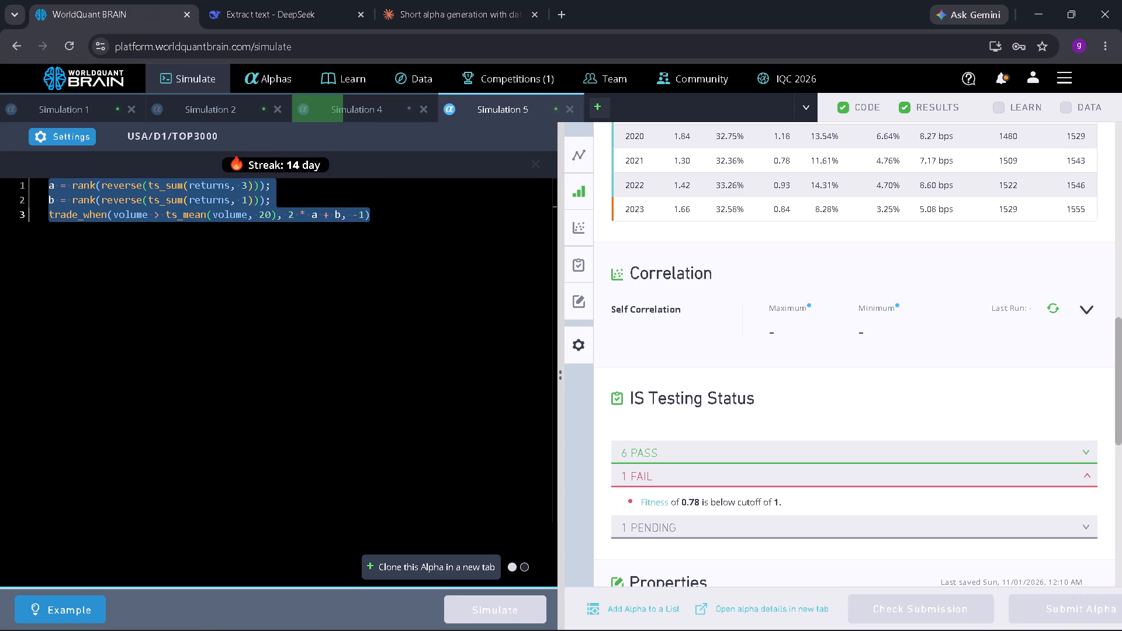
key(ctrl+v)
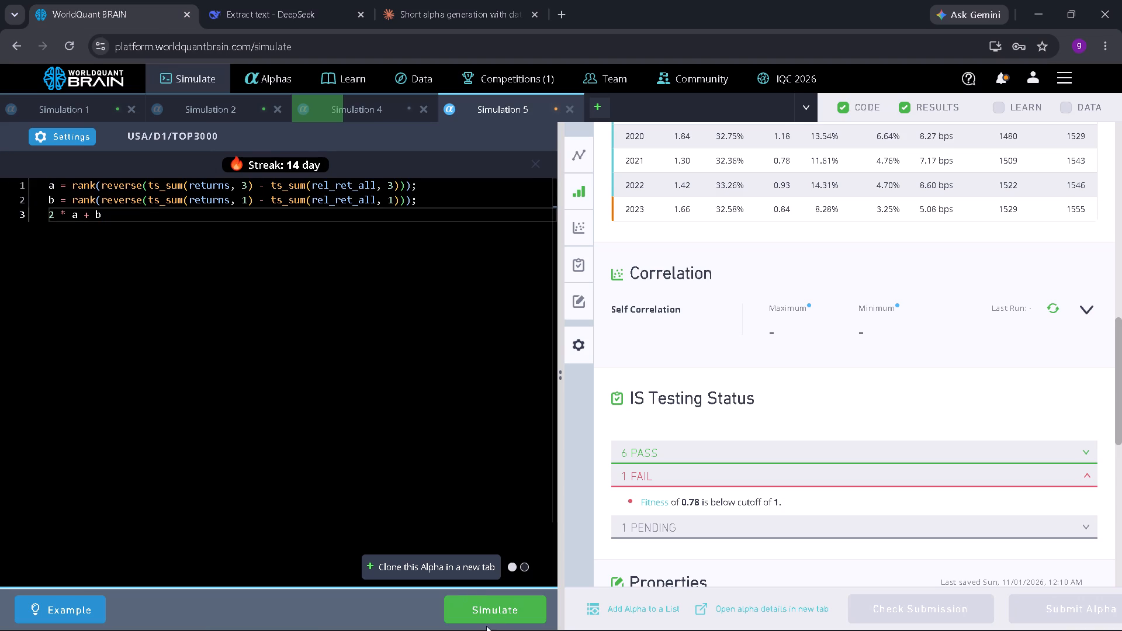
click(491, 613)
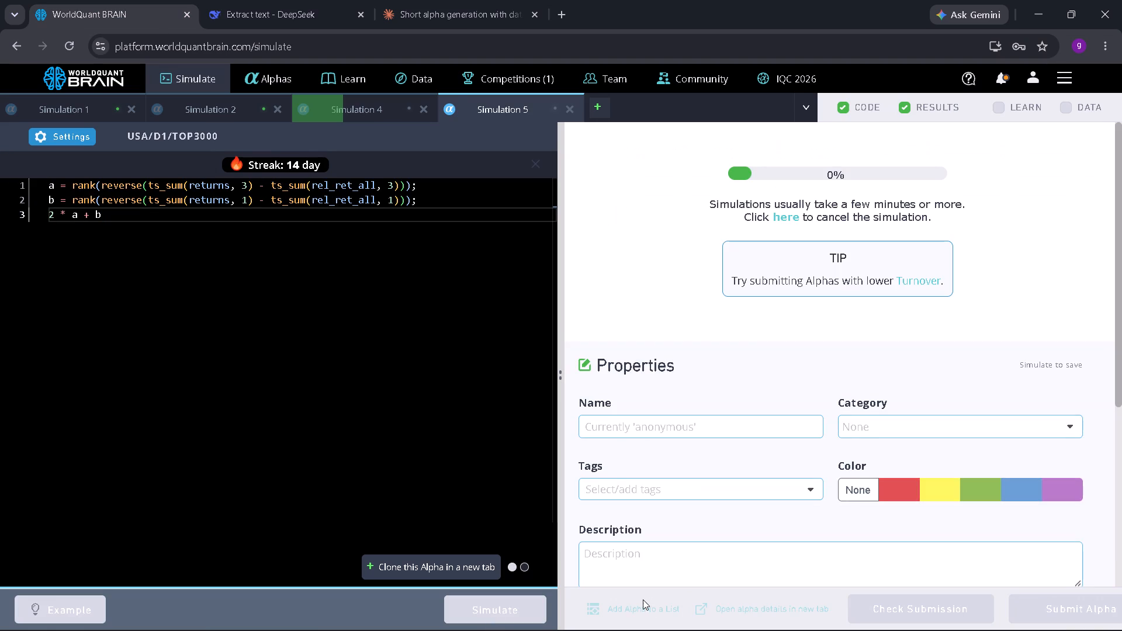
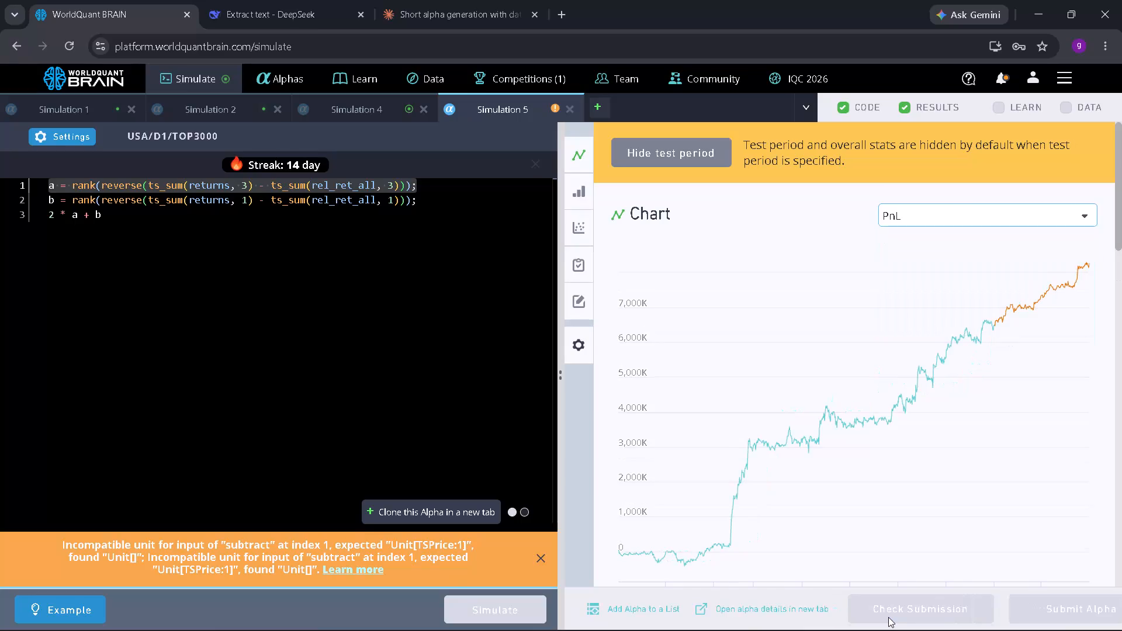
Expand the failed IS tests in Simulation 5's results.
scroll(860, 508, down, 4)
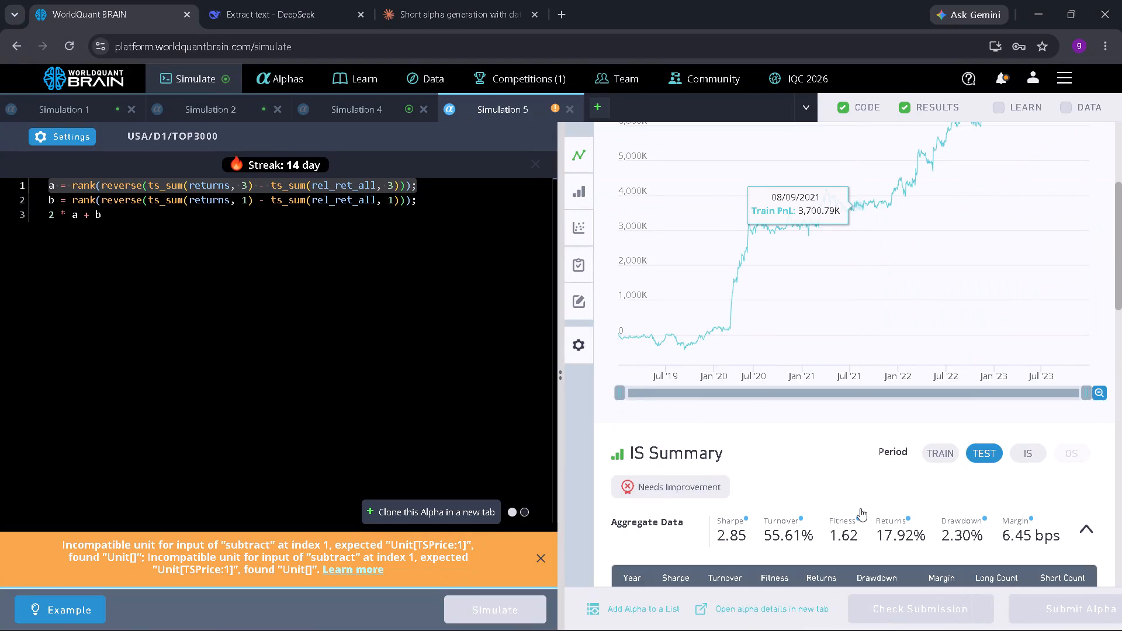
scroll(860, 508, down, 5)
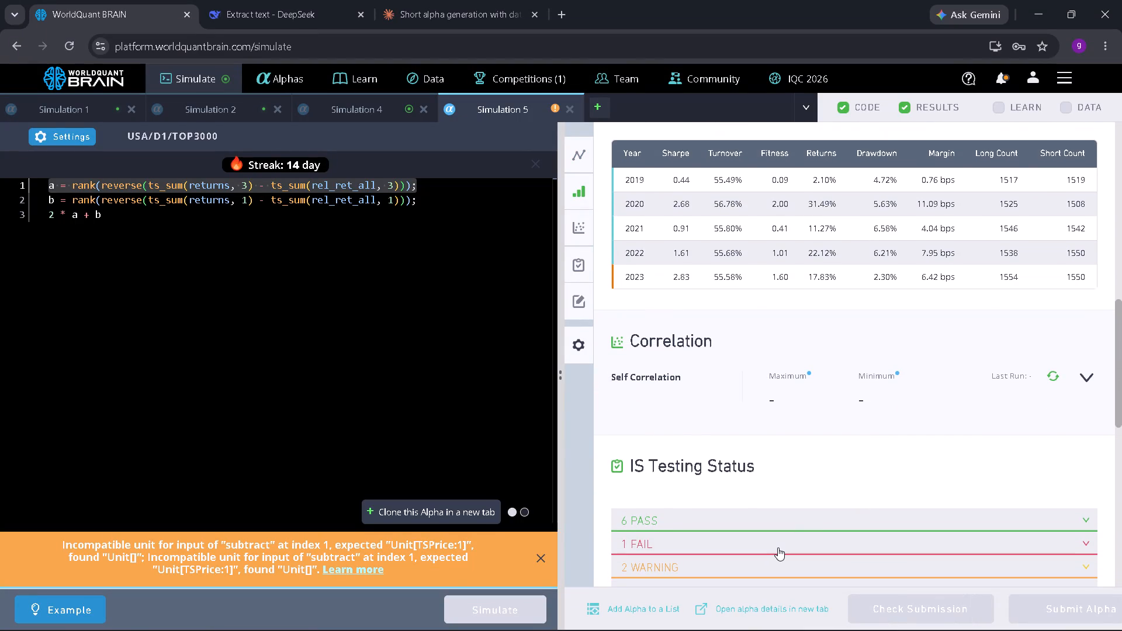
click(777, 547)
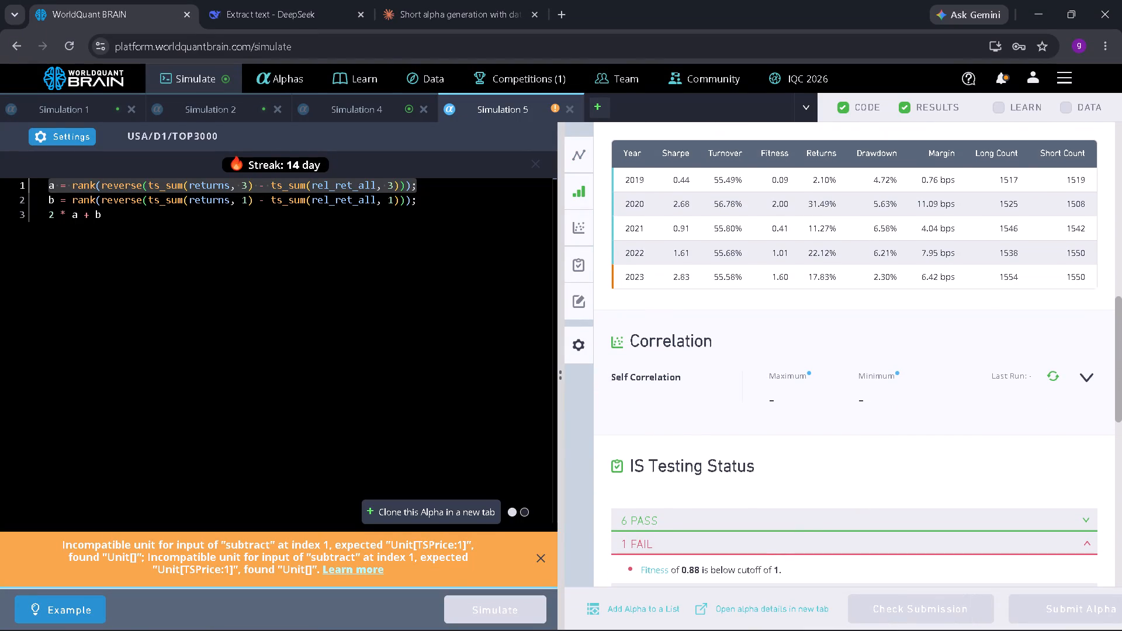
Switch to Simulation 4, show the test period in its results and expand its failed IS tests.
click(379, 120)
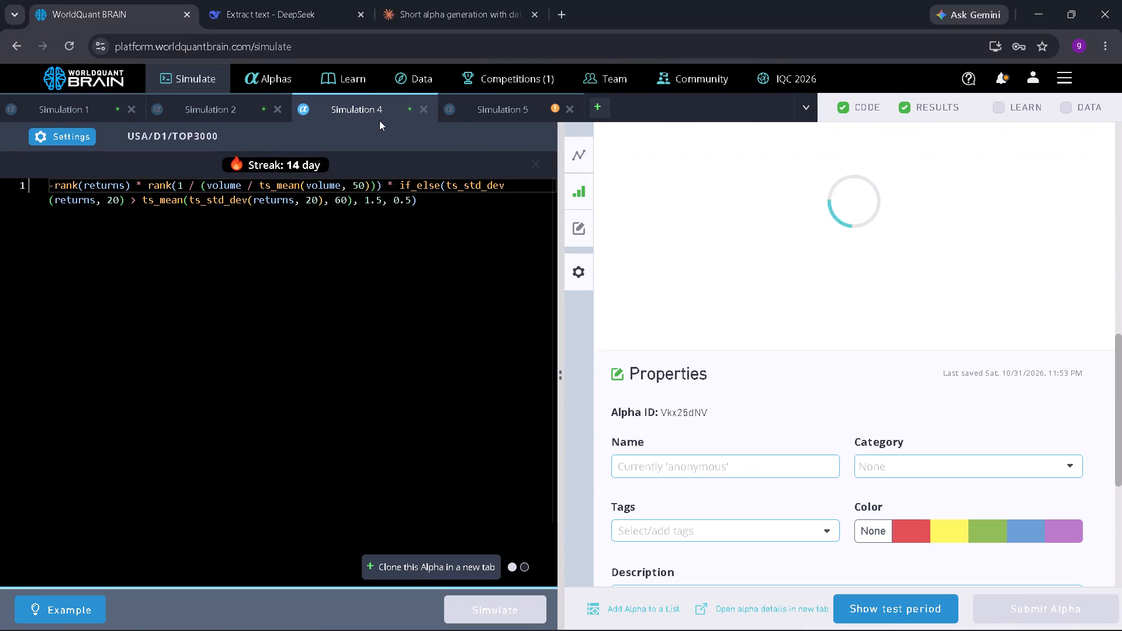
click(907, 615)
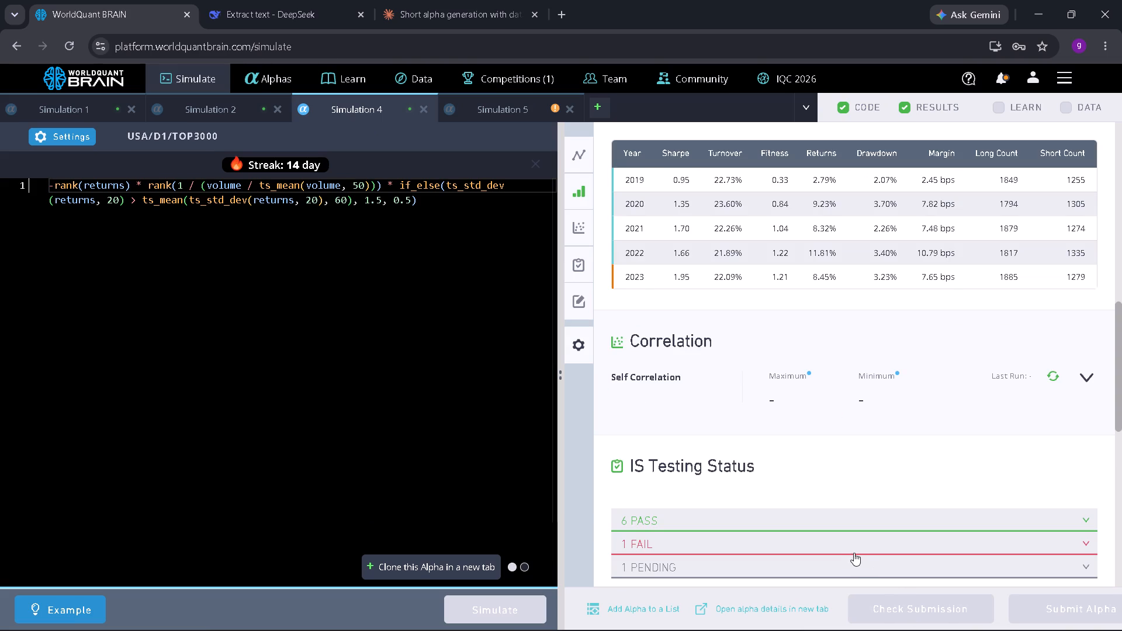
click(854, 534)
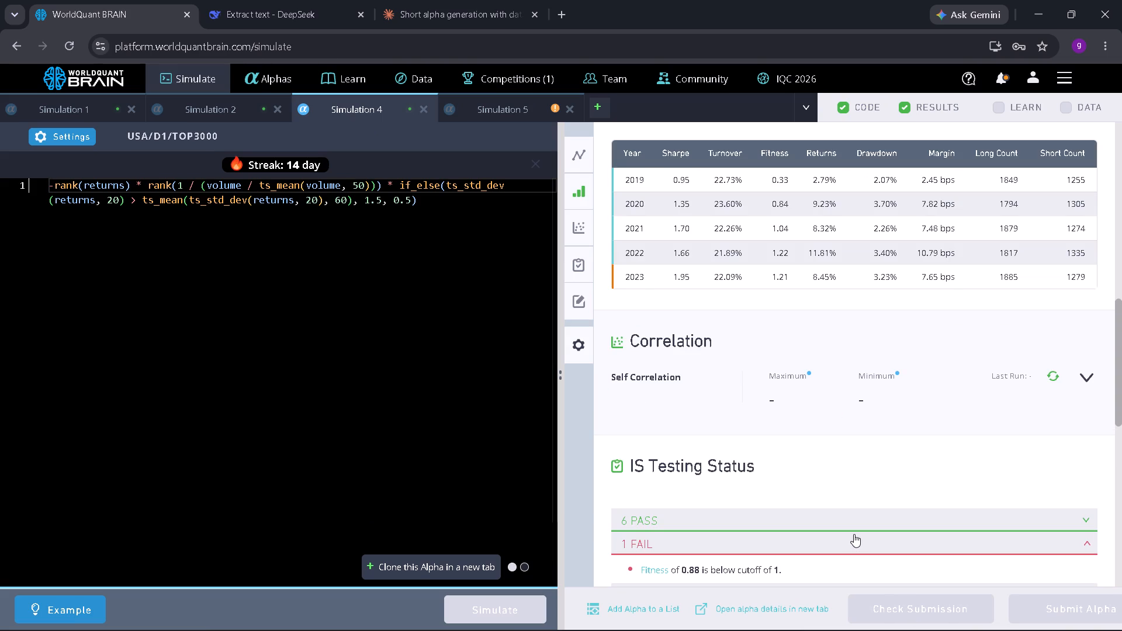